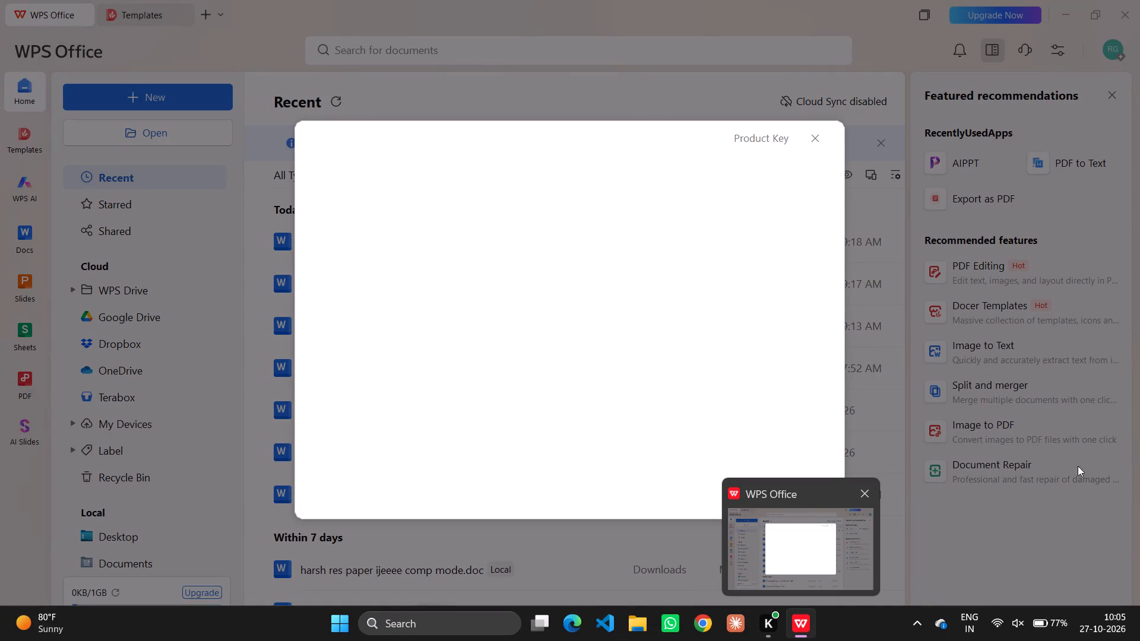
Switch to WPS Office, dismiss the upgrade offer and open the recent document CBP_REPORT (1) (1).docx.
{"action": "left_click", "coordinate": [807, 620]}
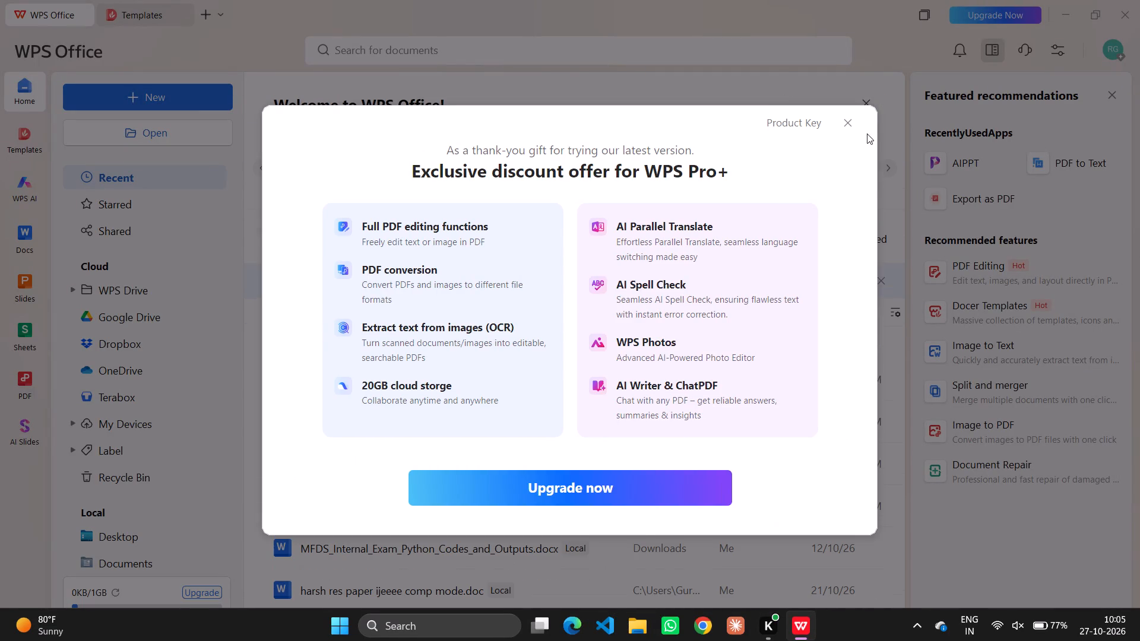
{"action": "left_click", "coordinate": [848, 123]}
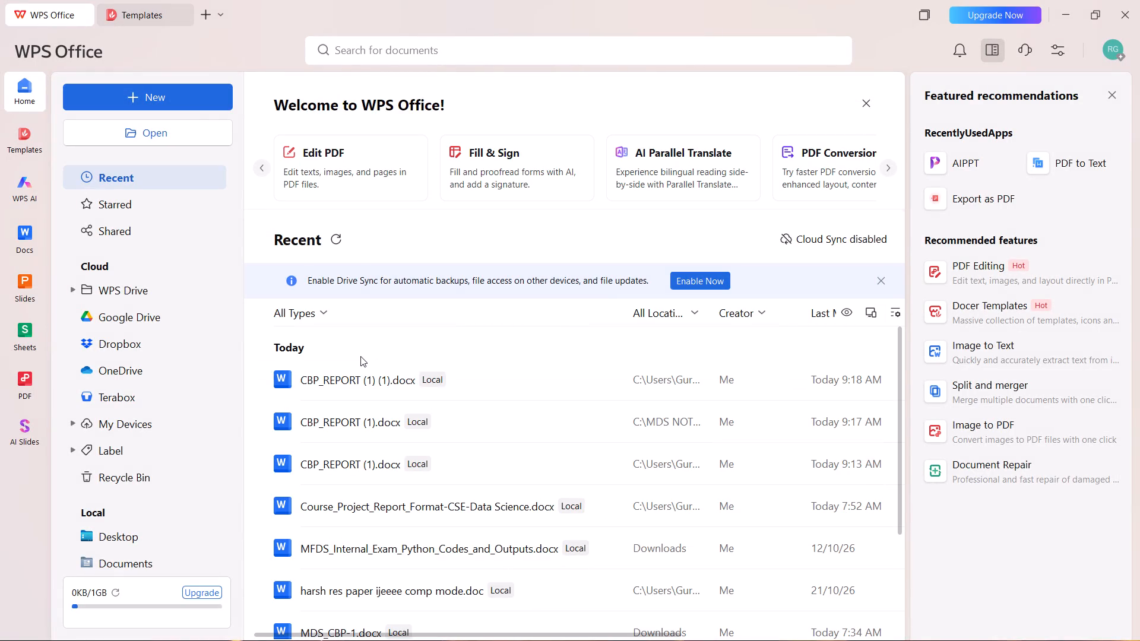
{"action": "left_click", "coordinate": [413, 386]}
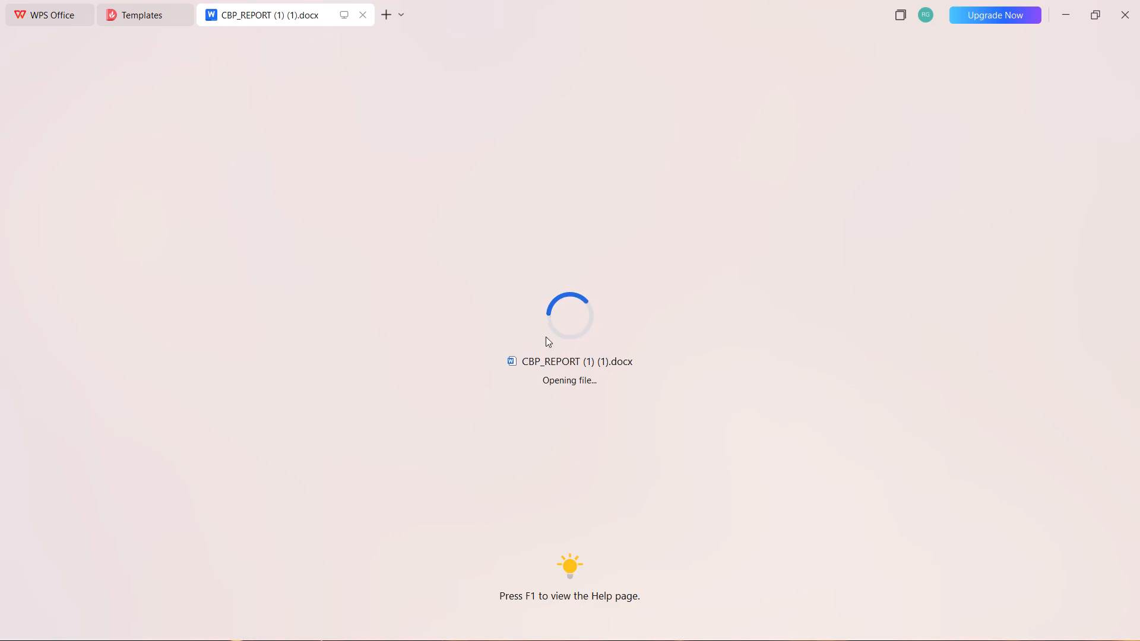
{"action": "scroll", "coordinate": [637, 400], "scroll_direction": "down", "scroll_amount": 7}
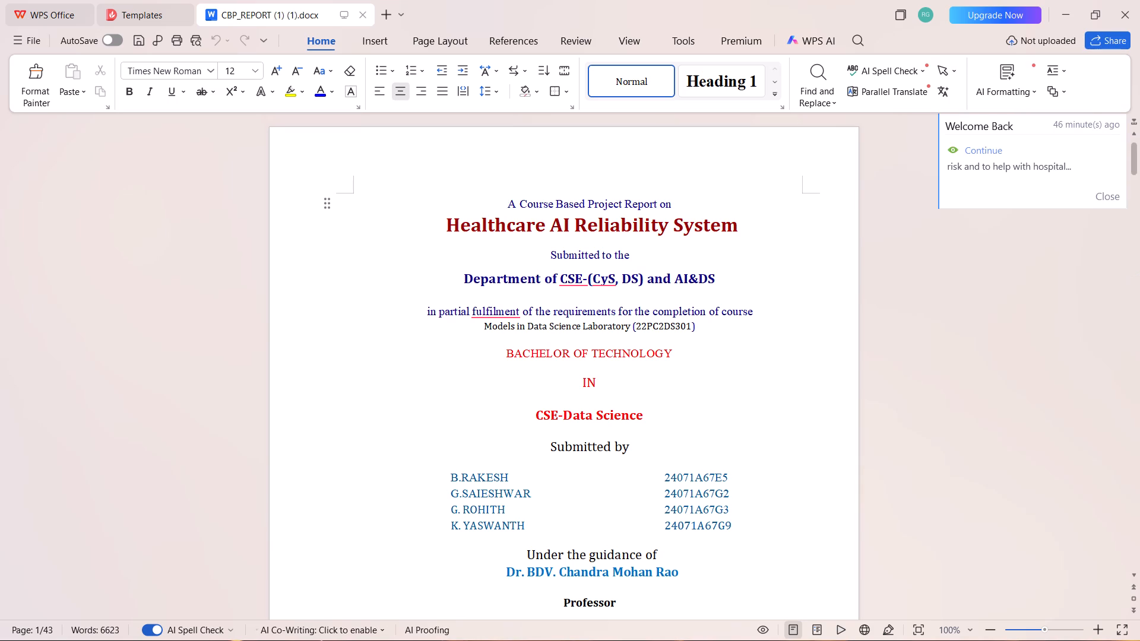
{"action": "scroll", "coordinate": [801, 442], "scroll_direction": "down", "scroll_amount": 20}
{"action": "scroll", "coordinate": [801, 442], "scroll_direction": "down", "scroll_amount": 17}
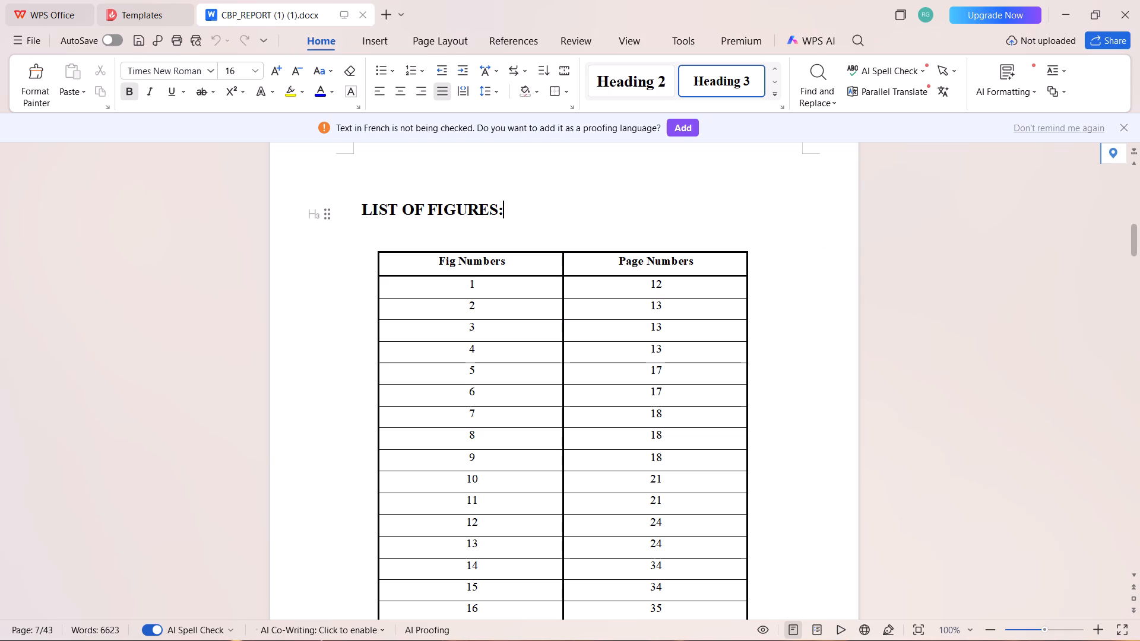
{"action": "left_click", "coordinate": [598, 408]}
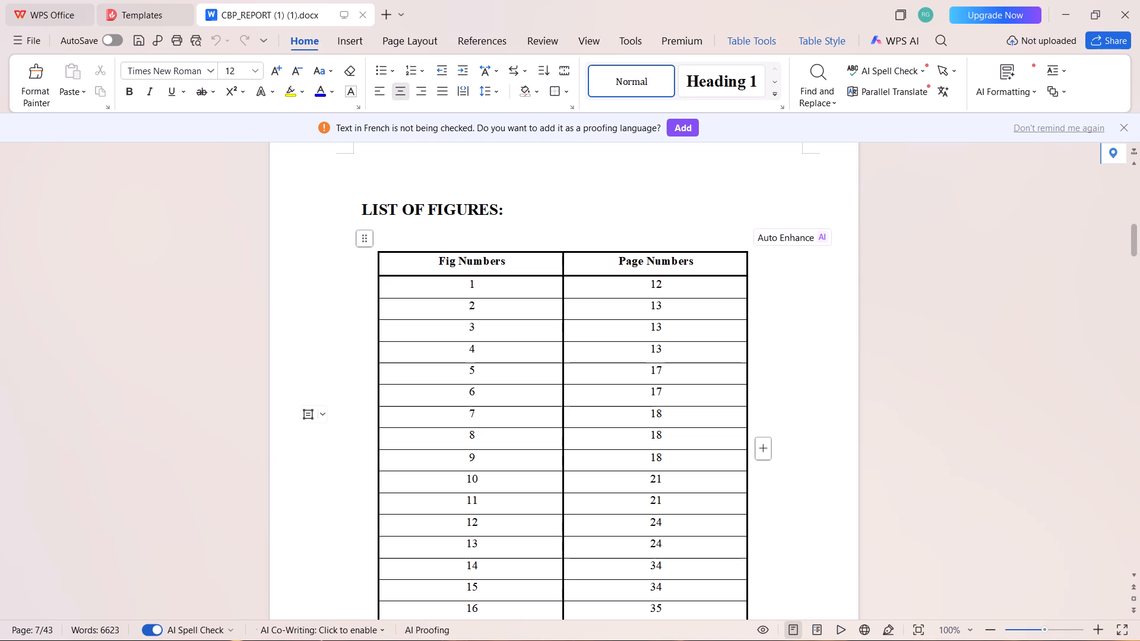
Read through Chapter 1 (Introduction) and Chapter 2 (Method) of the report, checking their text and layout.
{"action": "scroll", "coordinate": [724, 390], "scroll_direction": "down", "scroll_amount": 12}
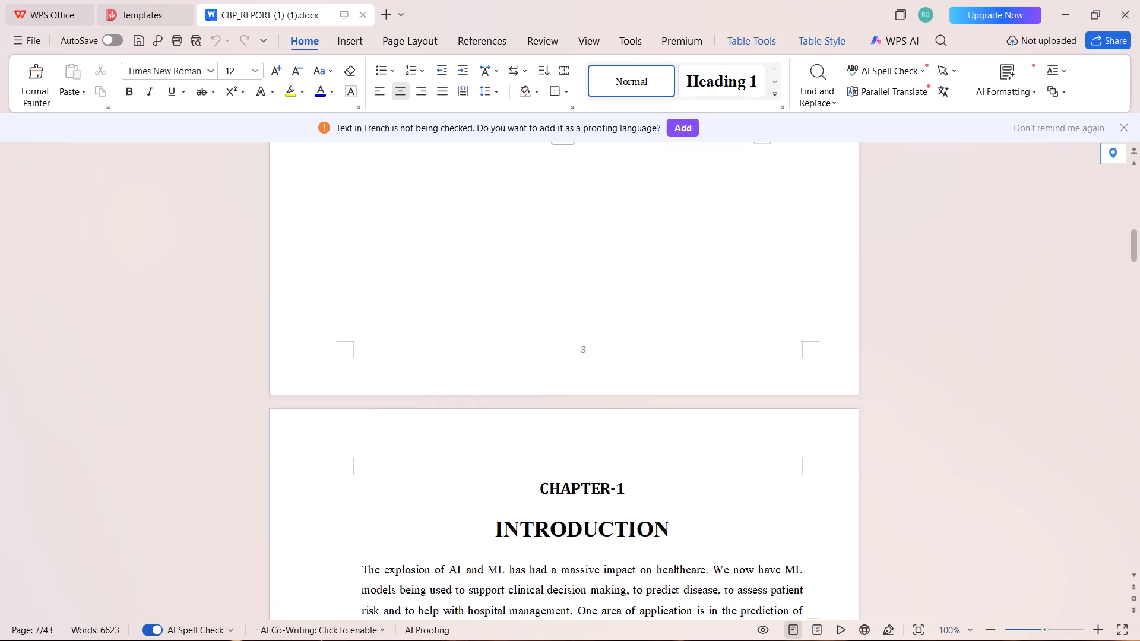
{"action": "scroll", "coordinate": [722, 397], "scroll_direction": "down", "scroll_amount": 9}
{"action": "scroll", "coordinate": [721, 397], "scroll_direction": "down", "scroll_amount": 20}
{"action": "scroll", "coordinate": [721, 397], "scroll_direction": "down", "scroll_amount": 10}
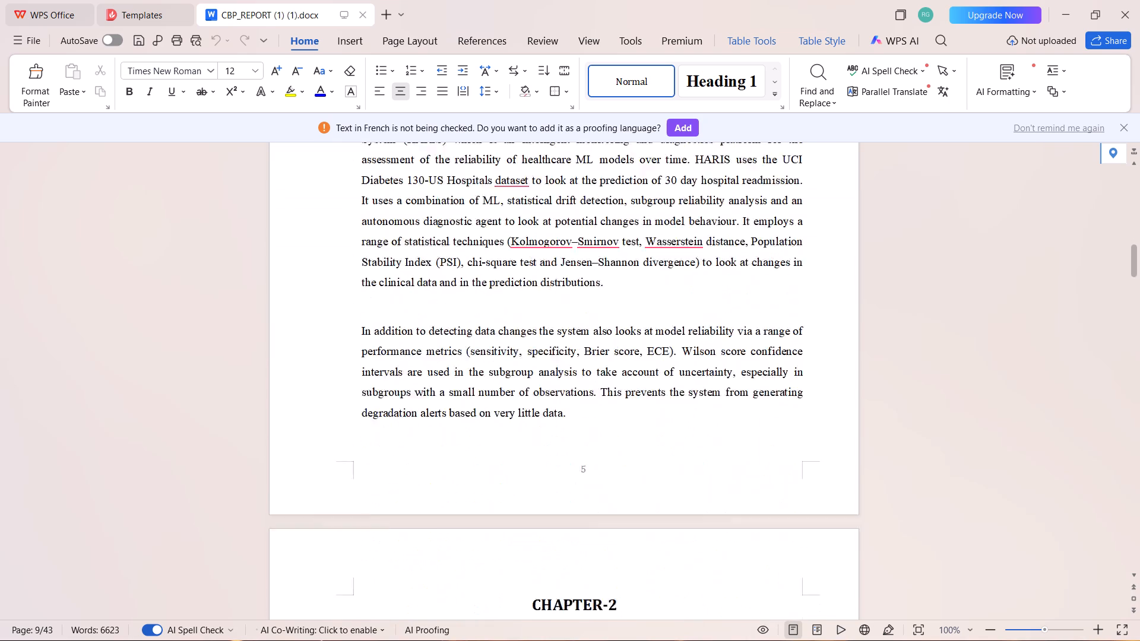
{"action": "scroll", "coordinate": [718, 399], "scroll_direction": "down", "scroll_amount": 10}
{"action": "scroll", "coordinate": [716, 399], "scroll_direction": "down", "scroll_amount": 17}
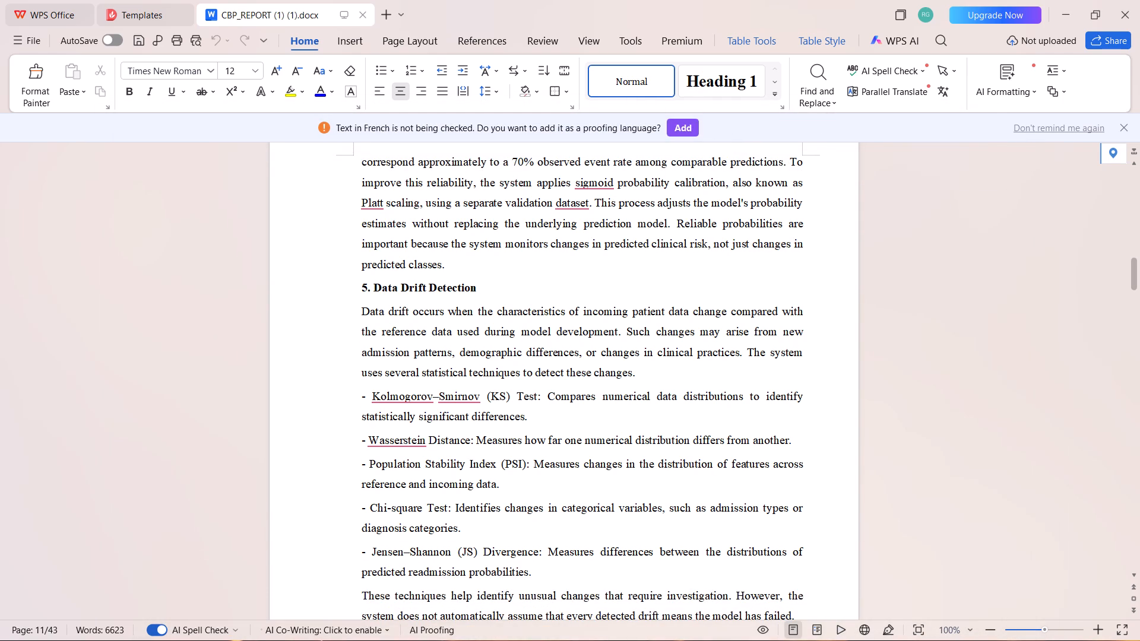
{"action": "scroll", "coordinate": [734, 401], "scroll_direction": "down", "scroll_amount": 20}
{"action": "scroll", "coordinate": [730, 407], "scroll_direction": "down", "scroll_amount": 14}
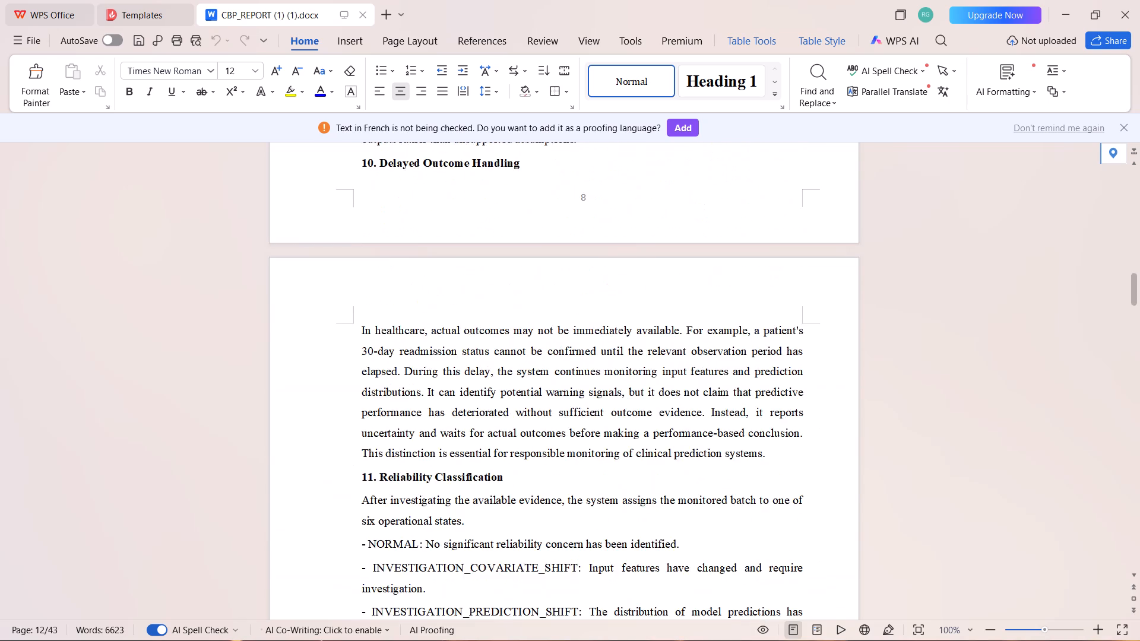
{"action": "scroll", "coordinate": [750, 341], "scroll_direction": "down", "scroll_amount": 17}
{"action": "scroll", "coordinate": [718, 364], "scroll_direction": "down", "scroll_amount": 16}
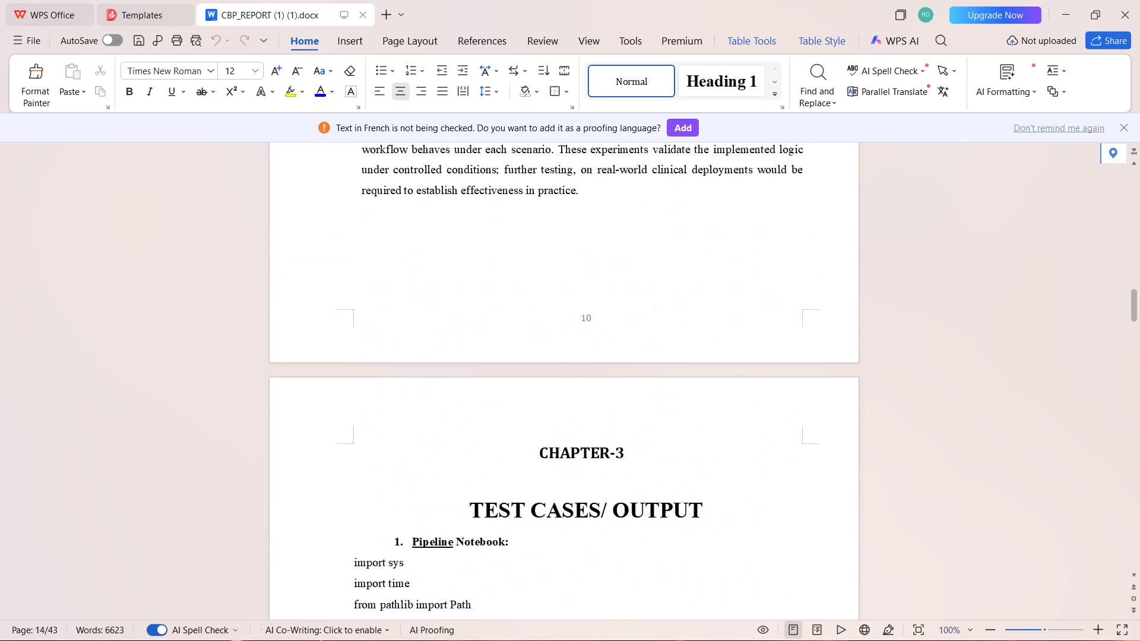
Examine the code listings in Chapter 3, Test Cases/Output, from the Pipeline Notebook section to the model training functions.
{"action": "scroll", "coordinate": [695, 360], "scroll_direction": "down", "scroll_amount": 7}
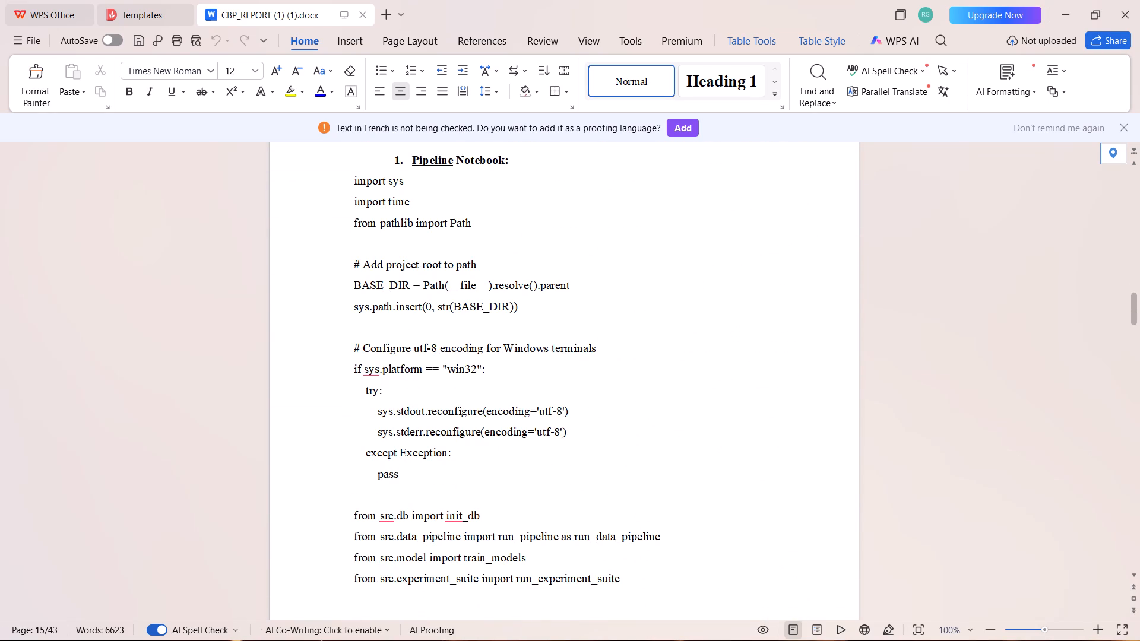
{"action": "scroll", "coordinate": [655, 236], "scroll_direction": "down", "scroll_amount": 15}
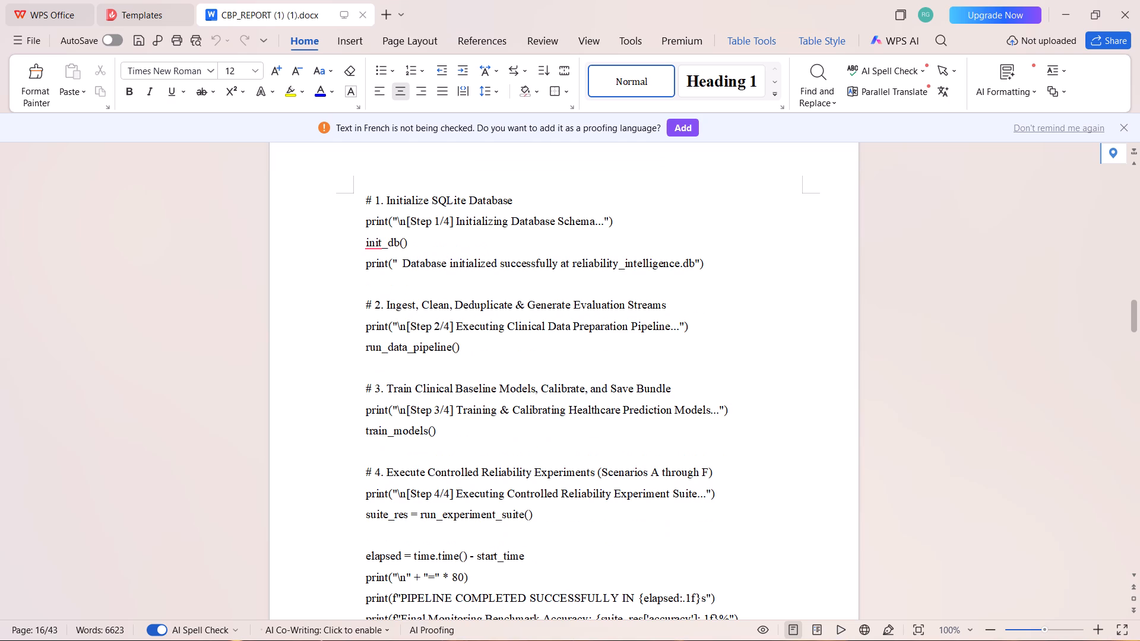
{"action": "scroll", "coordinate": [664, 241], "scroll_direction": "down", "scroll_amount": 20}
{"action": "scroll", "coordinate": [664, 241], "scroll_direction": "down", "scroll_amount": 7}
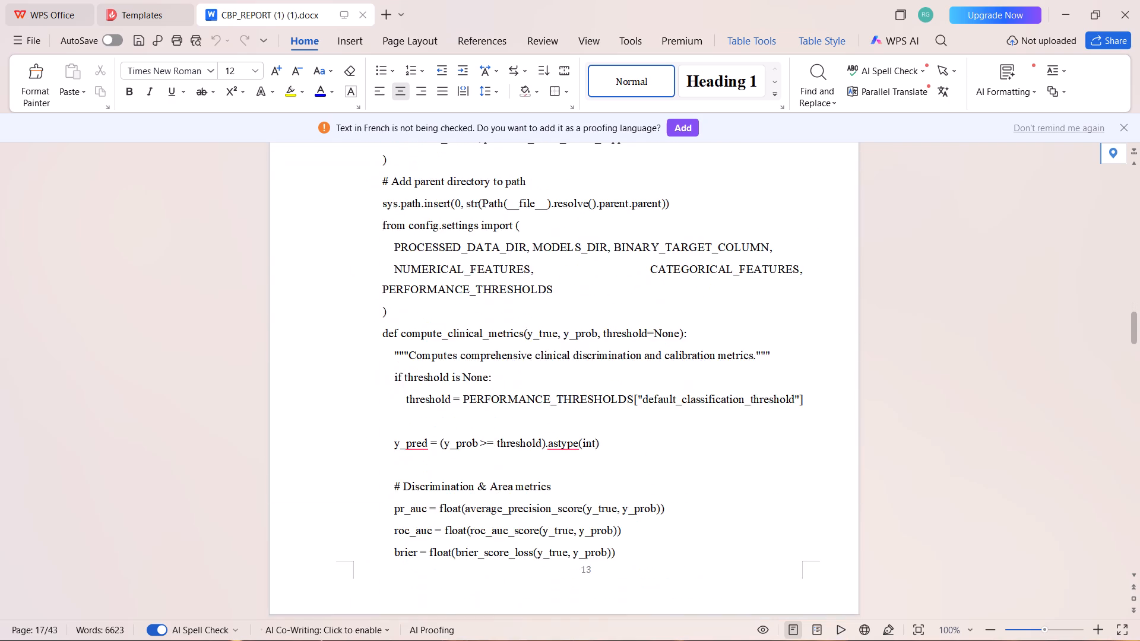
{"action": "scroll", "coordinate": [674, 227], "scroll_direction": "down", "scroll_amount": 4}
{"action": "scroll", "coordinate": [678, 230], "scroll_direction": "down", "scroll_amount": 20}
{"action": "scroll", "coordinate": [684, 235], "scroll_direction": "down", "scroll_amount": 3}
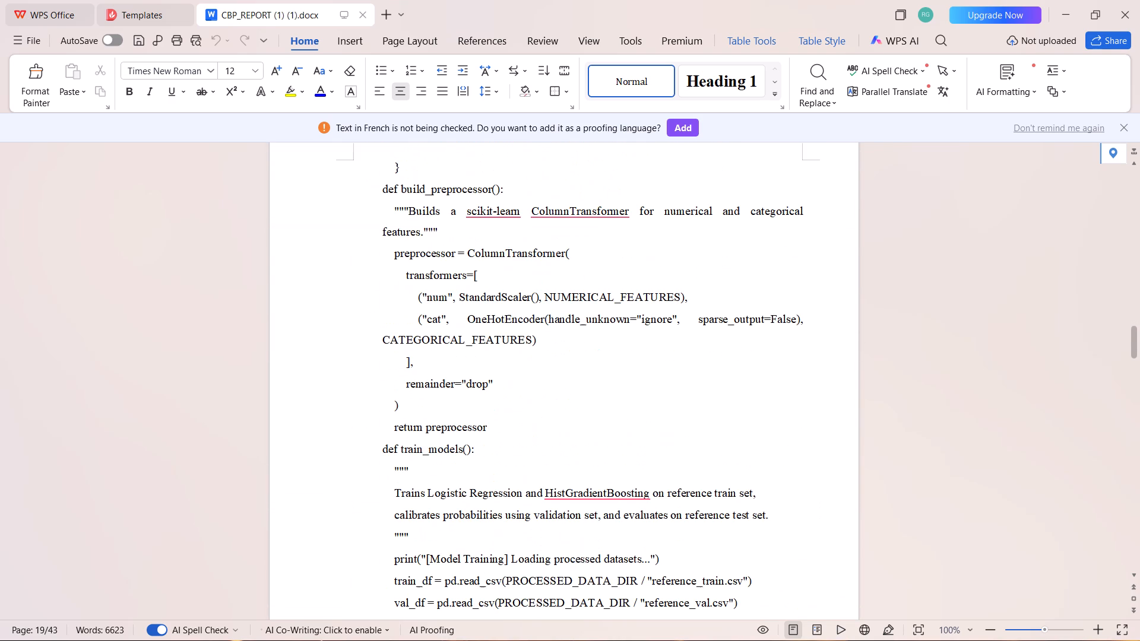
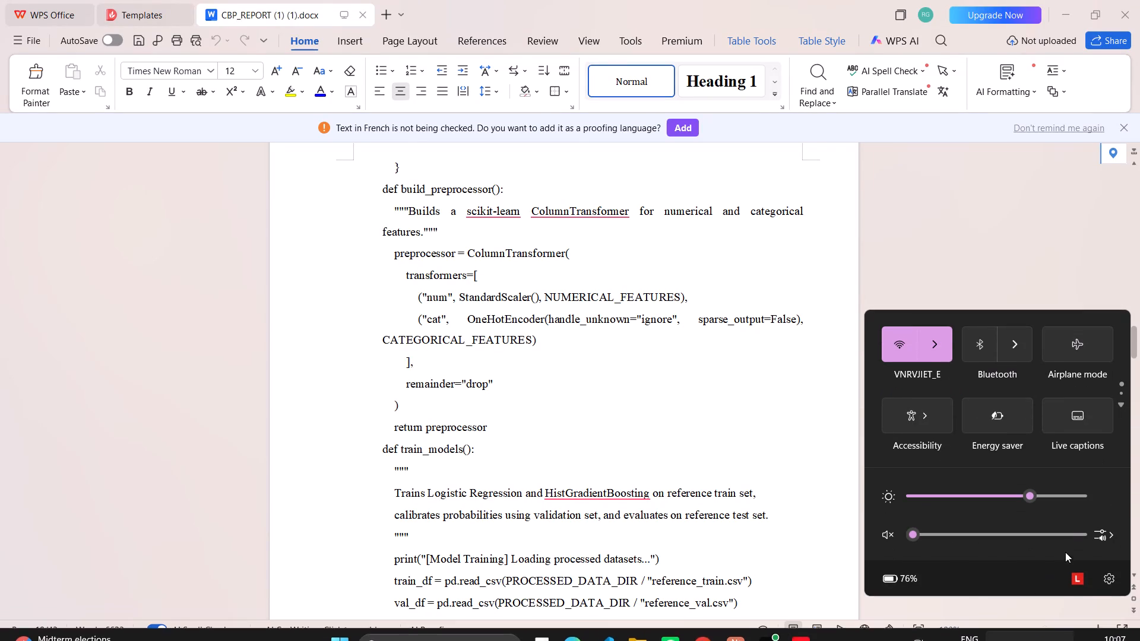
{"action": "left_click_drag", "start_coordinate": [1025, 493], "coordinate": [1035, 500]}
{"action": "left_click", "coordinate": [1044, 622]}
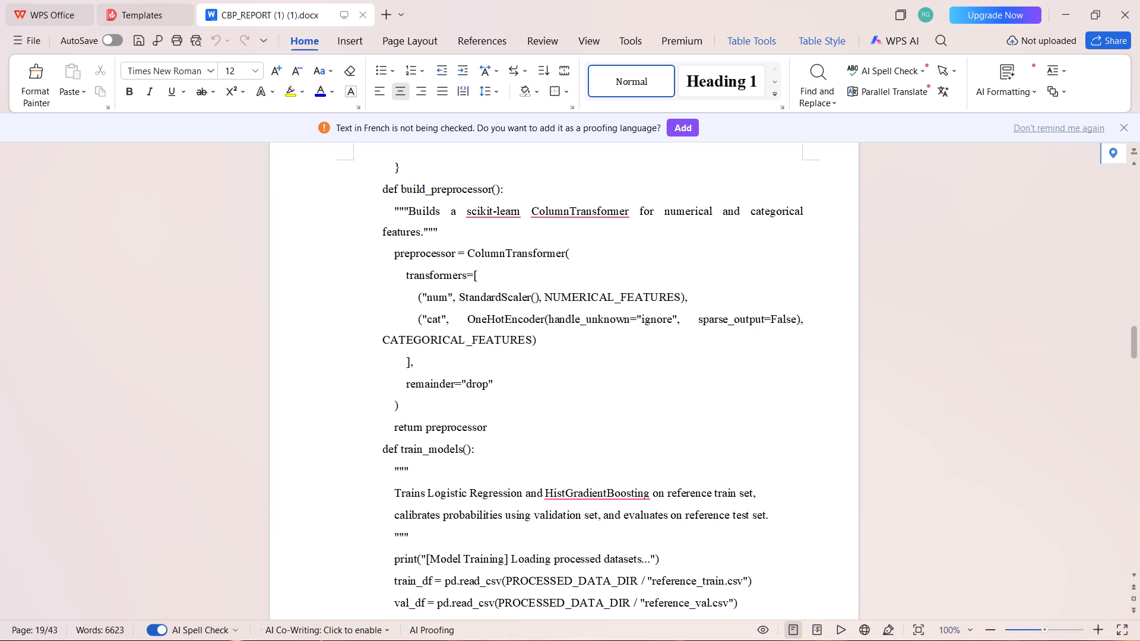
Examine the Chapter 3 code listings from the train_models() function through the app.py imports to its CSS badge styles.
{"action": "scroll", "coordinate": [558, 348], "scroll_direction": "up", "scroll_amount": 2}
{"action": "scroll", "coordinate": [479, 334], "scroll_direction": "down", "scroll_amount": 5}
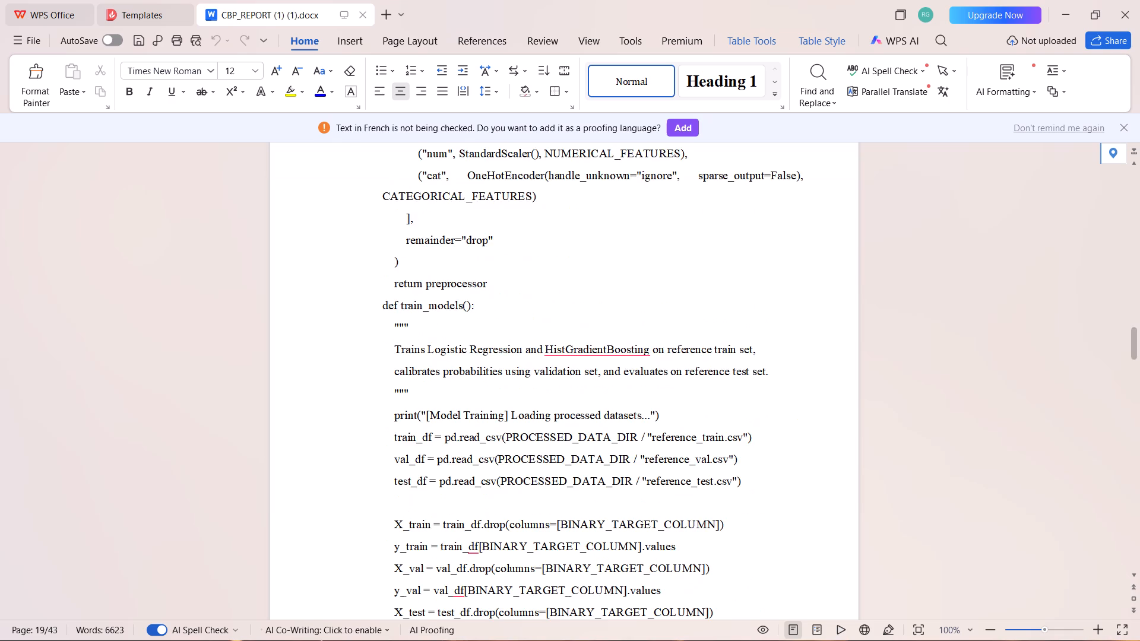
{"action": "scroll", "coordinate": [479, 334], "scroll_direction": "down", "scroll_amount": 20}
{"action": "scroll", "coordinate": [479, 334], "scroll_direction": "down", "scroll_amount": 16}
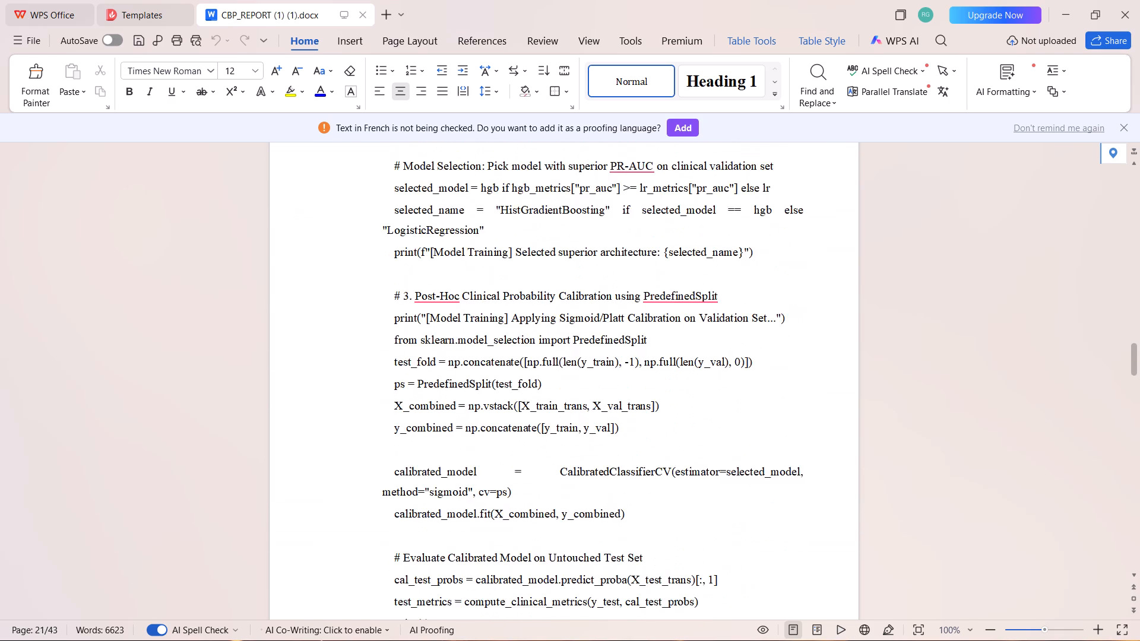
{"action": "scroll", "coordinate": [484, 332], "scroll_direction": "down", "scroll_amount": 20}
{"action": "scroll", "coordinate": [484, 332], "scroll_direction": "down", "scroll_amount": 16}
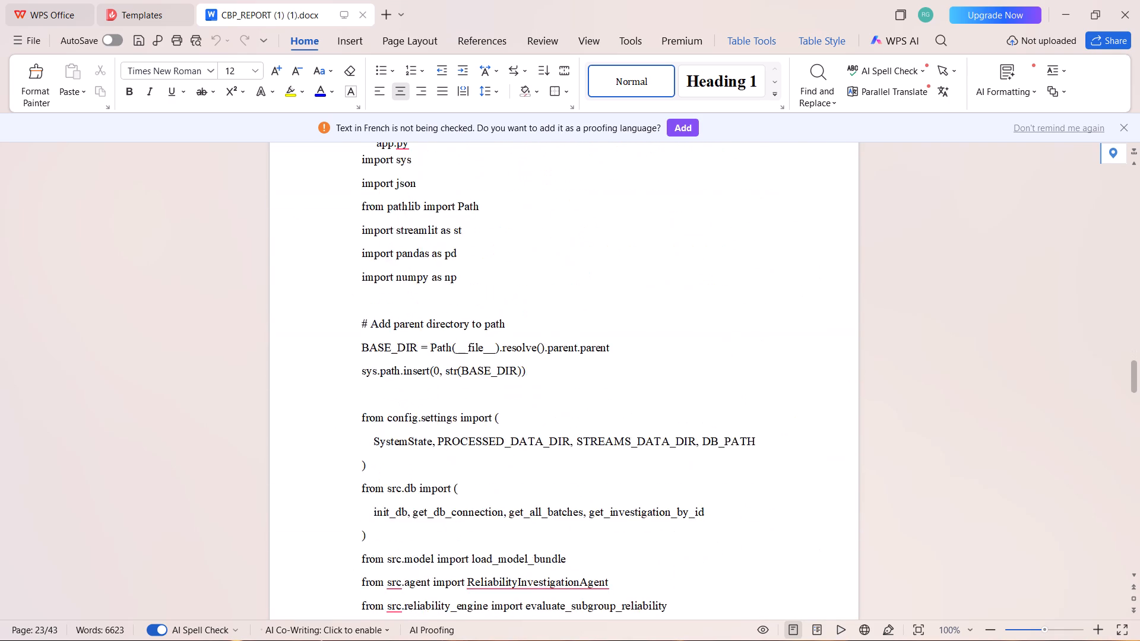
{"action": "scroll", "coordinate": [489, 326], "scroll_direction": "down", "scroll_amount": 15}
{"action": "scroll", "coordinate": [487, 335], "scroll_direction": "down", "scroll_amount": 13}
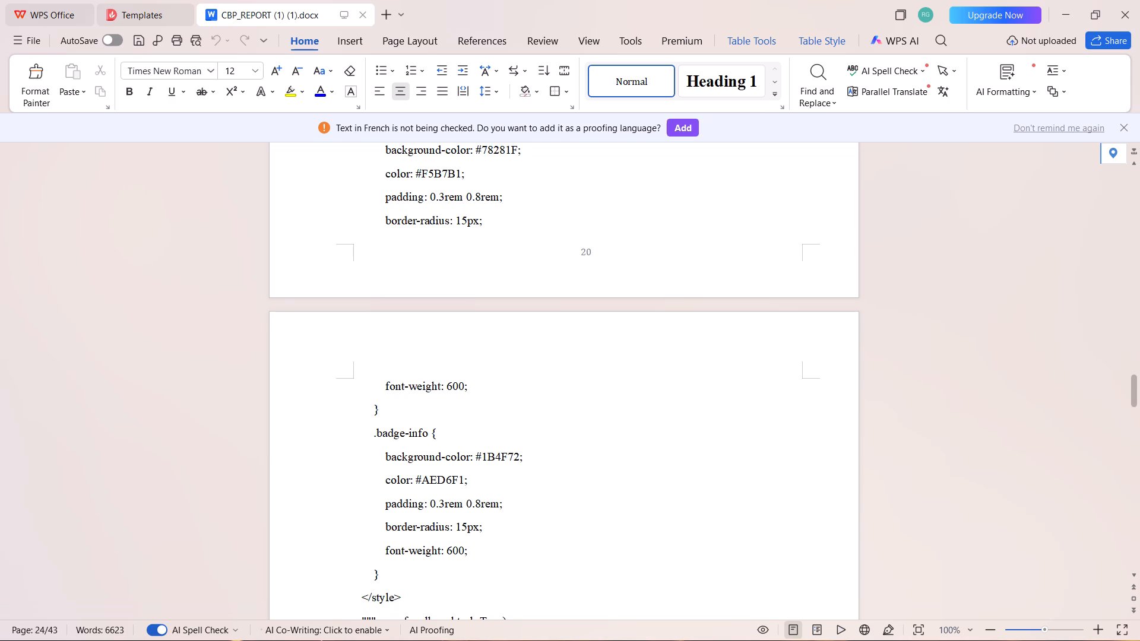
Examine the Streamlit dashboard code listing in Chapter 3, from the badge CSS styles to the Patient Subgroup Reliability view.
{"action": "scroll", "coordinate": [460, 441], "scroll_direction": "down", "scroll_amount": 20}
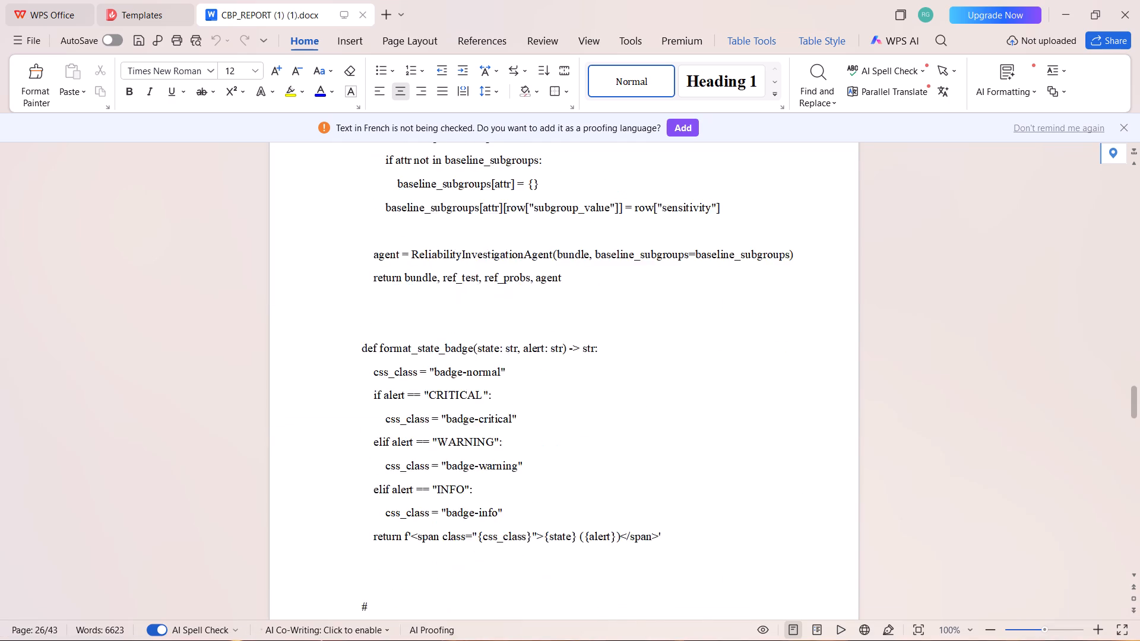
{"action": "scroll", "coordinate": [463, 430], "scroll_direction": "down", "scroll_amount": 20}
{"action": "scroll", "coordinate": [463, 430], "scroll_direction": "down", "scroll_amount": 20}
{"action": "scroll", "coordinate": [463, 430], "scroll_direction": "down", "scroll_amount": 4}
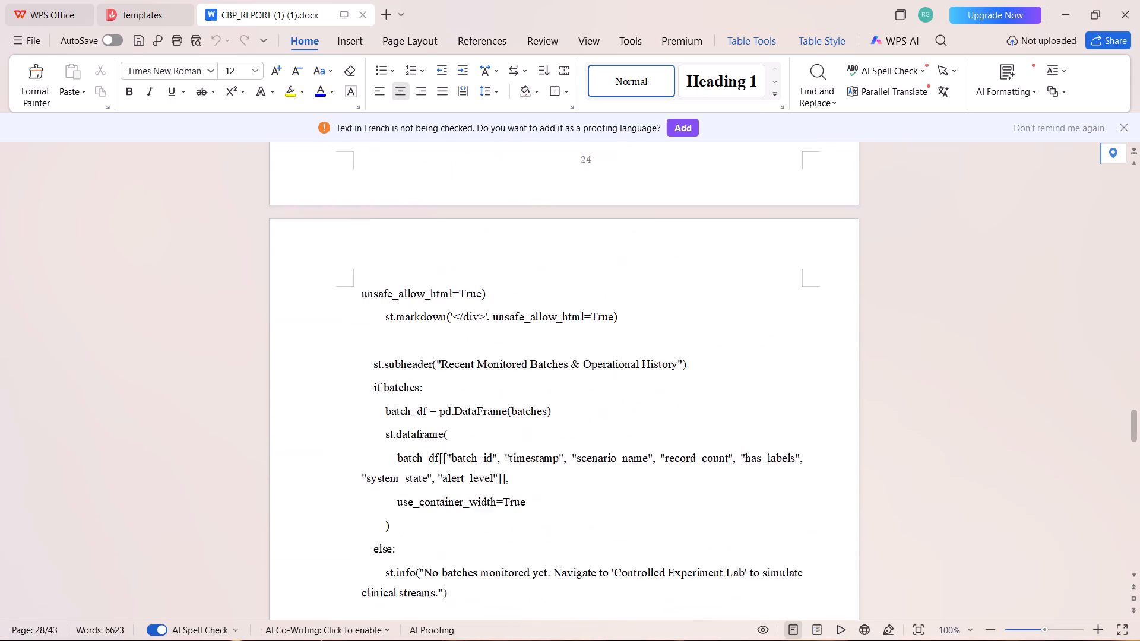
{"action": "scroll", "coordinate": [441, 386], "scroll_direction": "down", "scroll_amount": 20}
{"action": "scroll", "coordinate": [441, 386], "scroll_direction": "down", "scroll_amount": 20}
{"action": "scroll", "coordinate": [441, 386], "scroll_direction": "down", "scroll_amount": 4}
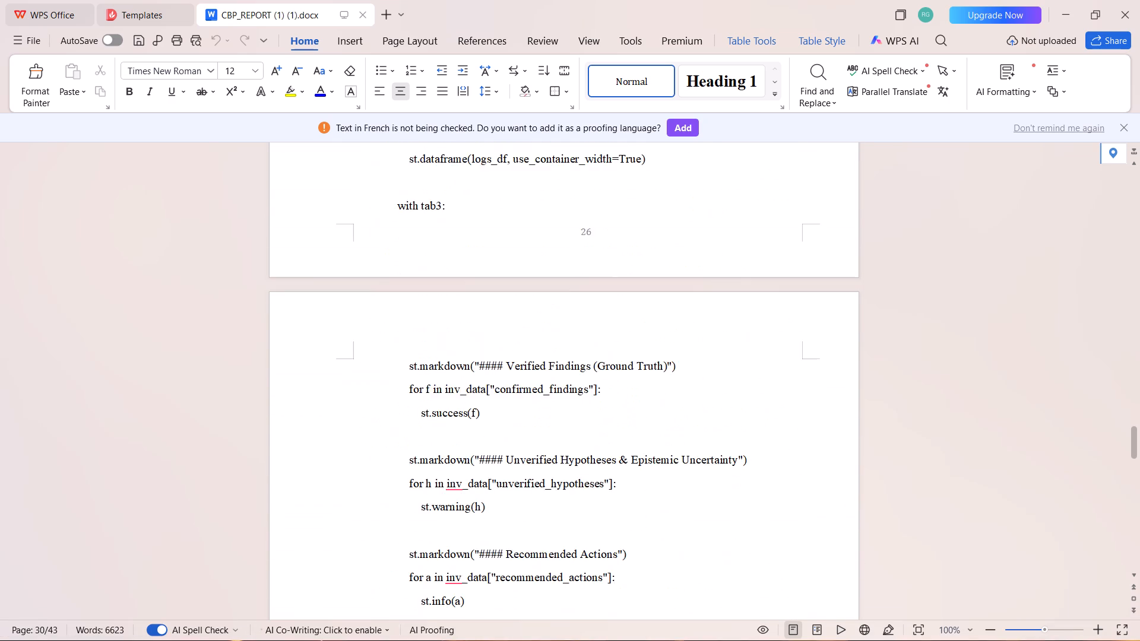
{"action": "scroll", "coordinate": [448, 380], "scroll_direction": "down", "scroll_amount": 19}
{"action": "scroll", "coordinate": [446, 388], "scroll_direction": "down", "scroll_amount": 7}
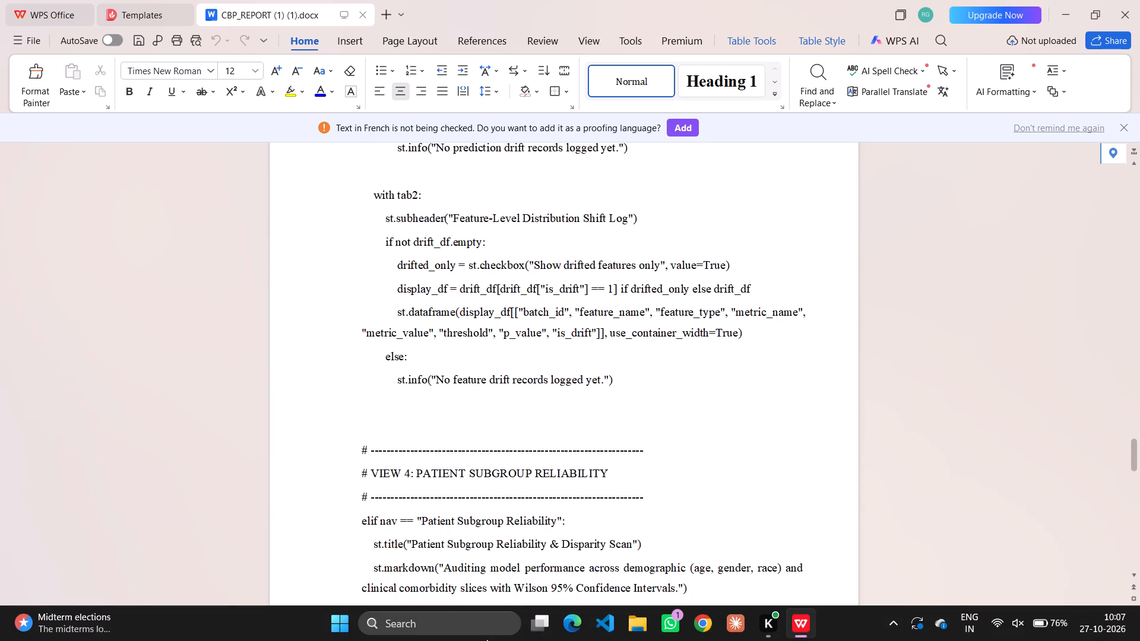
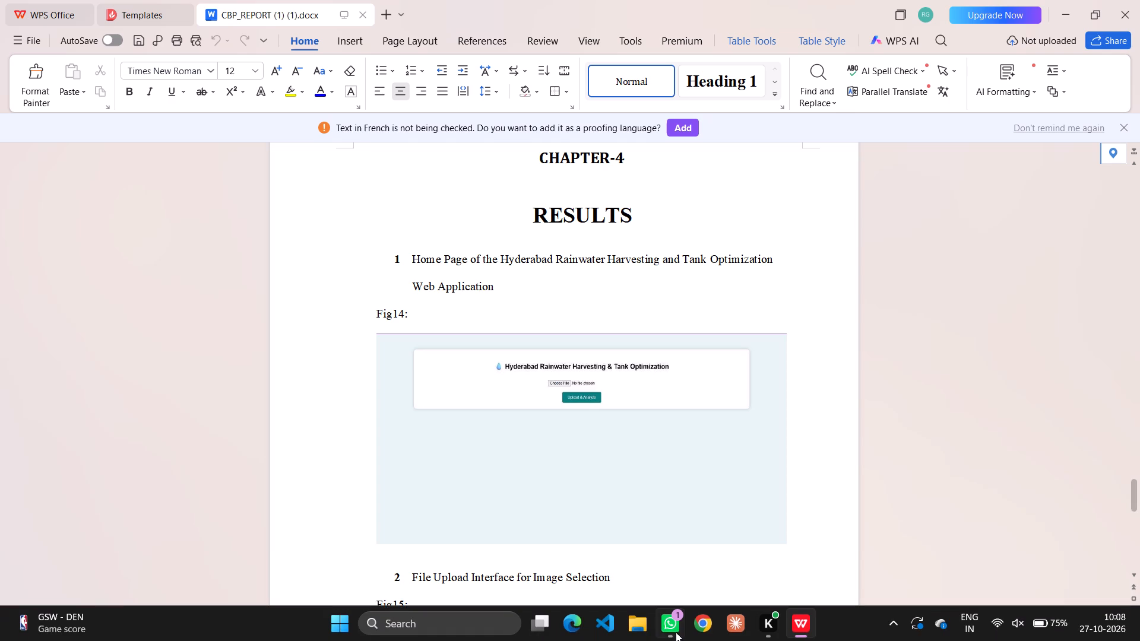
Delete the rainwater harvesting home page screenshot under Fig14 in the Chapter 4 Results section.
{"action": "left_click", "coordinate": [643, 492]}
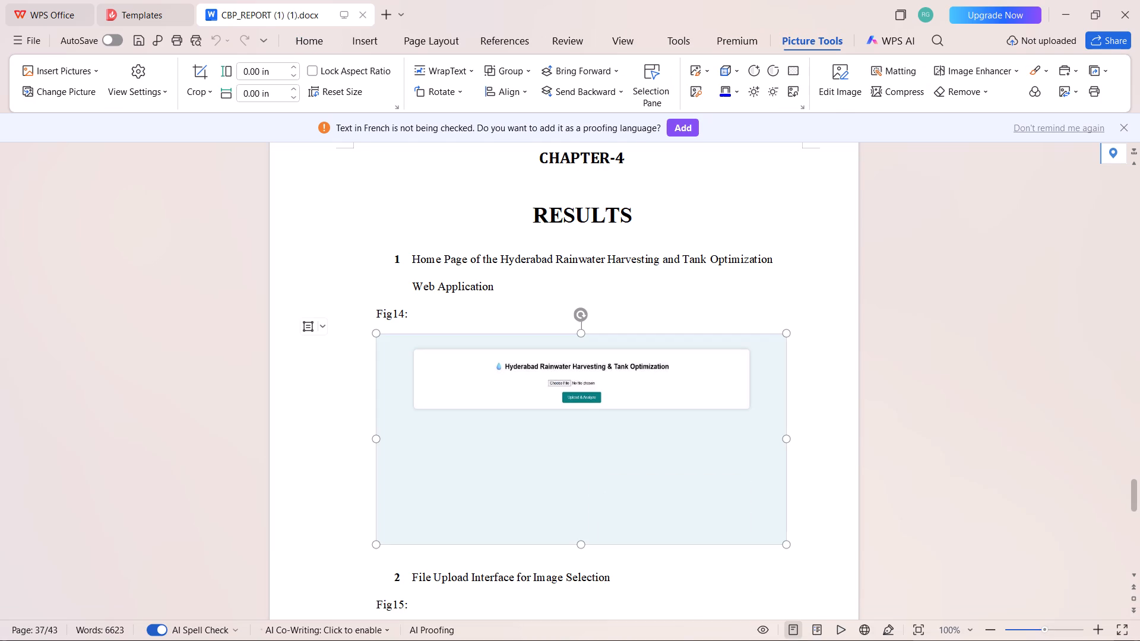
{"action": "key", "text": "Delete"}
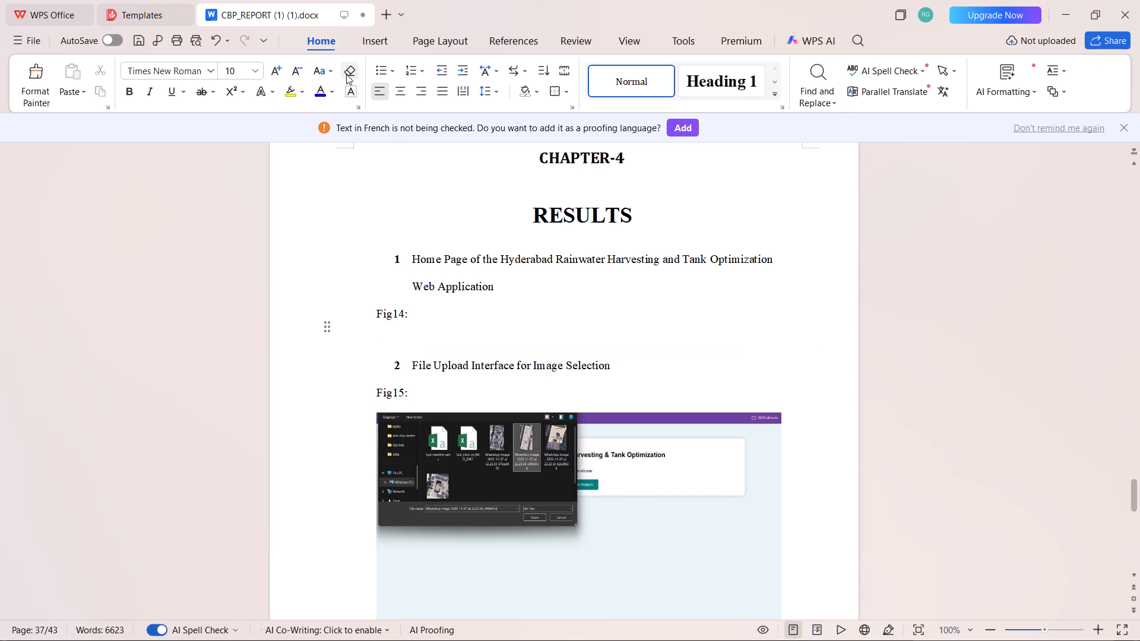
Insert the picture "WhatsApp Image 2026-10-27 at 10.07.47.jpeg" from the MDS NOTES folder on drive C: under Fig14.
{"action": "left_click", "coordinate": [369, 37]}
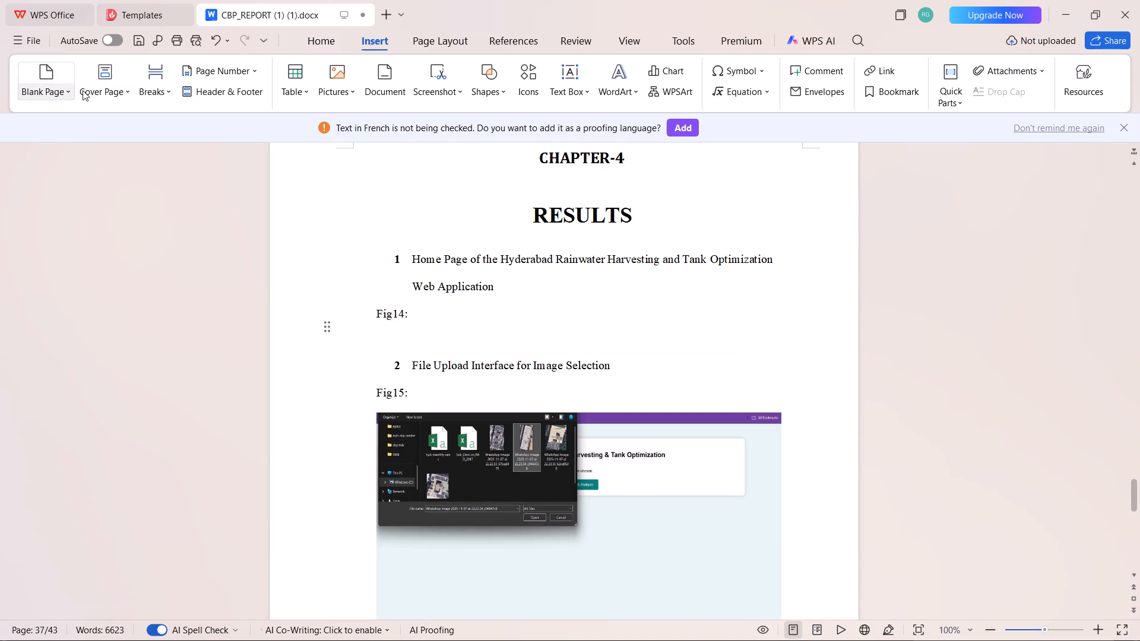
{"action": "left_click", "coordinate": [344, 77]}
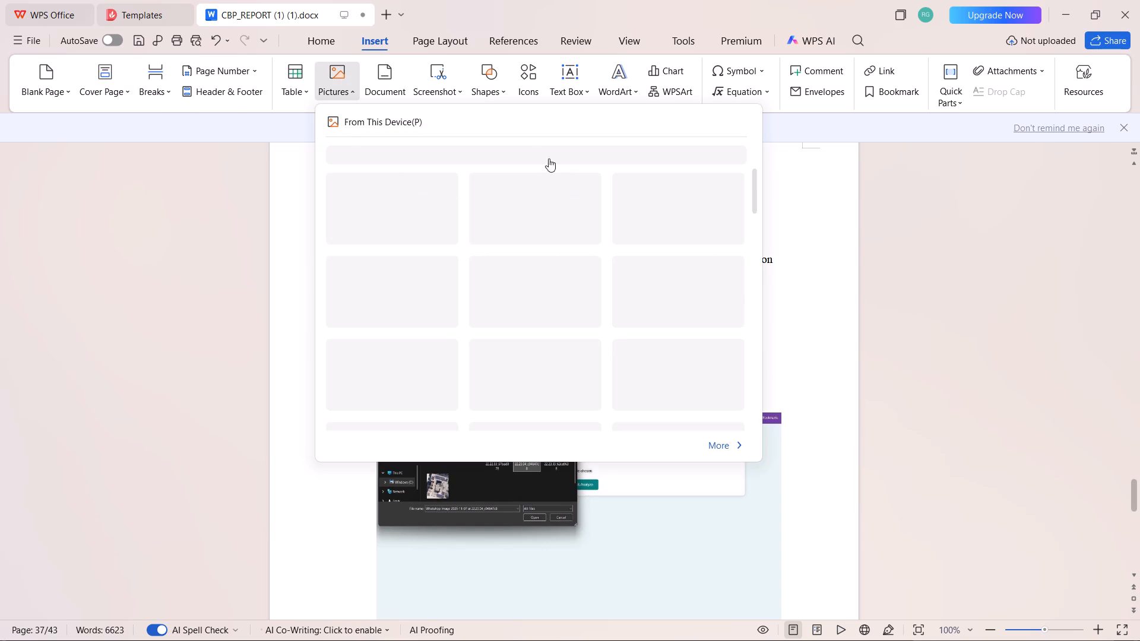
{"action": "left_click", "coordinate": [515, 122]}
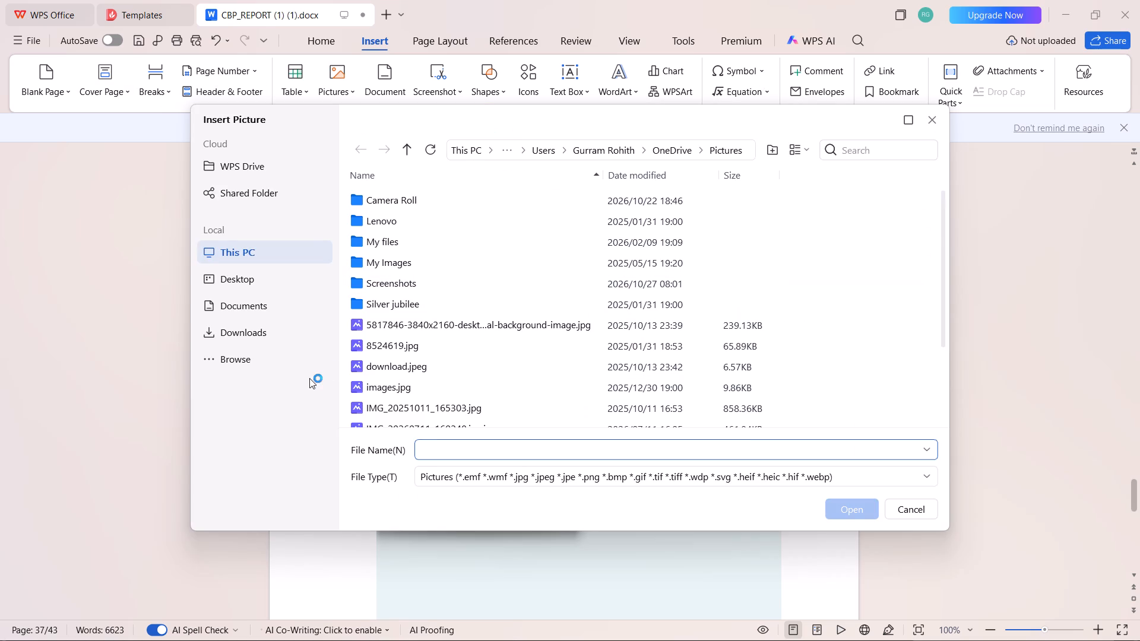
{"action": "left_click", "coordinate": [304, 251]}
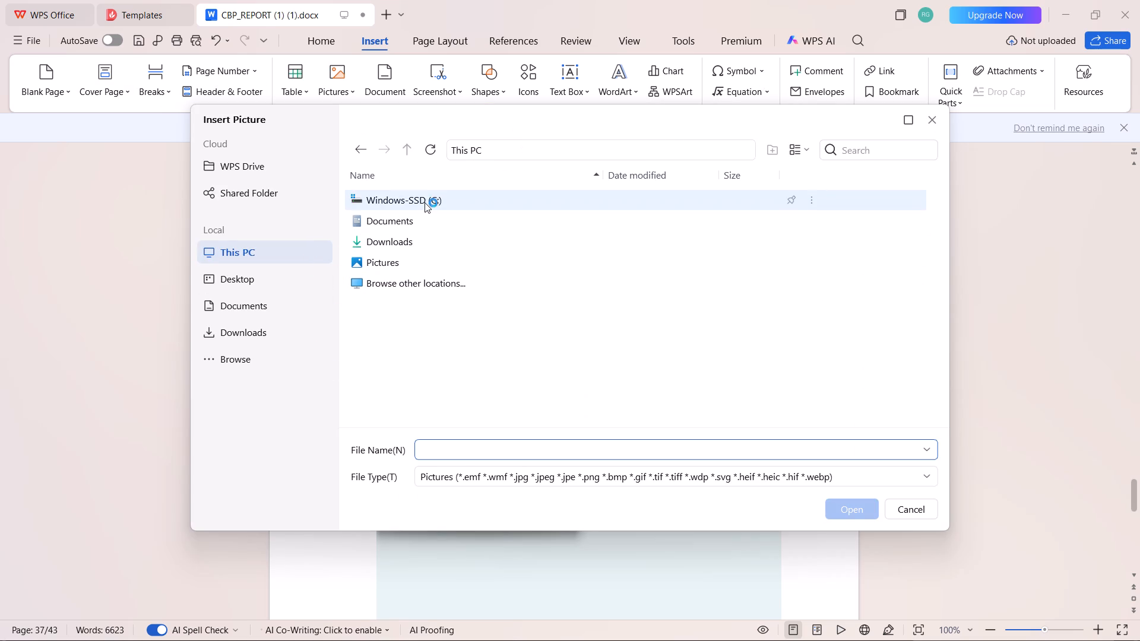
{"action": "double_click", "coordinate": [425, 202]}
{"action": "scroll", "coordinate": [419, 350], "scroll_direction": "down", "scroll_amount": 15}
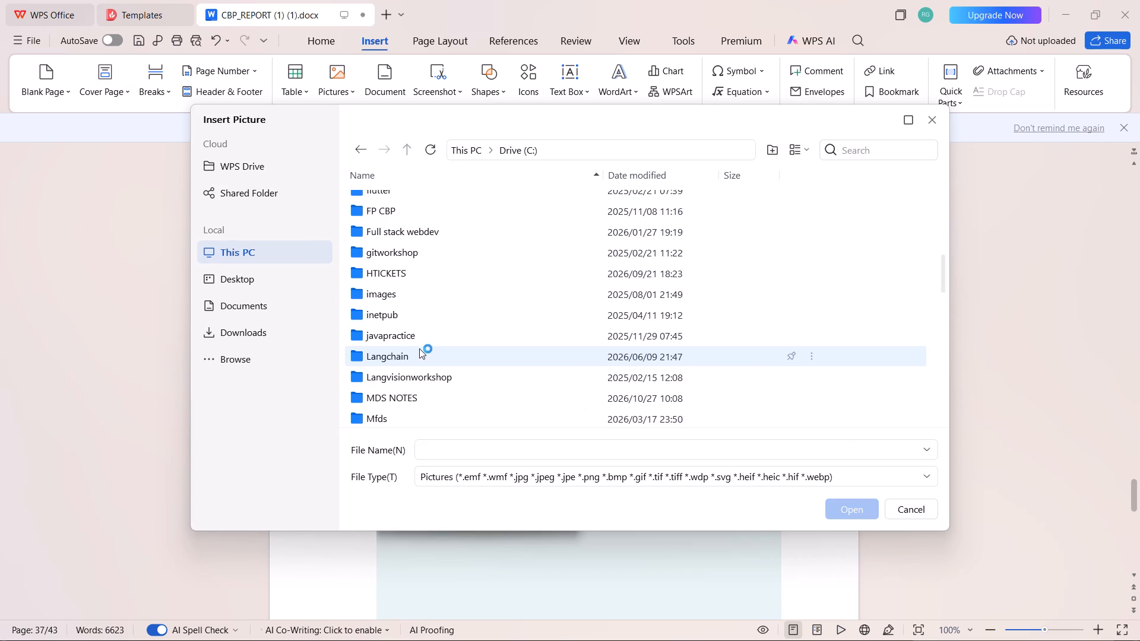
{"action": "scroll", "coordinate": [419, 346], "scroll_direction": "down", "scroll_amount": 2}
{"action": "double_click", "coordinate": [410, 352]}
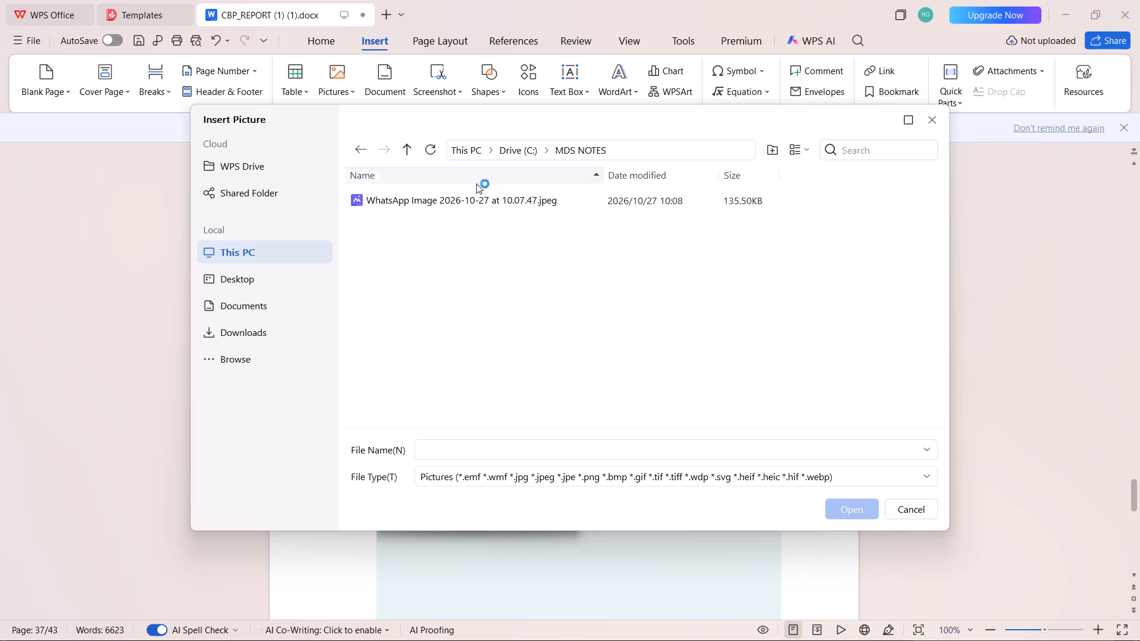
{"action": "double_click", "coordinate": [476, 194]}
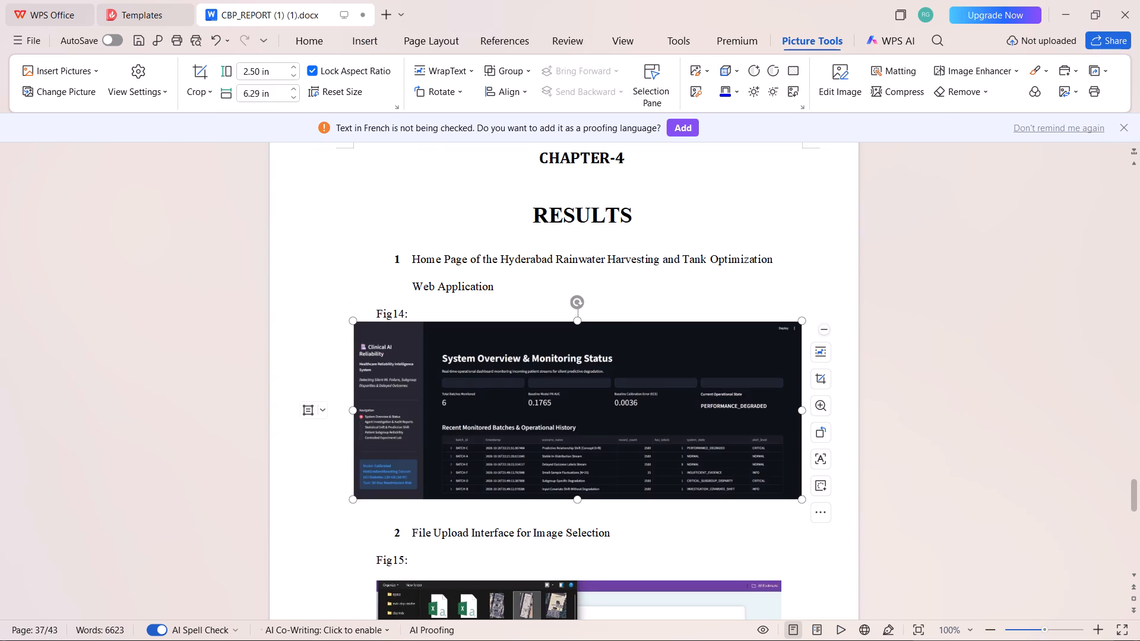
{"action": "left_click", "coordinate": [412, 312]}
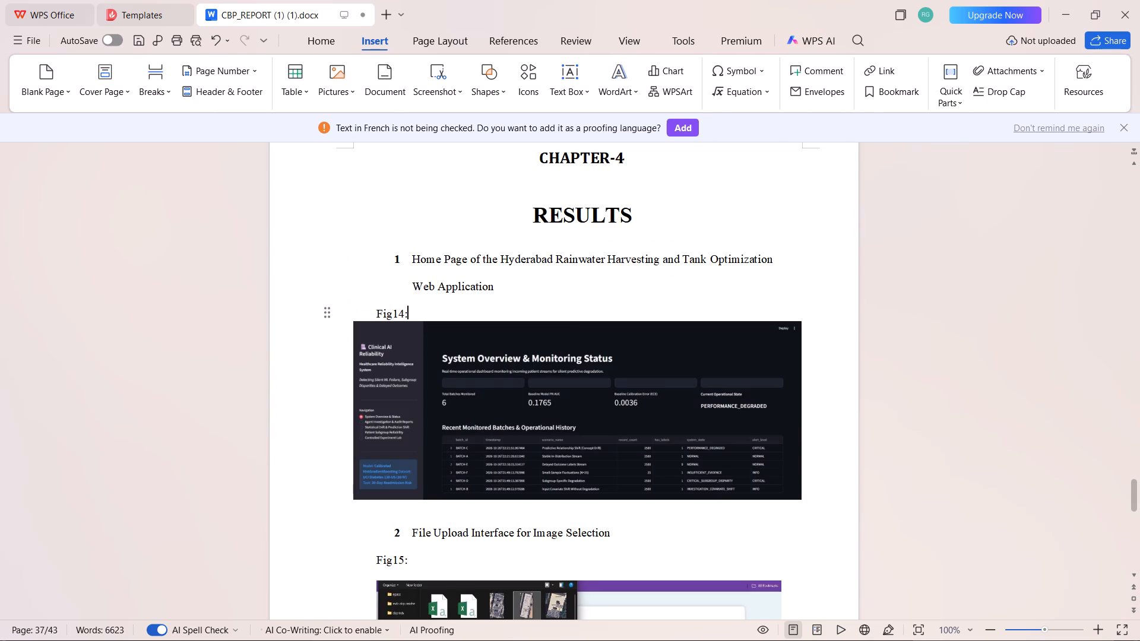
Delete "Home Page of the Hyderabad Rainwater Harvesting and Tank Optimization" from the first item heading in Chapter 4 Results.
{"action": "left_click_drag", "start_coordinate": [771, 261], "coordinate": [401, 264]}
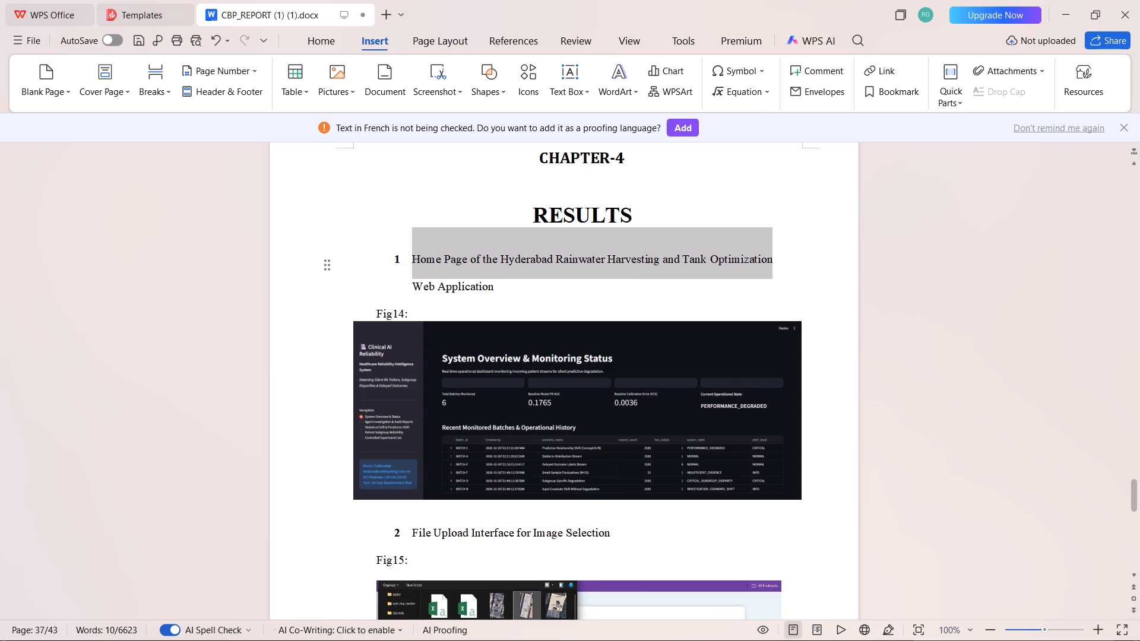
{"action": "key", "text": "BackSpace"}
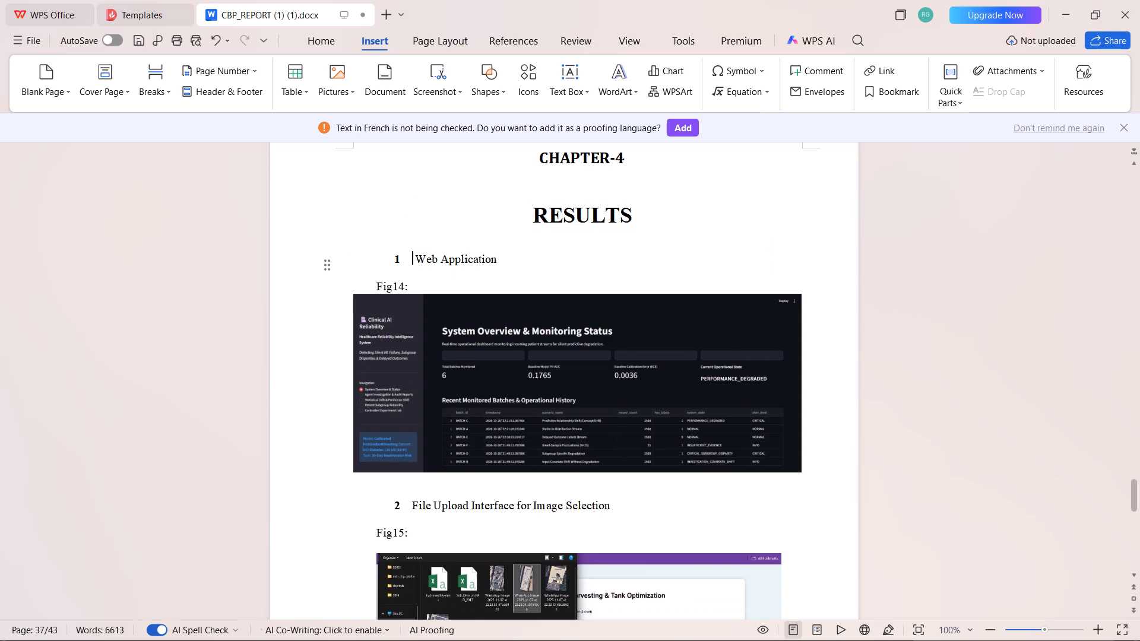
Retitle the first Results item as "System overview and Monitoring status", removing the leftover words "Web Application".
{"action": "type", "text": "System overview and"}
{"action": "key", "text": "space"}
{"action": "type", "text": "Monitoring"}
{"action": "key", "text": "space"}
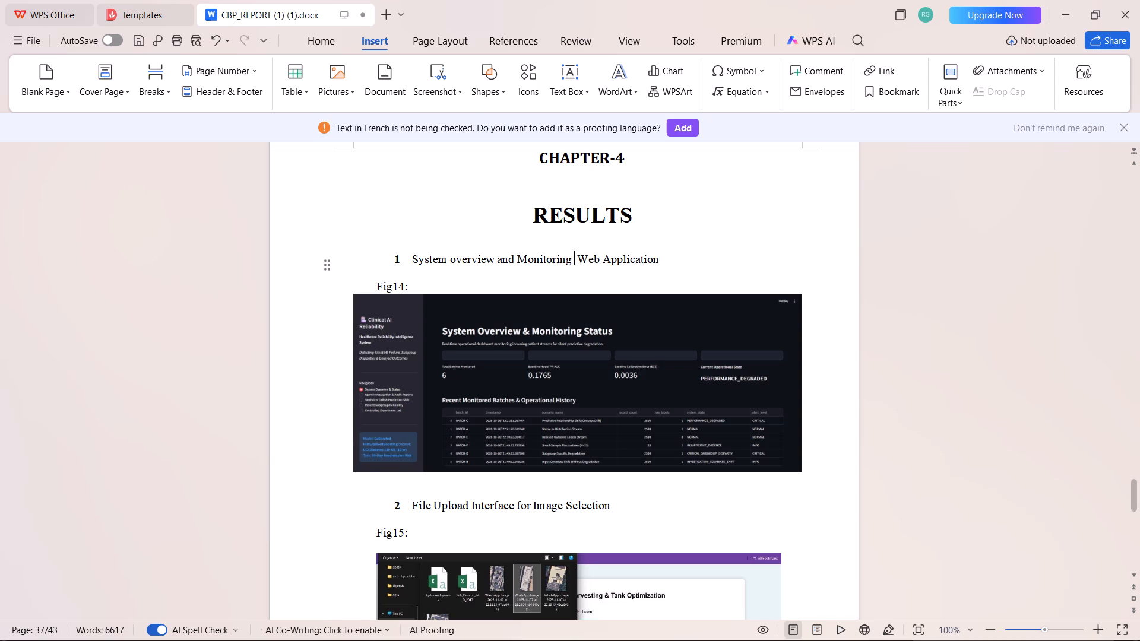
{"action": "type", "text": "status"}
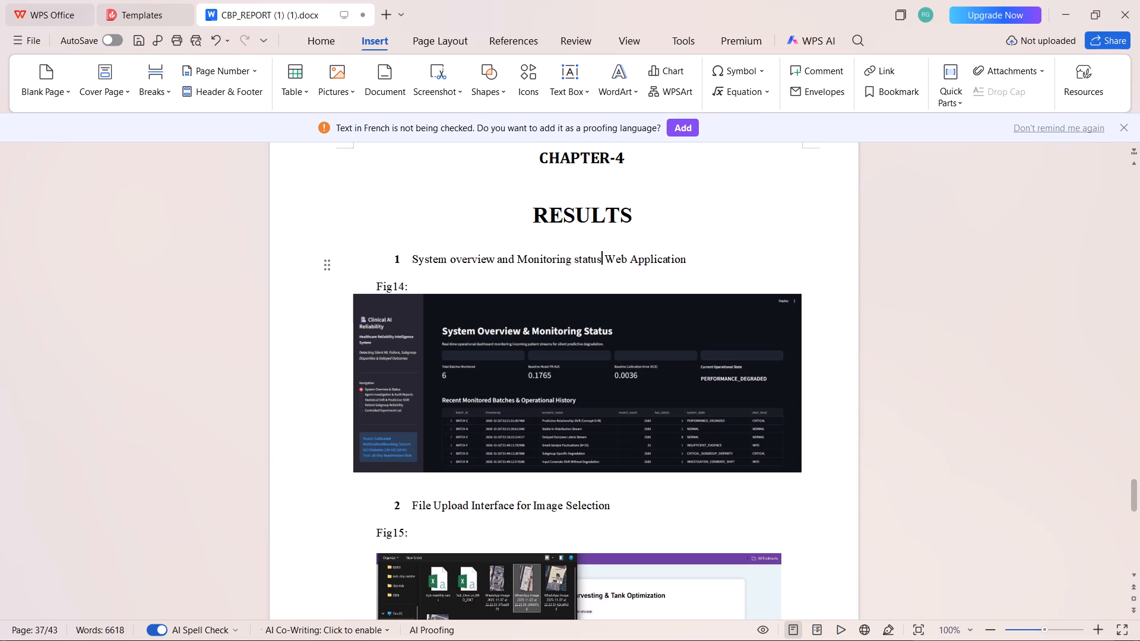
{"action": "left_click_drag", "start_coordinate": [689, 259], "coordinate": [632, 263]}
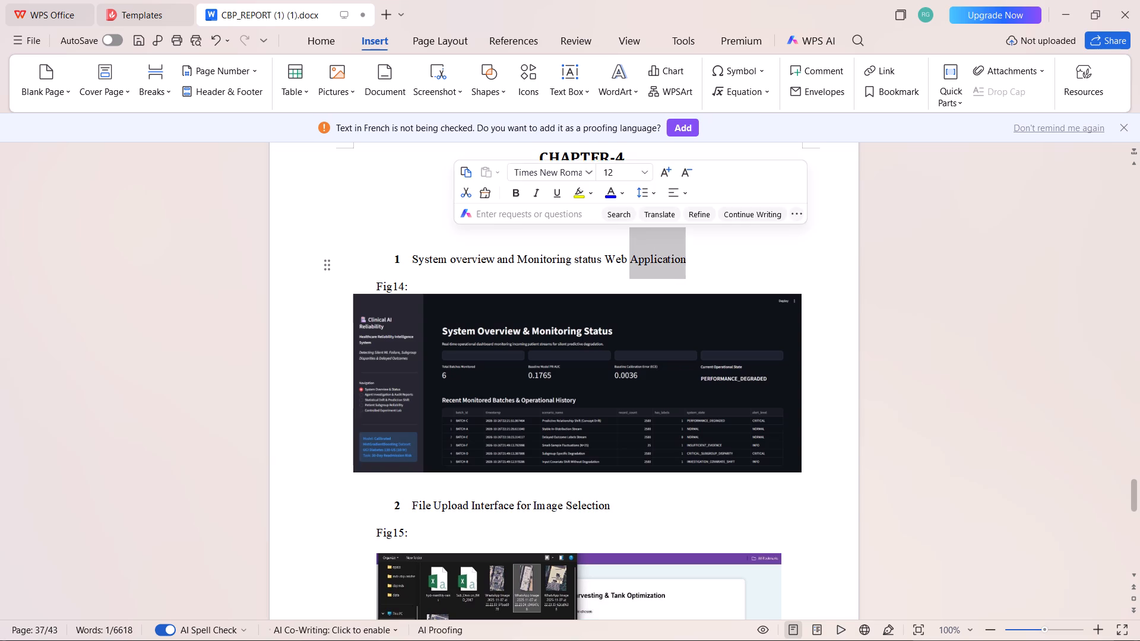
{"action": "key", "text": "BackSpace"}
{"action": "key", "text": "BackSpace"}
{"action": "key", "text": "BackSpace"}
{"action": "key", "text": "BackSpace"}
{"action": "key", "text": "BackSpace"}
{"action": "key", "text": "BackSpace"}
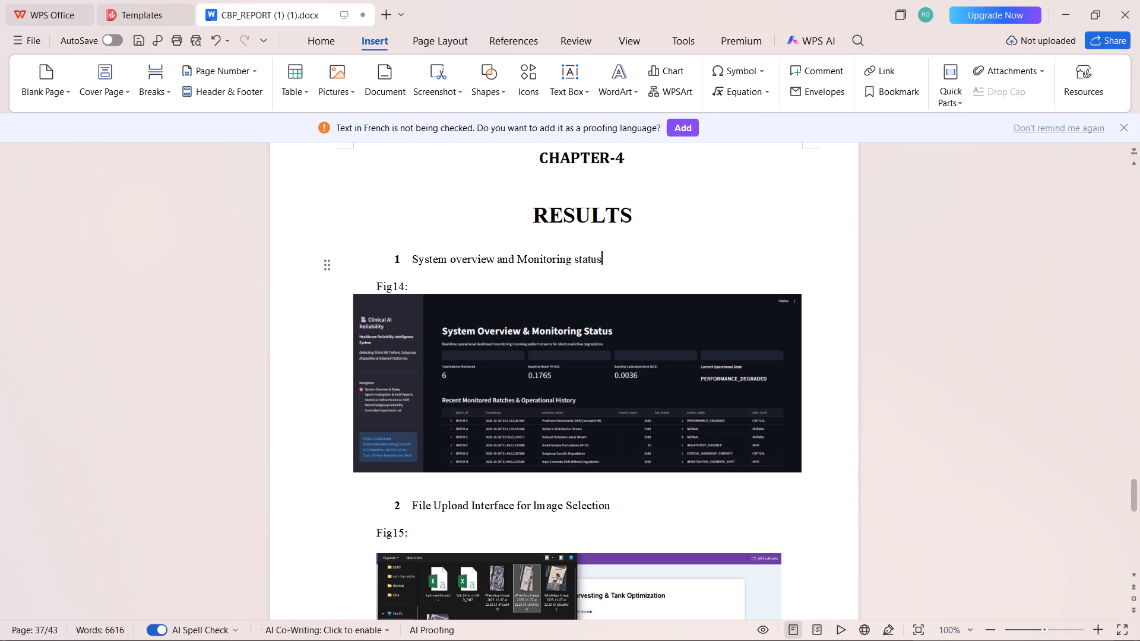
Delete the "Fig14:" label above the System Overview & Monitoring Status screenshot.
{"action": "left_click_drag", "start_coordinate": [413, 288], "coordinate": [376, 288]}
{"action": "key", "text": "BackSpace"}
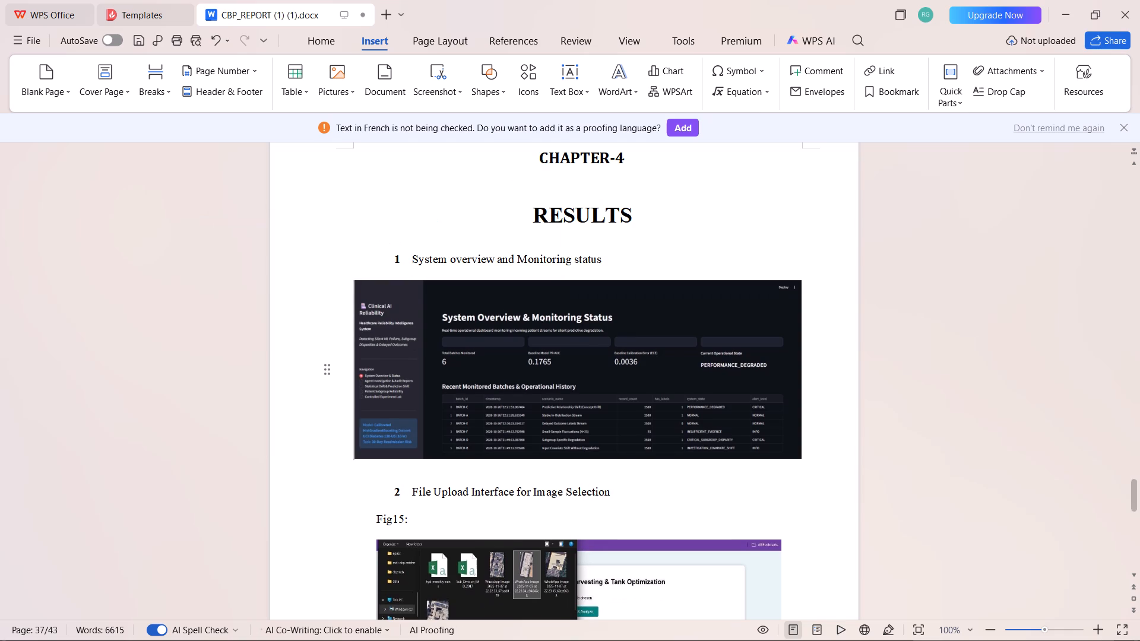
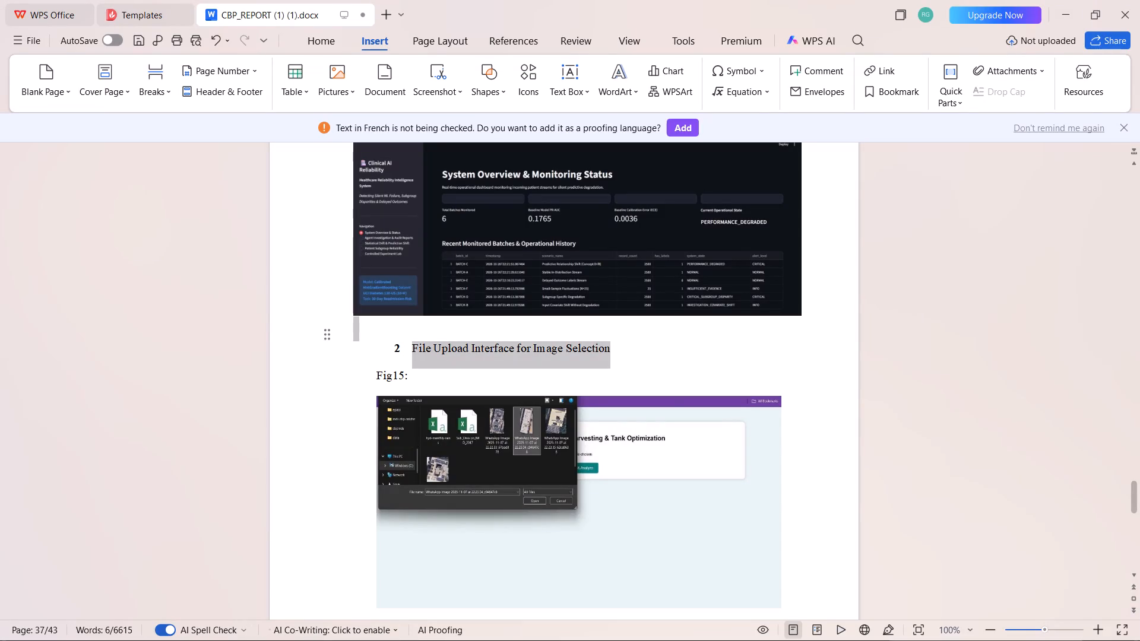
Replace the second Results title, "File Upload Interface for Image Selection", with one starting "Reliability", keeping it on its own line above Fig15.
{"action": "key", "text": "BackSpace"}
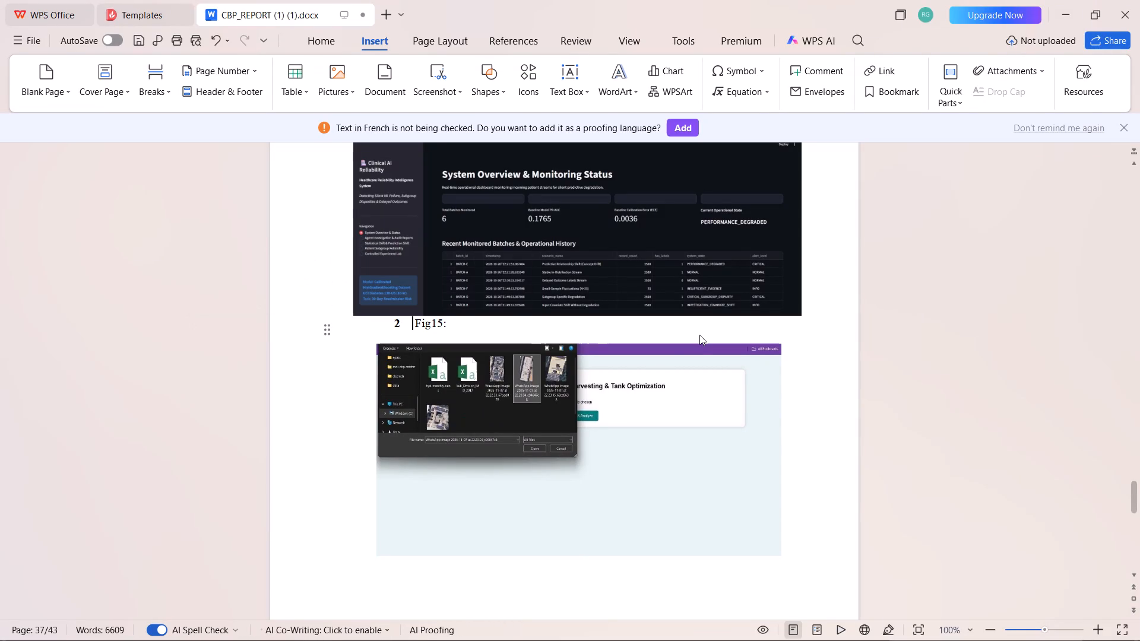
{"action": "key", "text": "Return"}
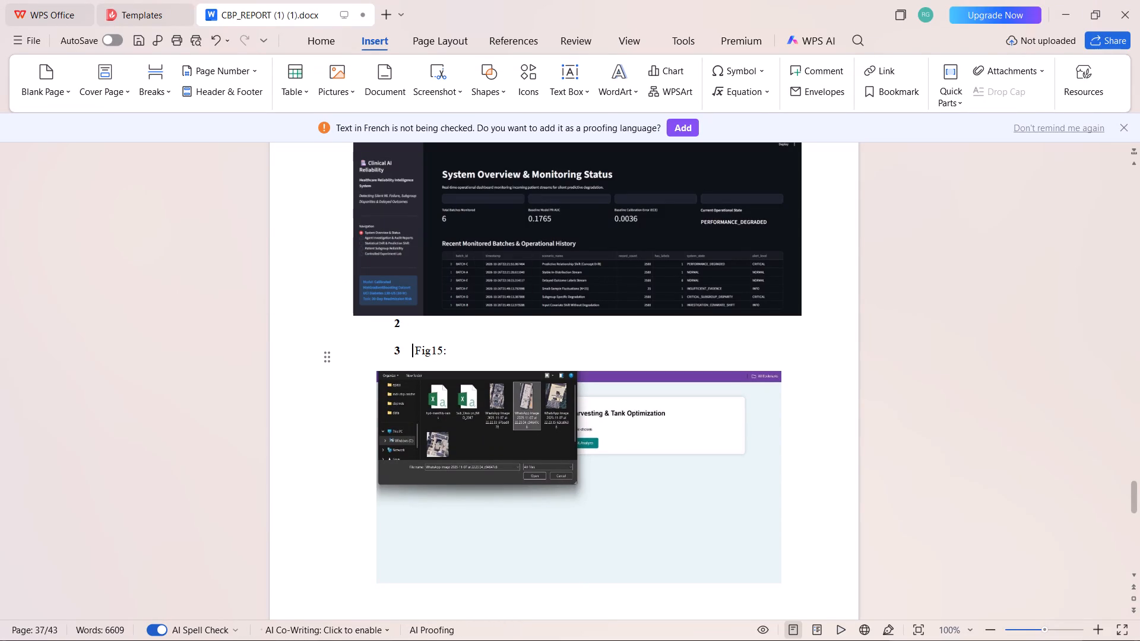
{"action": "left_click", "coordinate": [816, 310]}
{"action": "key", "text": "Return"}
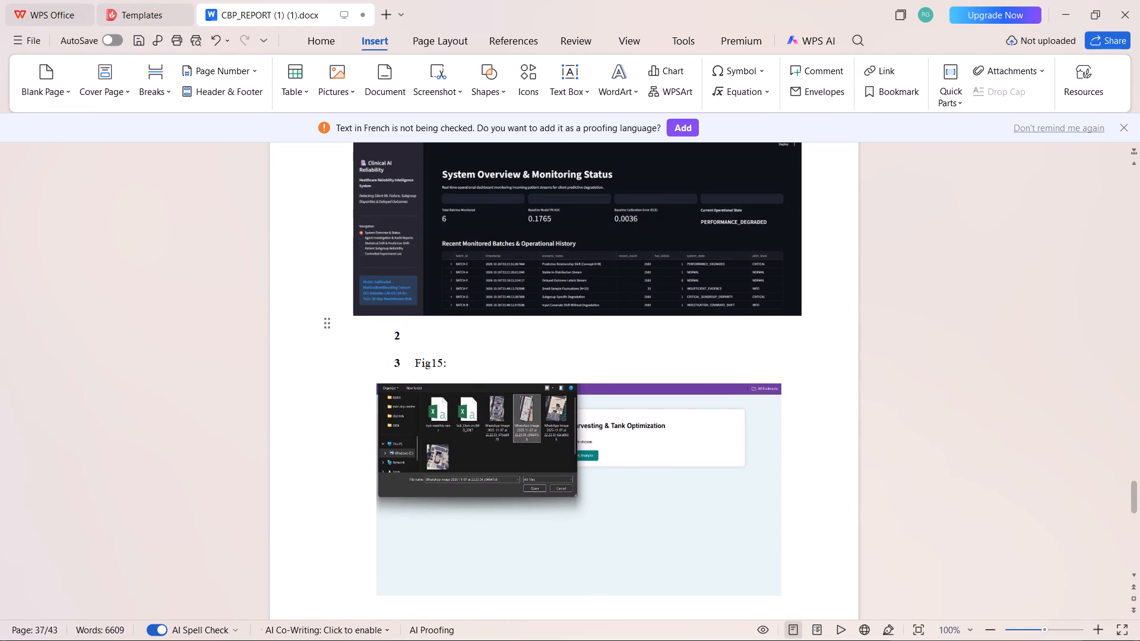
{"action": "left_click", "coordinate": [451, 339]}
{"action": "type", "text": "Reliability"}
{"action": "key", "text": "space"}
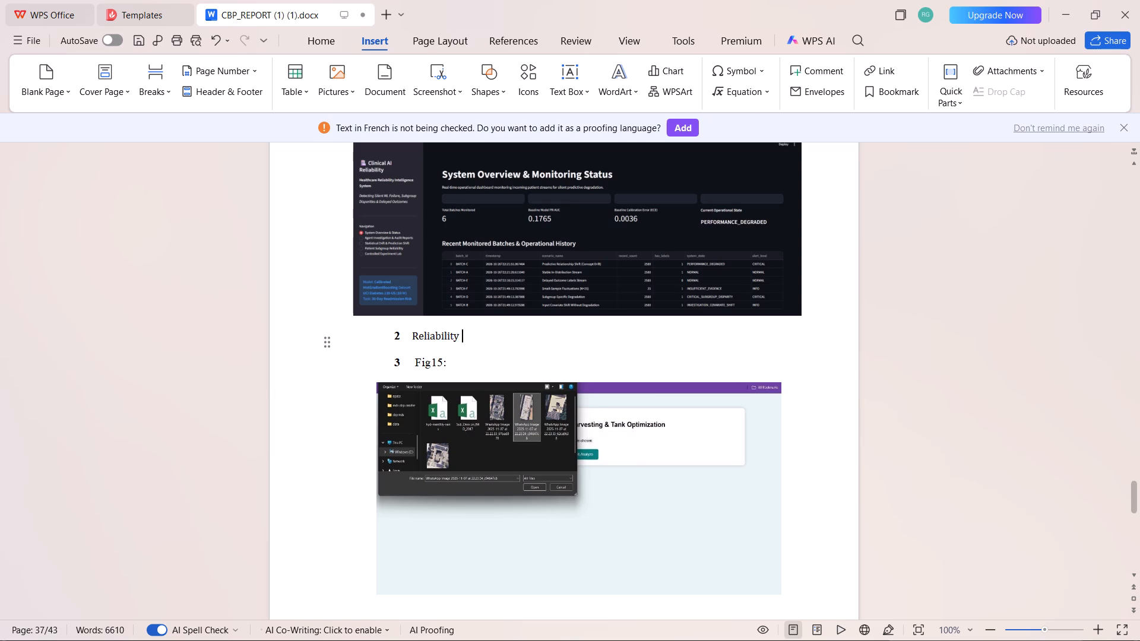
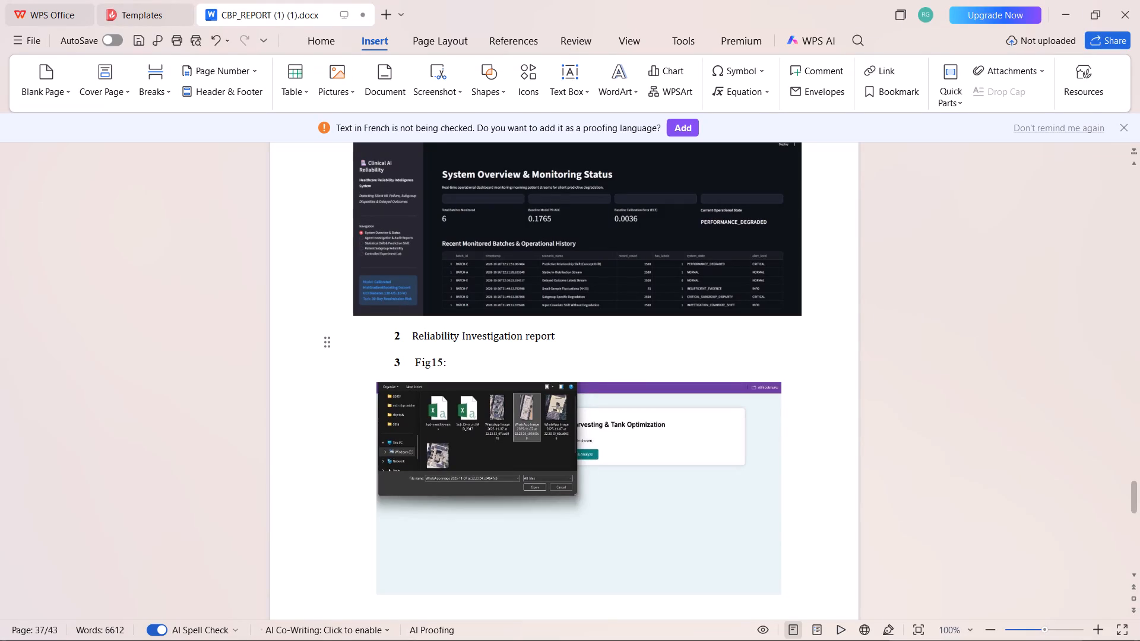
Format the second Results title, "Reliability Investigation report", in Times New Roman at size 12.
{"action": "left_click_drag", "start_coordinate": [562, 335], "coordinate": [415, 334]}
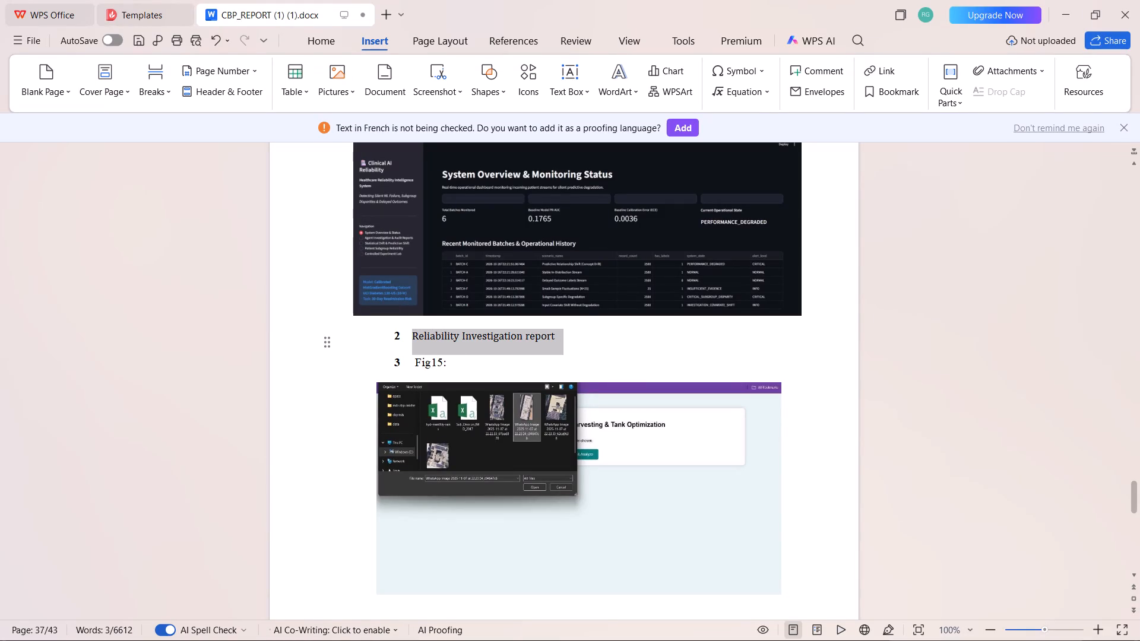
{"action": "left_click_drag", "start_coordinate": [415, 334], "coordinate": [413, 334]}
{"action": "left_click", "coordinate": [324, 39]}
{"action": "left_click", "coordinate": [213, 72]}
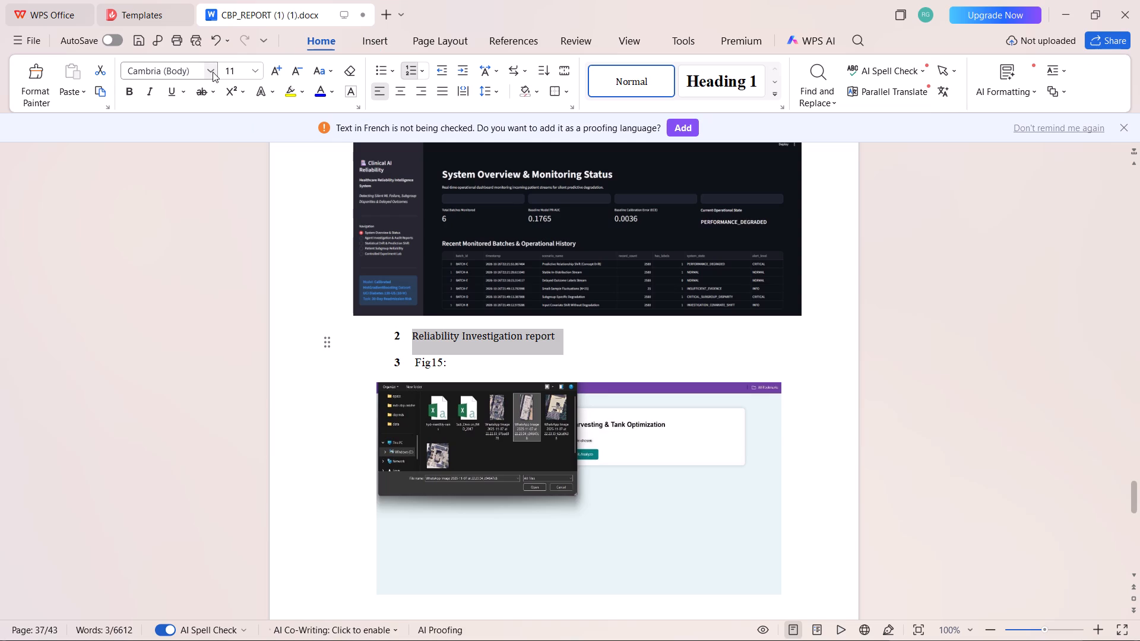
{"action": "left_click", "coordinate": [195, 211]}
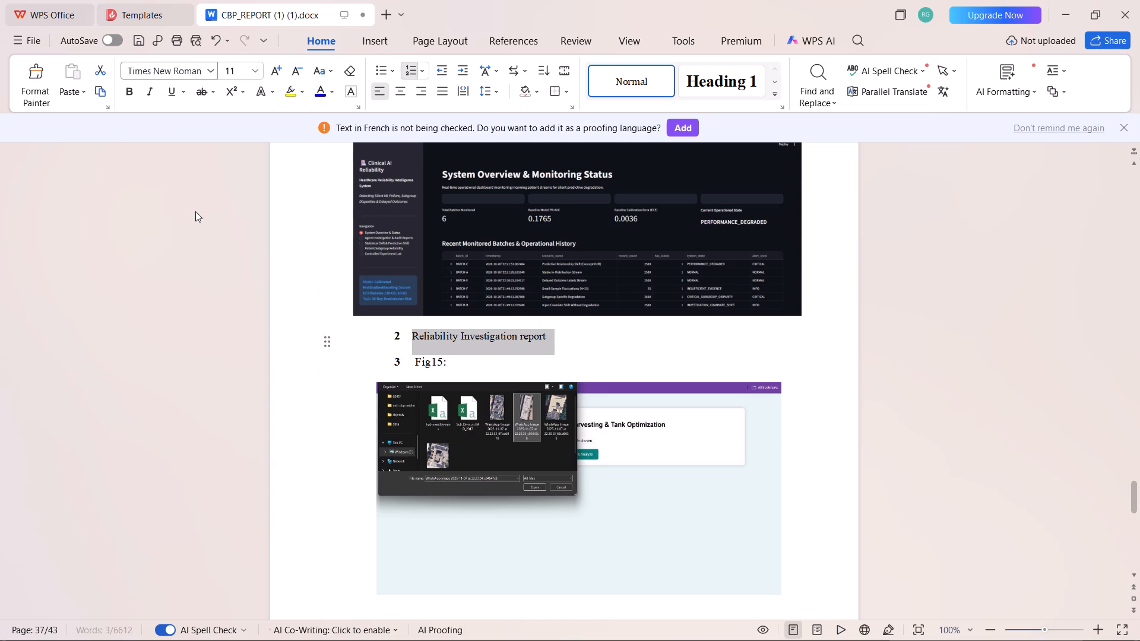
{"action": "left_click", "coordinate": [256, 61]}
{"action": "left_click", "coordinate": [256, 68]}
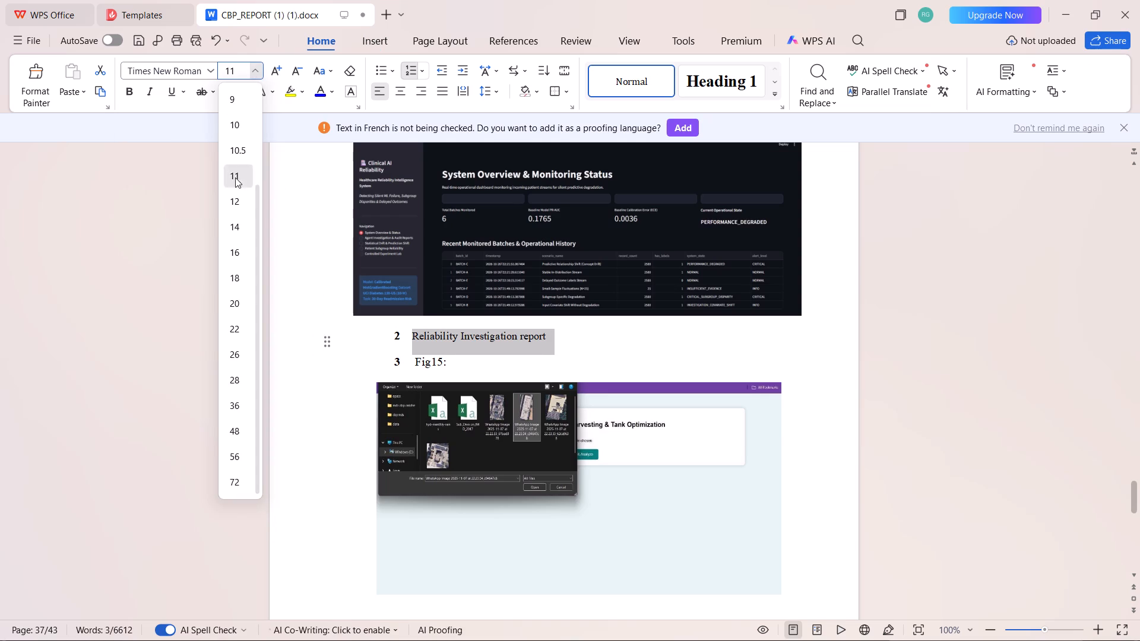
{"action": "left_click", "coordinate": [232, 201]}
Add a blank, unnumbered line between the "Reliability Investigation report" title and Fig15, indented to align with the title text.
{"action": "left_click", "coordinate": [588, 335]}
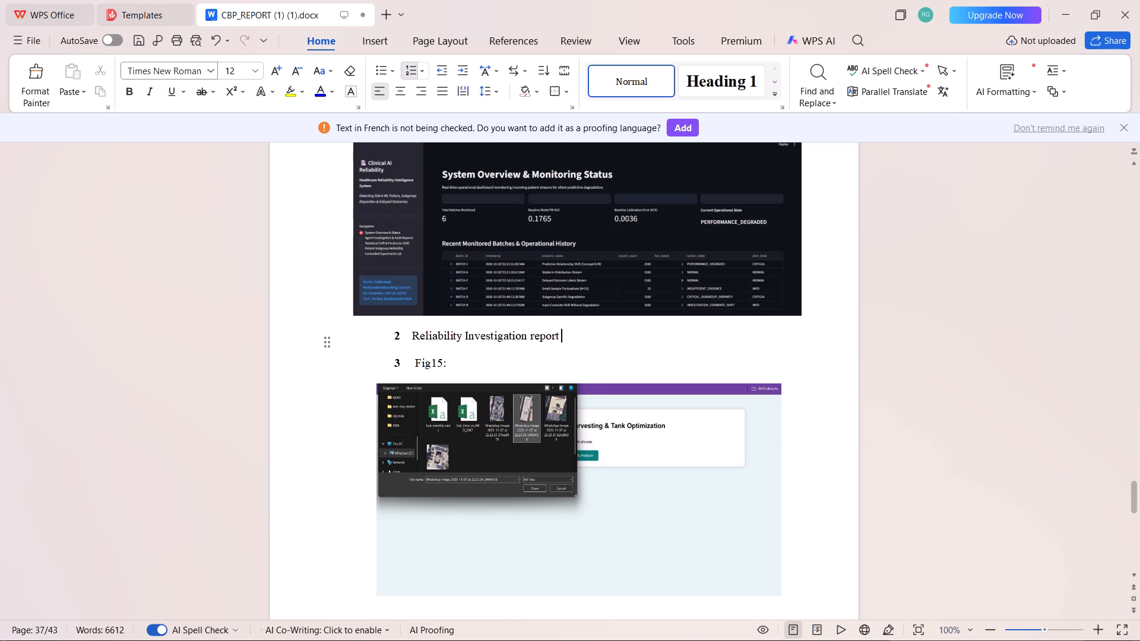
{"action": "key", "text": "Return"}
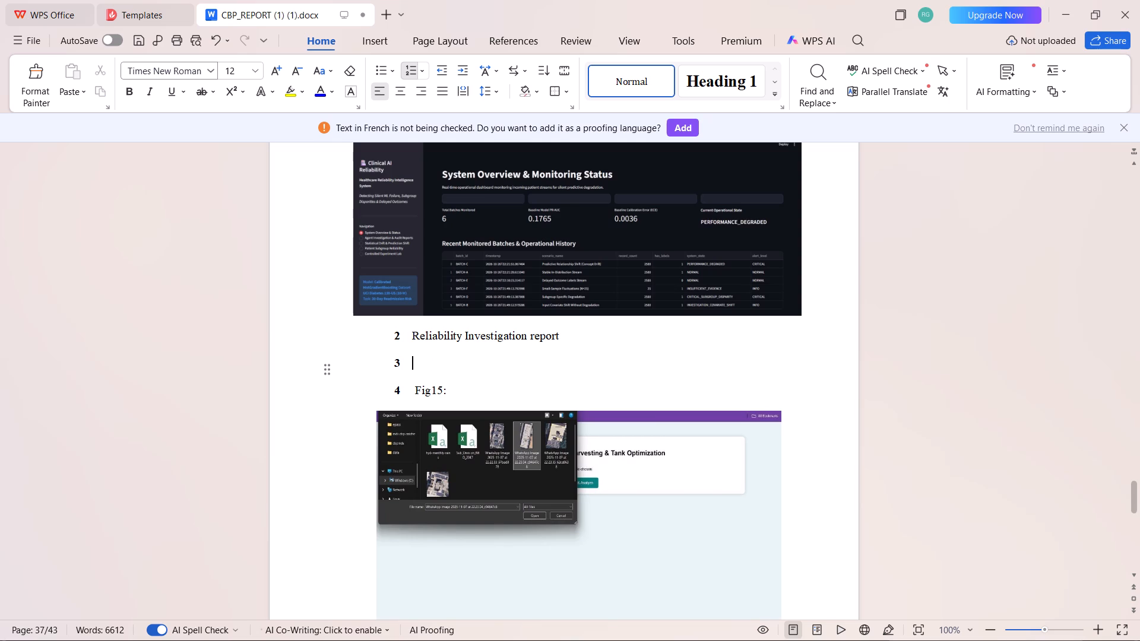
{"action": "left_click", "coordinate": [573, 335]}
{"action": "left_click", "coordinate": [420, 364]}
{"action": "key", "text": "BackSpace"}
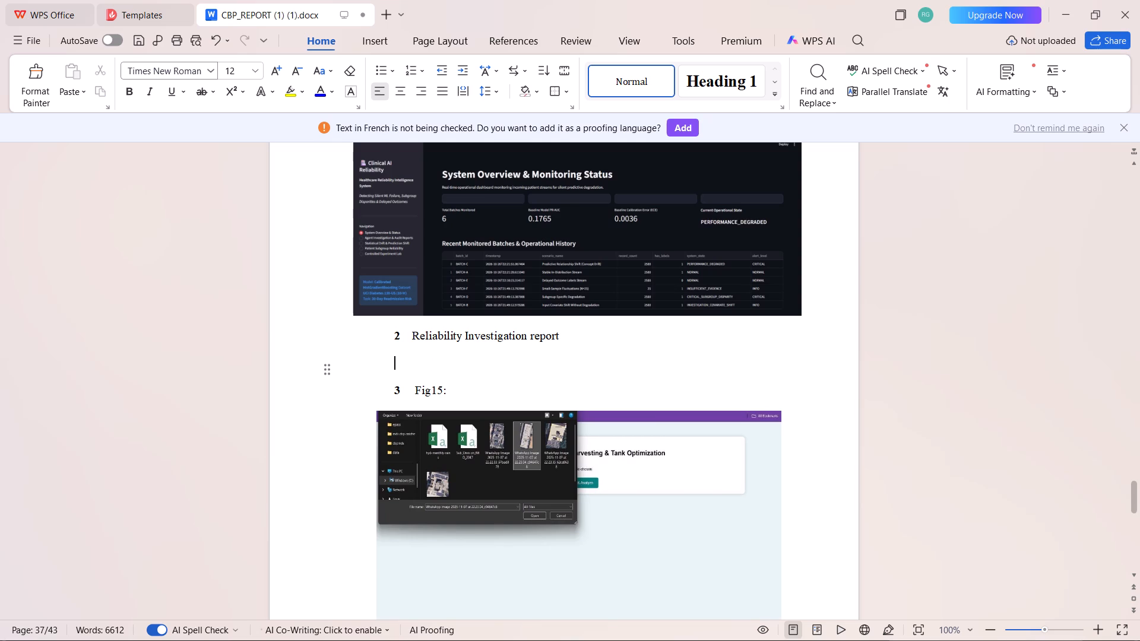
{"action": "key", "text": "Tab"}
Start inserting a picture on the blank line below the "Reliability Investigation report" title.
{"action": "left_click", "coordinate": [371, 34]}
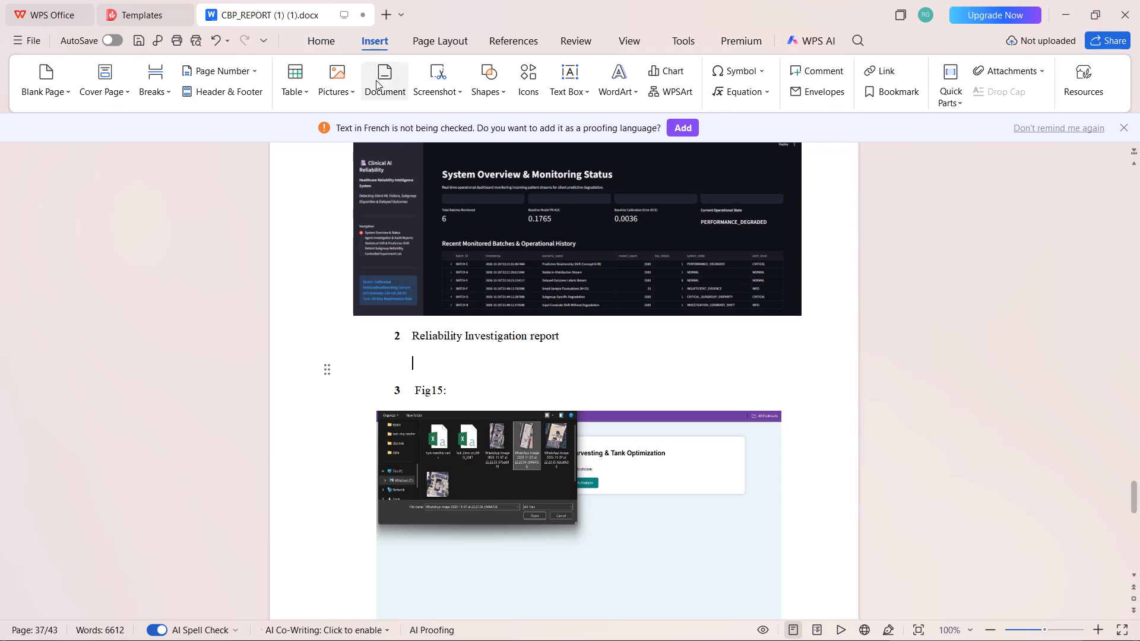
{"action": "left_click", "coordinate": [341, 75]}
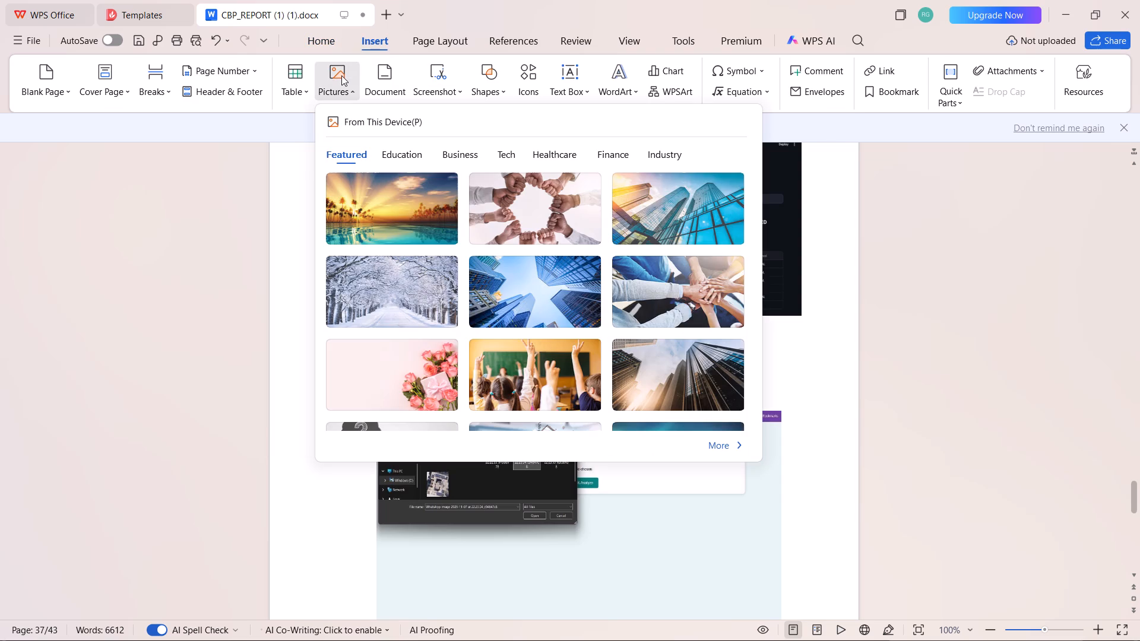
Choose to insert a picture from this device and browse to This PC to find the image for the "Reliability Investigation report" section.
{"action": "left_click", "coordinate": [385, 126]}
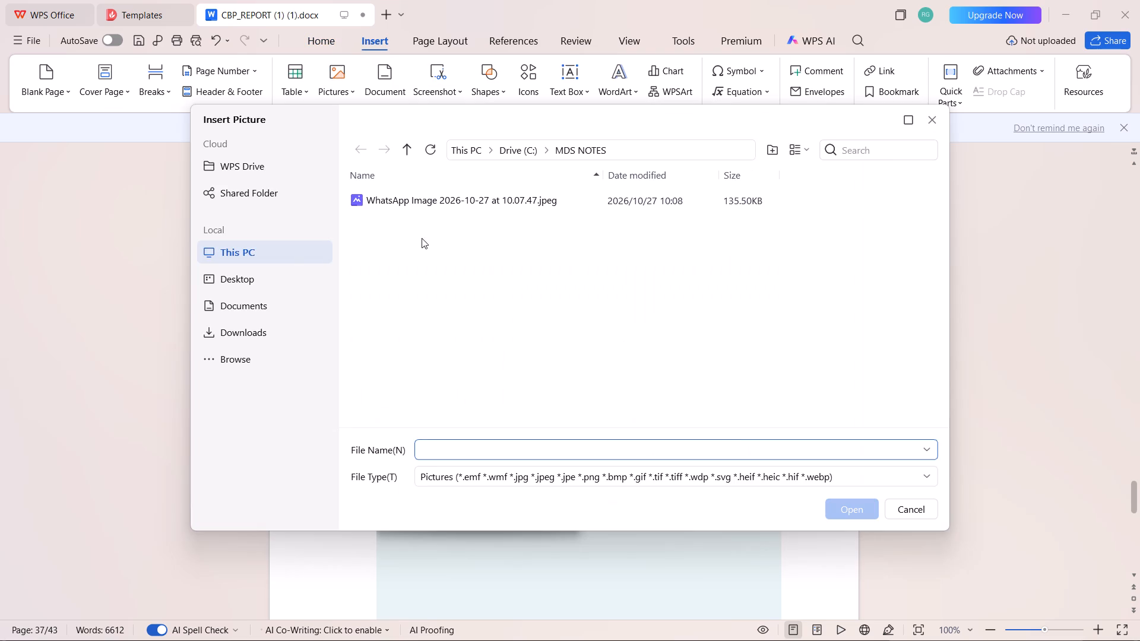
{"action": "left_click", "coordinate": [291, 259]}
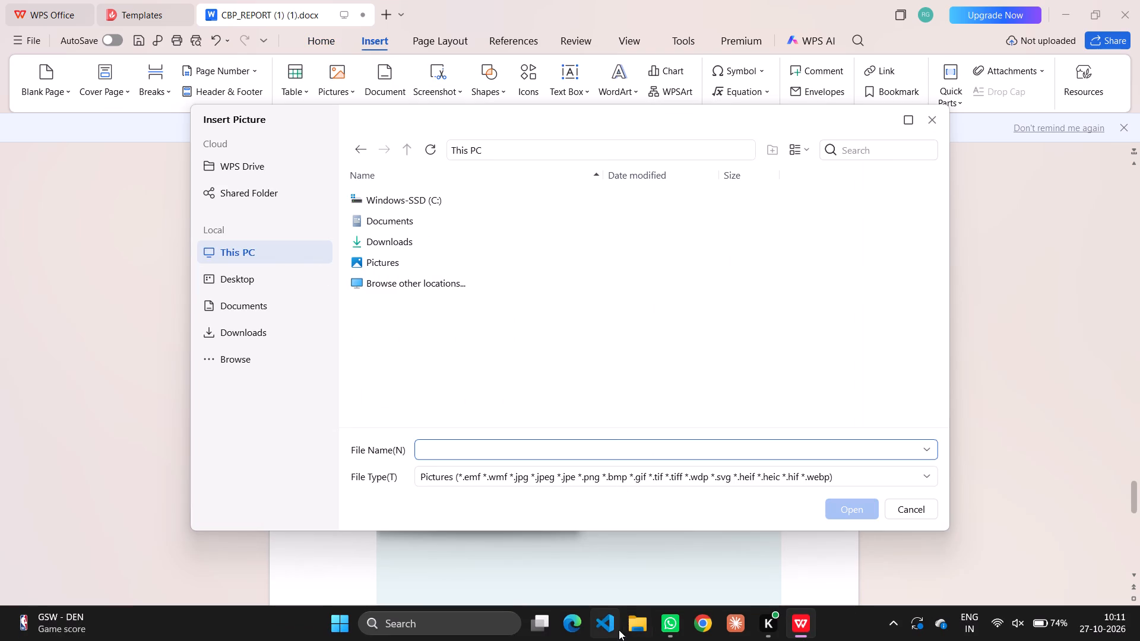
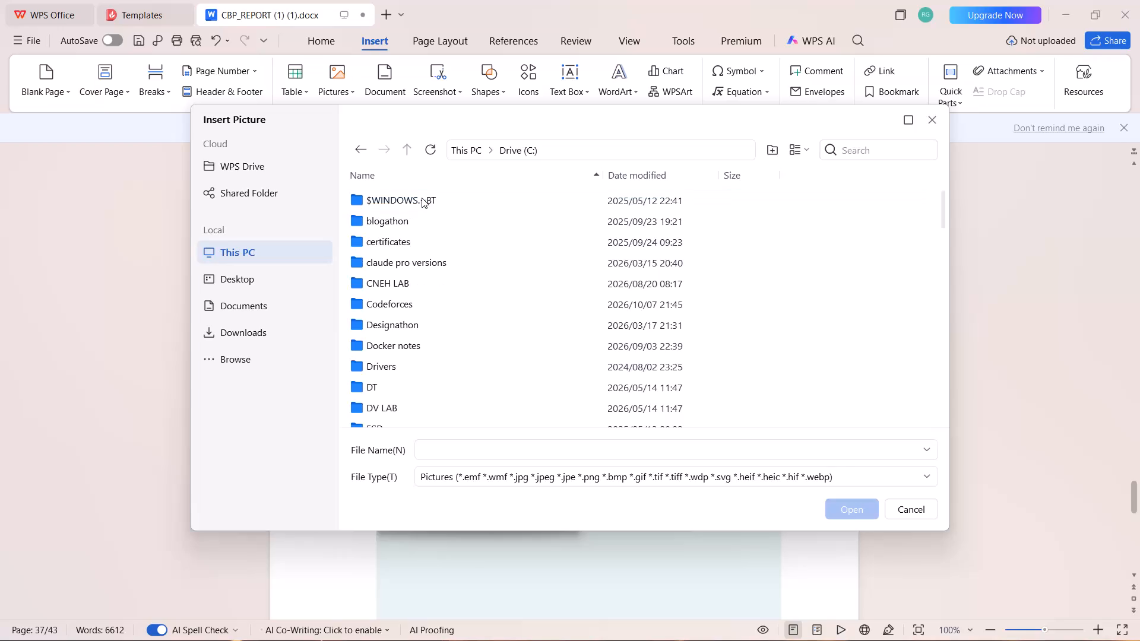
Browse to the MDS NOTES folder on Drive (C:) for the picture that goes below the "Reliability Investigation report" title.
{"action": "scroll", "coordinate": [420, 400], "scroll_direction": "down", "scroll_amount": 11}
{"action": "scroll", "coordinate": [429, 294], "scroll_direction": "down", "scroll_amount": 5}
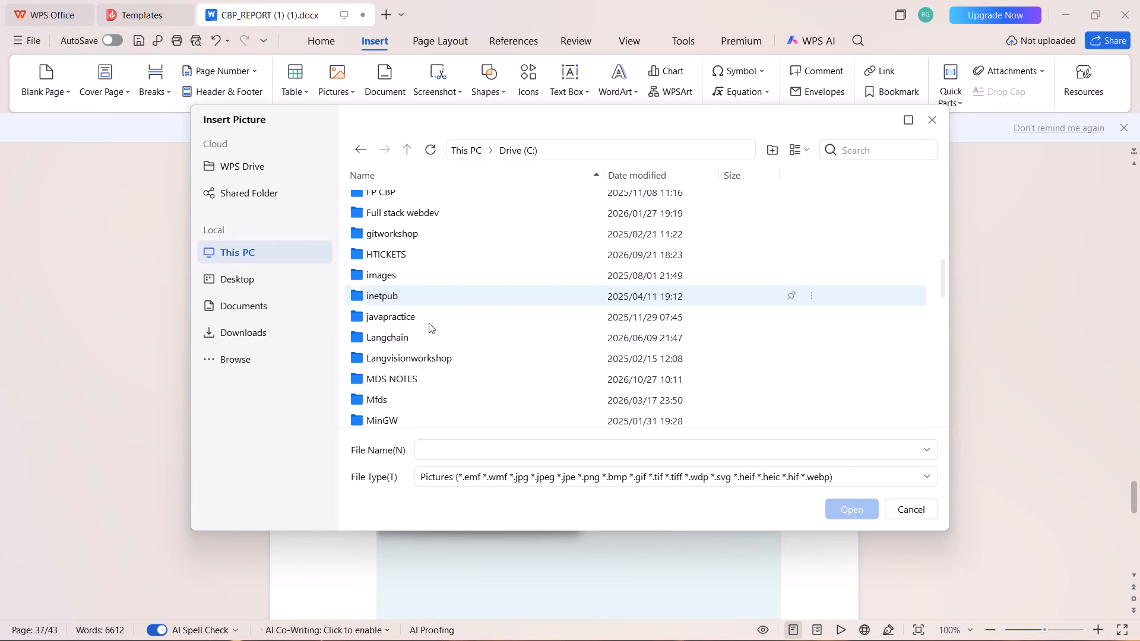
{"action": "double_click", "coordinate": [439, 380]}
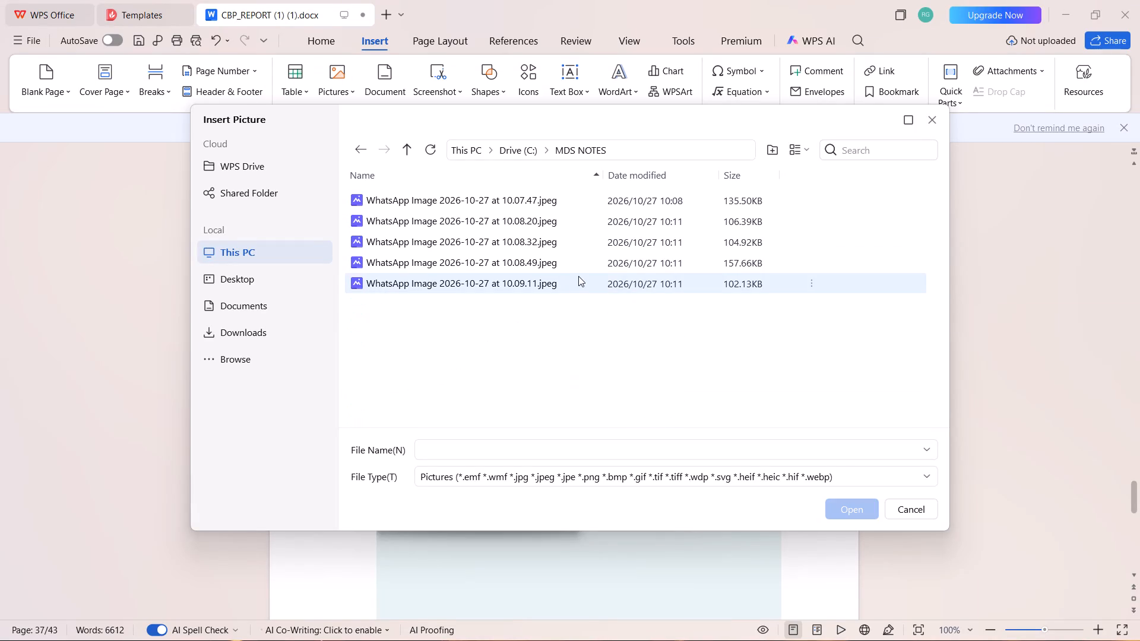
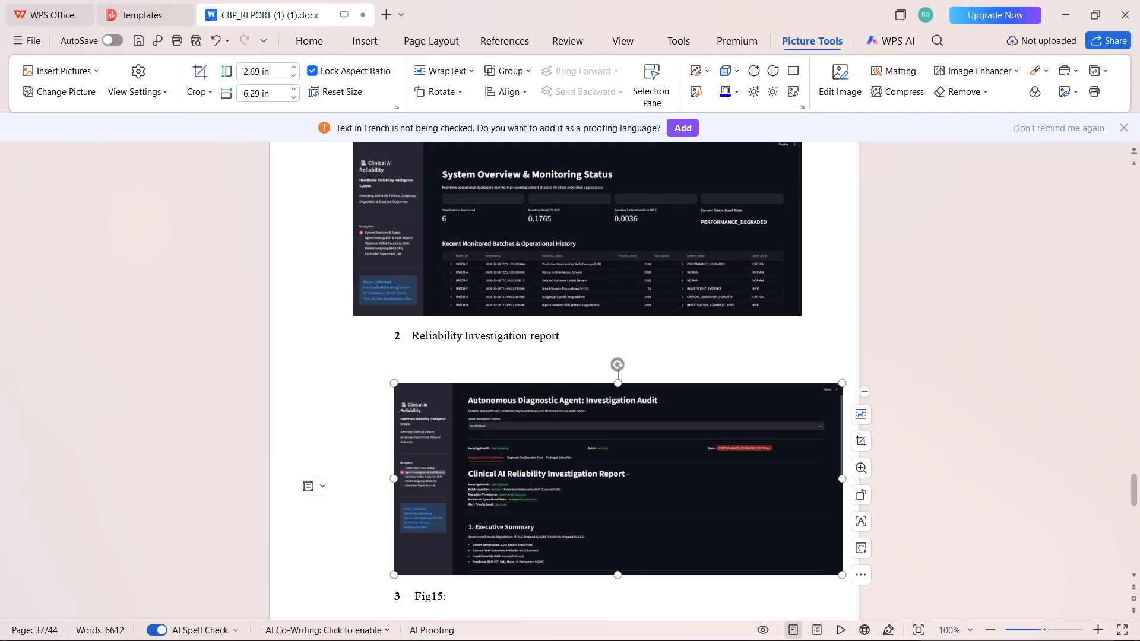
Delete the "Fig15:" text from the numbered line below the Investigation Audit screenshot.
{"action": "scroll", "coordinate": [708, 348], "scroll_direction": "down", "scroll_amount": 3}
{"action": "left_click_drag", "start_coordinate": [459, 457], "coordinate": [425, 452]}
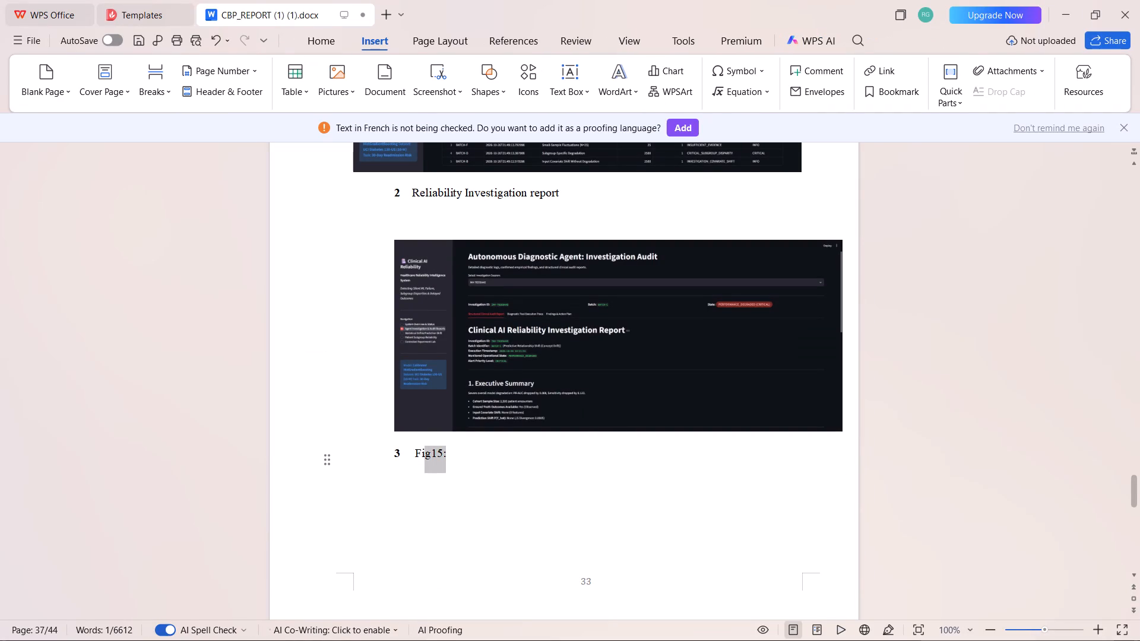
{"action": "left_click_drag", "start_coordinate": [425, 452], "coordinate": [418, 452]}
{"action": "key", "text": "BackSpace"}
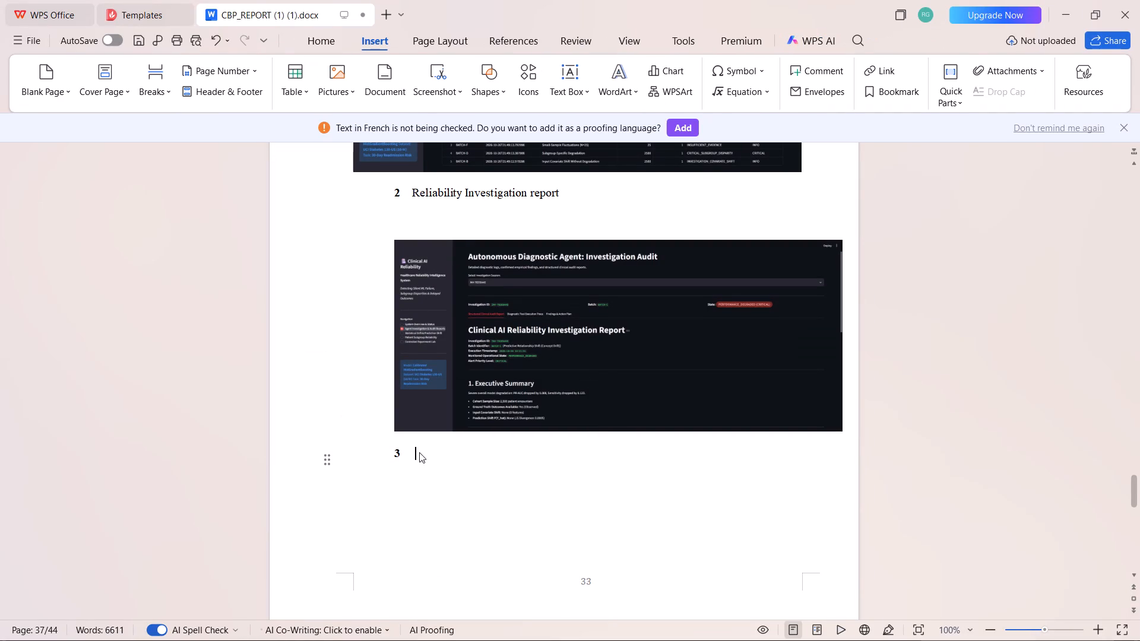
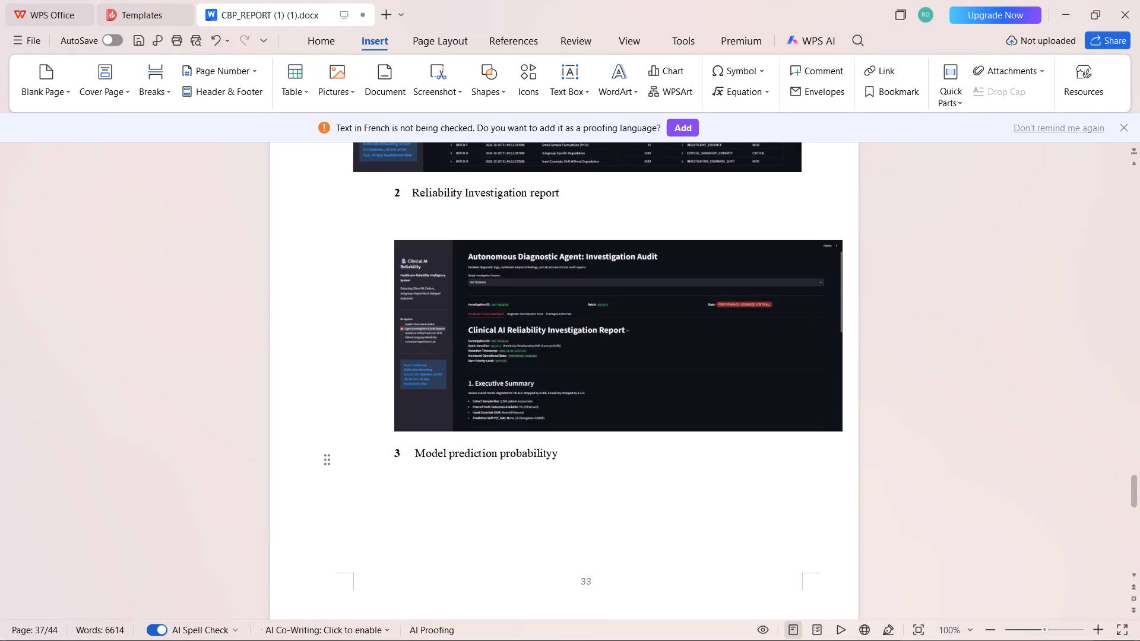
Complete the third Results title as "Model prediction probability distribution" and add a blank, unnumbered line below it.
{"action": "key", "text": "BackSpace"}
{"action": "key", "text": "BackSpace"}
{"action": "key", "text": "space"}
{"action": "type", "text": "distribution"}
{"action": "key", "text": "Return"}
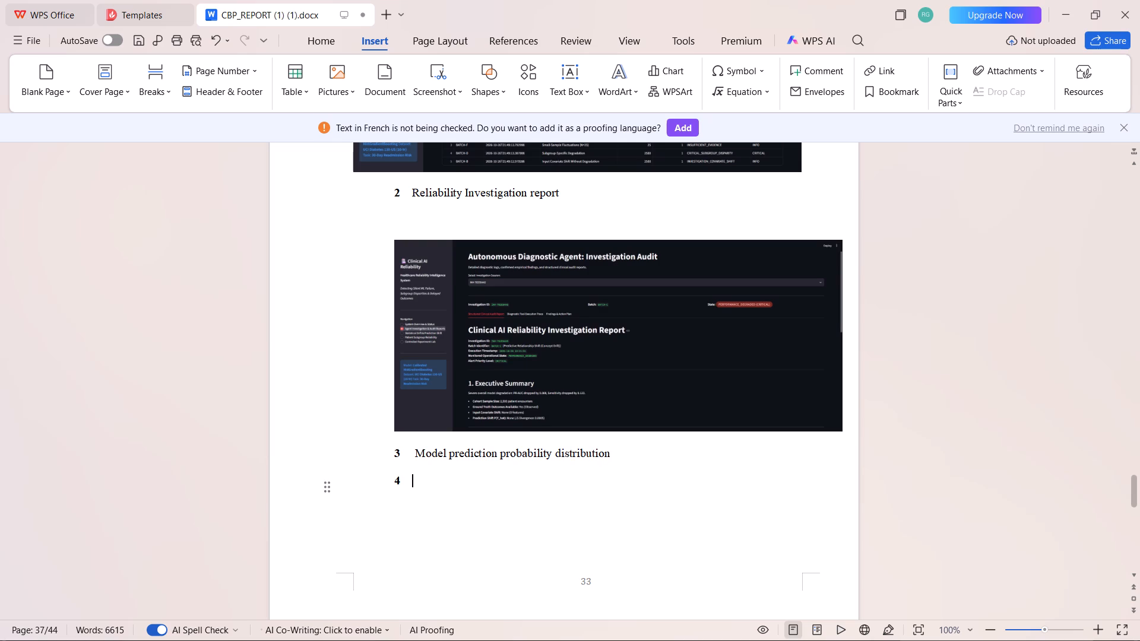
{"action": "key", "text": "BackSpace"}
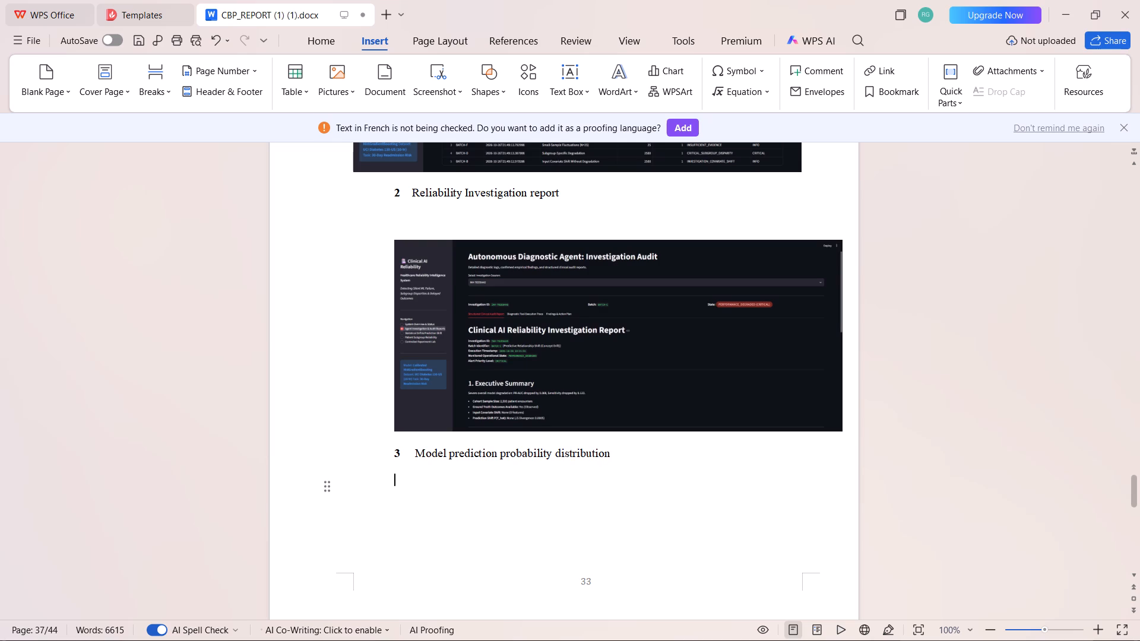
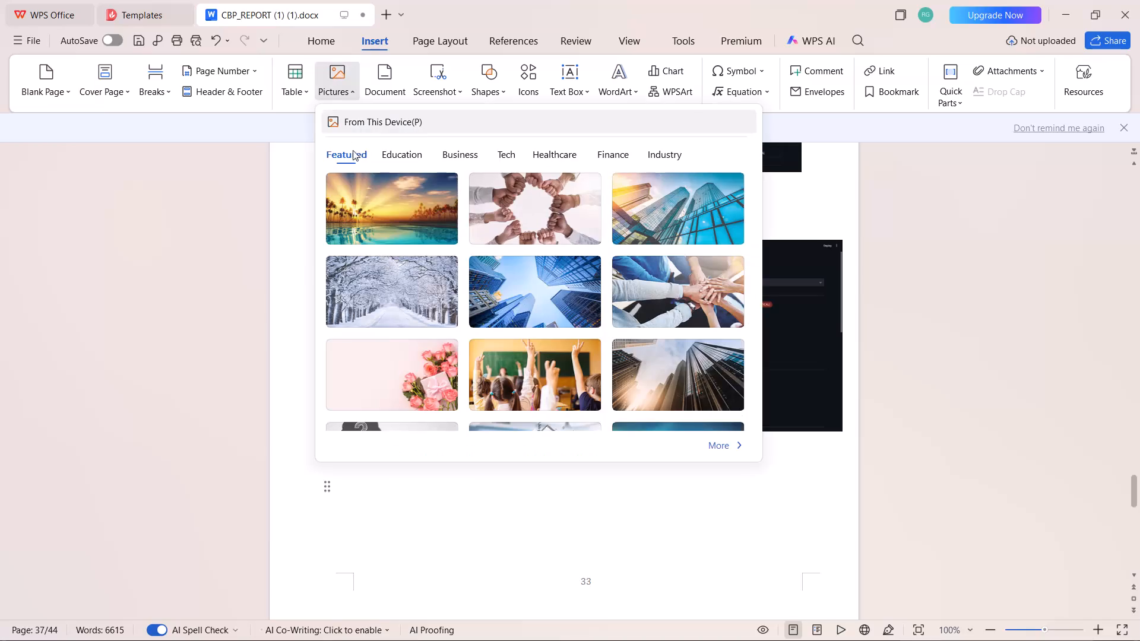
Insert the Statistical Feature Drift & Prediction Distribution Monitoring screenshot from the device below the third Results title.
{"action": "left_click", "coordinate": [402, 128]}
{"action": "double_click", "coordinate": [457, 245]}
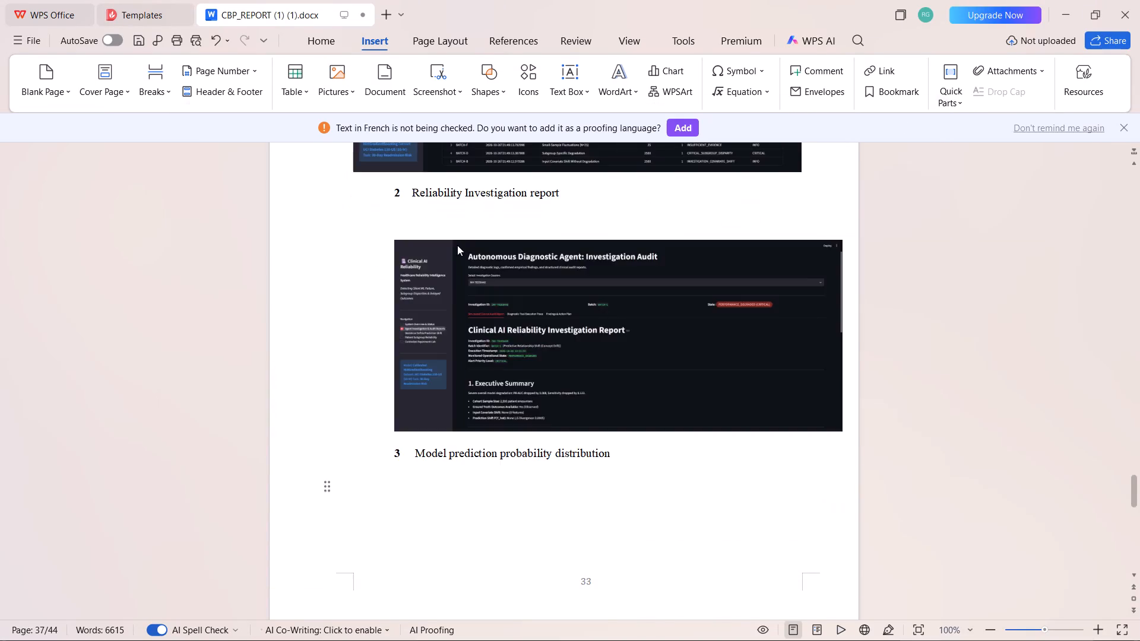
Resize the System Overview & Monitoring Status picture under the first Results title to a width of about 6.32 in.
{"action": "scroll", "coordinate": [667, 353], "scroll_direction": "up", "scroll_amount": 1}
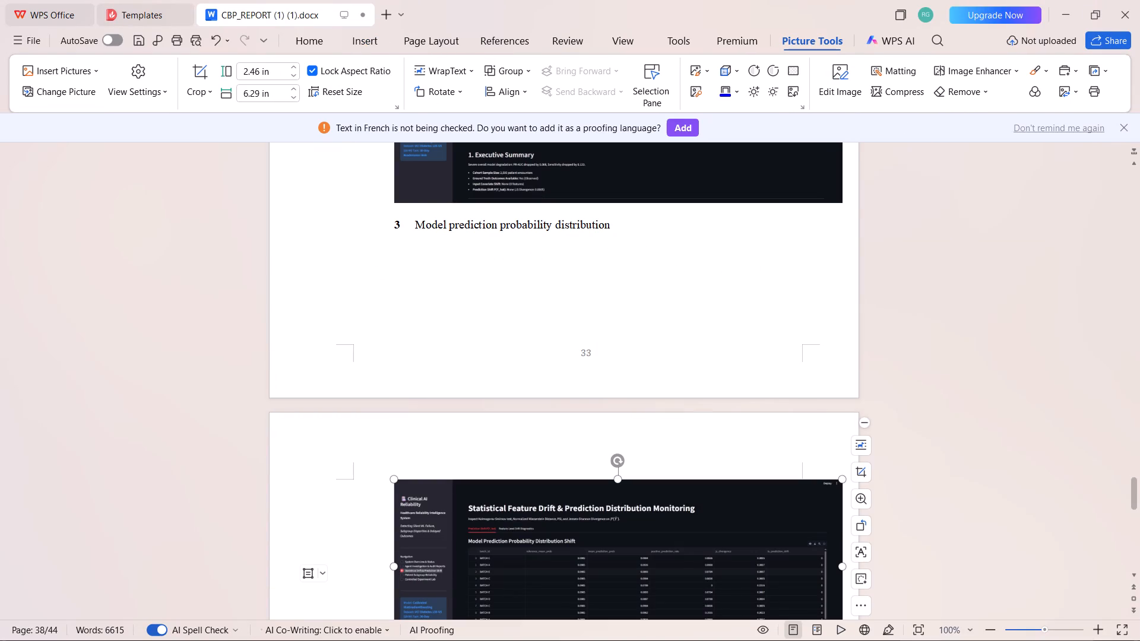
{"action": "scroll", "coordinate": [513, 231], "scroll_direction": "up", "scroll_amount": 6}
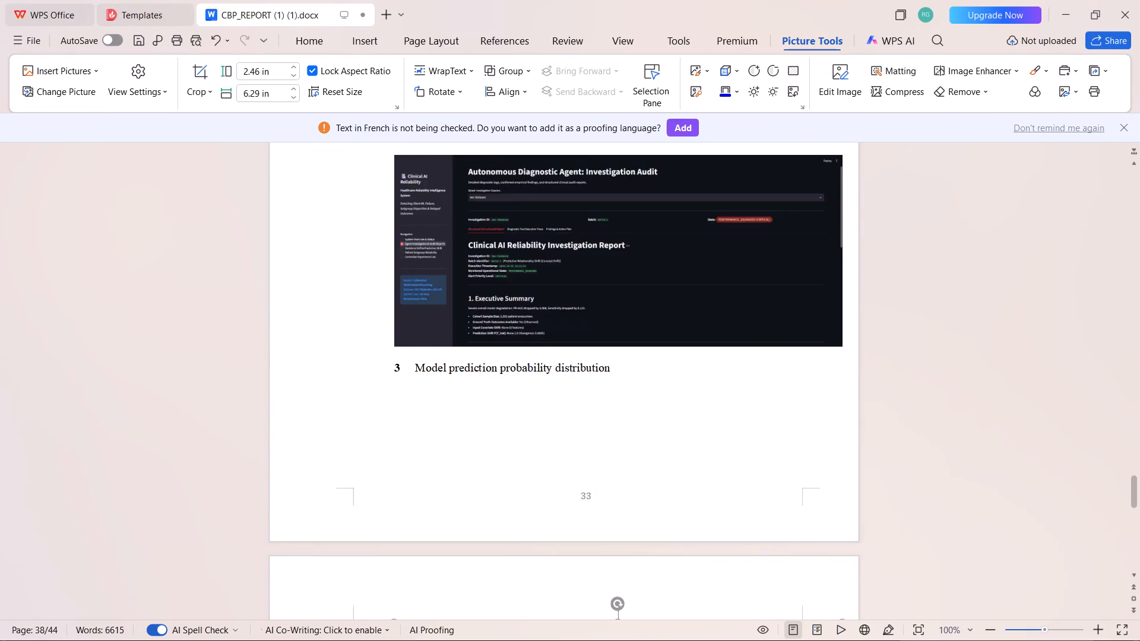
{"action": "scroll", "coordinate": [513, 231], "scroll_direction": "up", "scroll_amount": 2}
{"action": "scroll", "coordinate": [509, 329], "scroll_direction": "up", "scroll_amount": 2}
{"action": "left_click", "coordinate": [474, 358]}
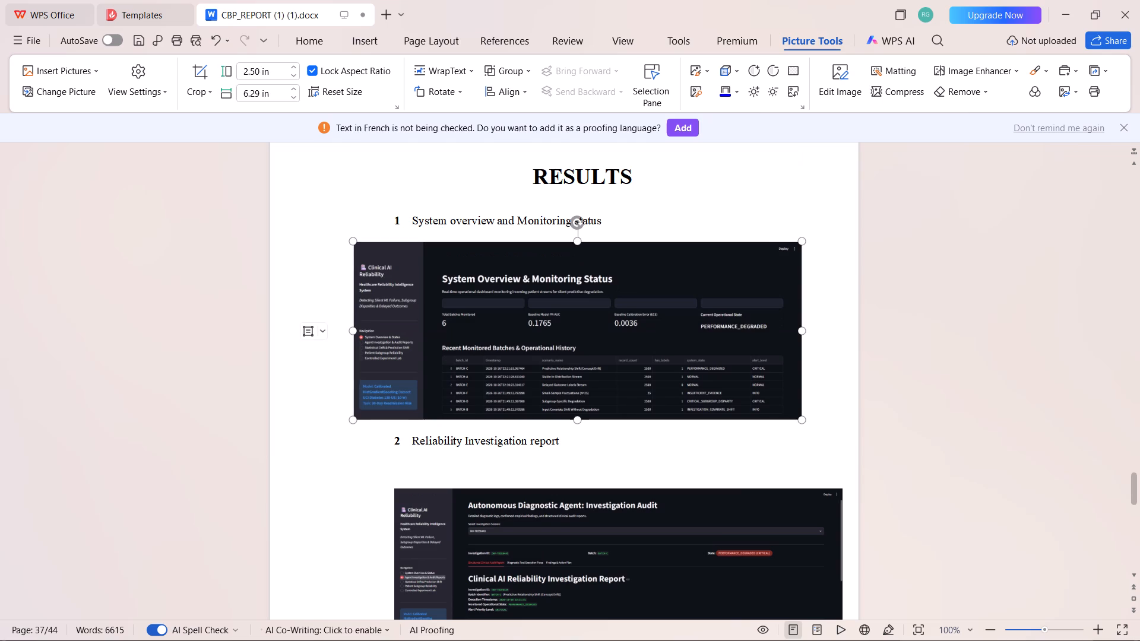
{"action": "left_click_drag", "start_coordinate": [354, 329], "coordinate": [395, 332]}
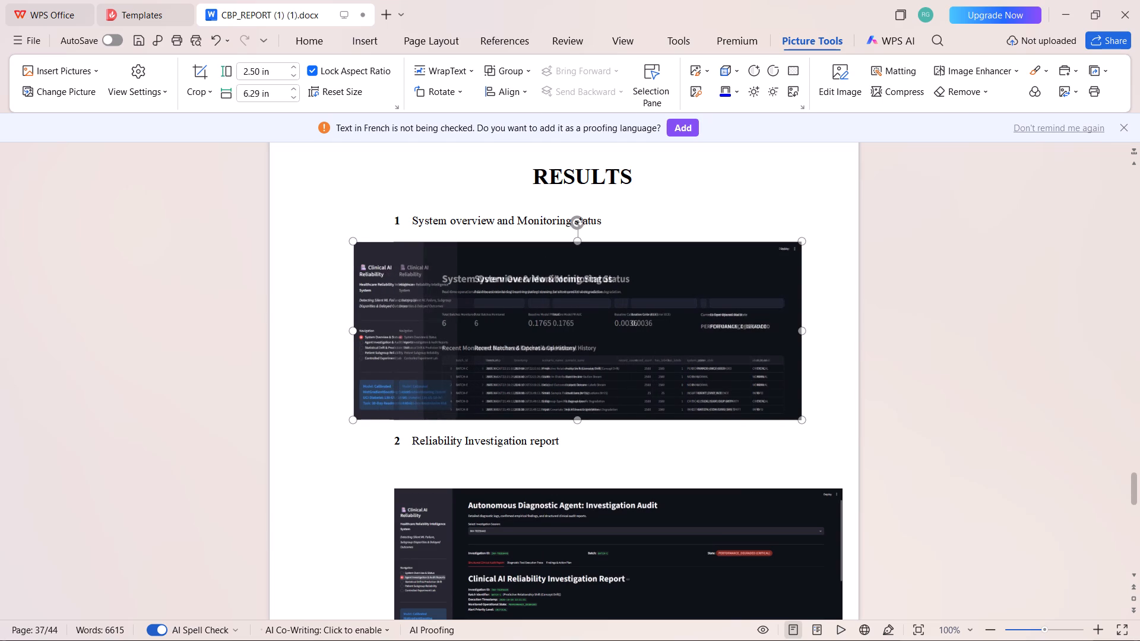
{"action": "left_click_drag", "start_coordinate": [395, 332], "coordinate": [391, 332]}
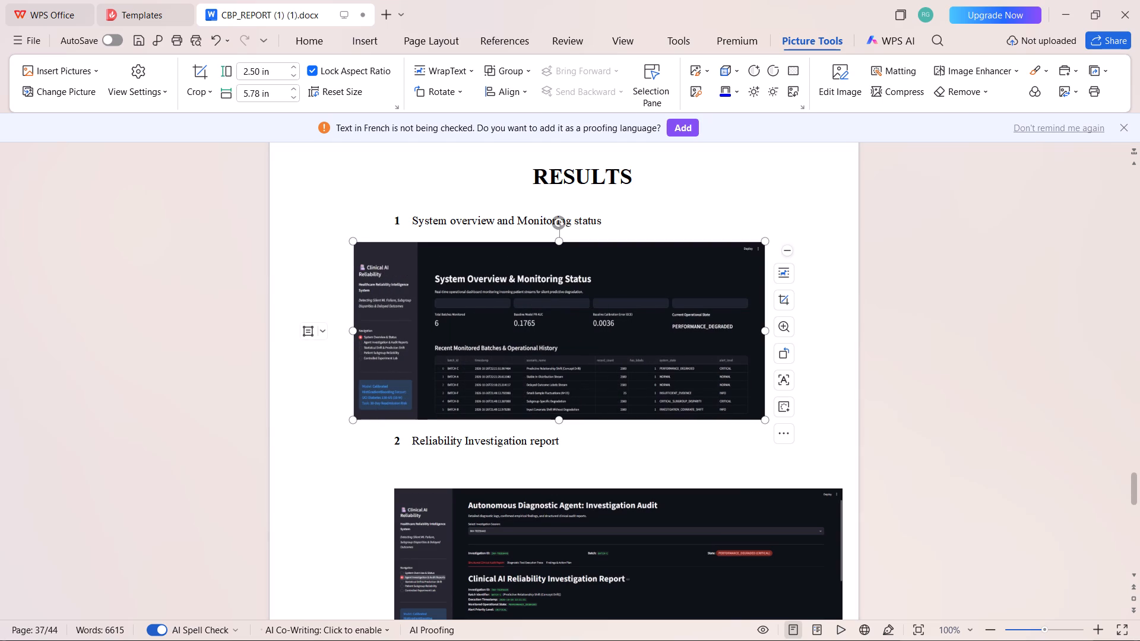
{"action": "left_click_drag", "start_coordinate": [767, 332], "coordinate": [806, 329]}
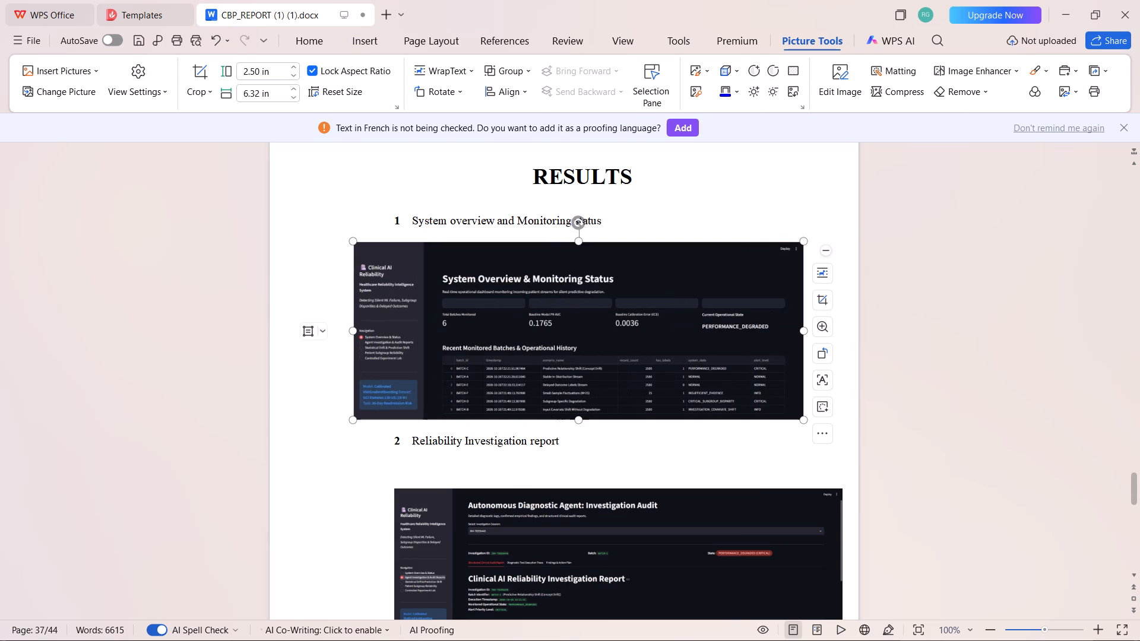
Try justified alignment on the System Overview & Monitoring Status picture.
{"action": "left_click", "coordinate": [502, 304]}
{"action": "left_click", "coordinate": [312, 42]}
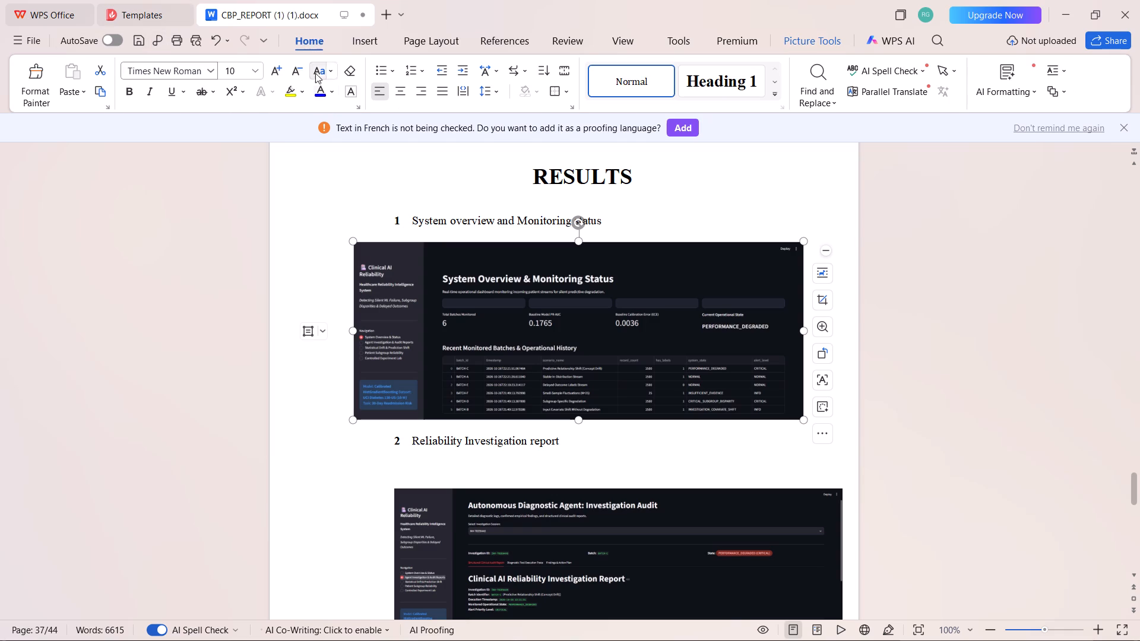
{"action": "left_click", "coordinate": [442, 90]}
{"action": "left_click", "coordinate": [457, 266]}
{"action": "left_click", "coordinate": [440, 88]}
Apply justified alignment to the Investigation Audit picture under the Reliability Investigation report title.
{"action": "left_click", "coordinate": [522, 523]}
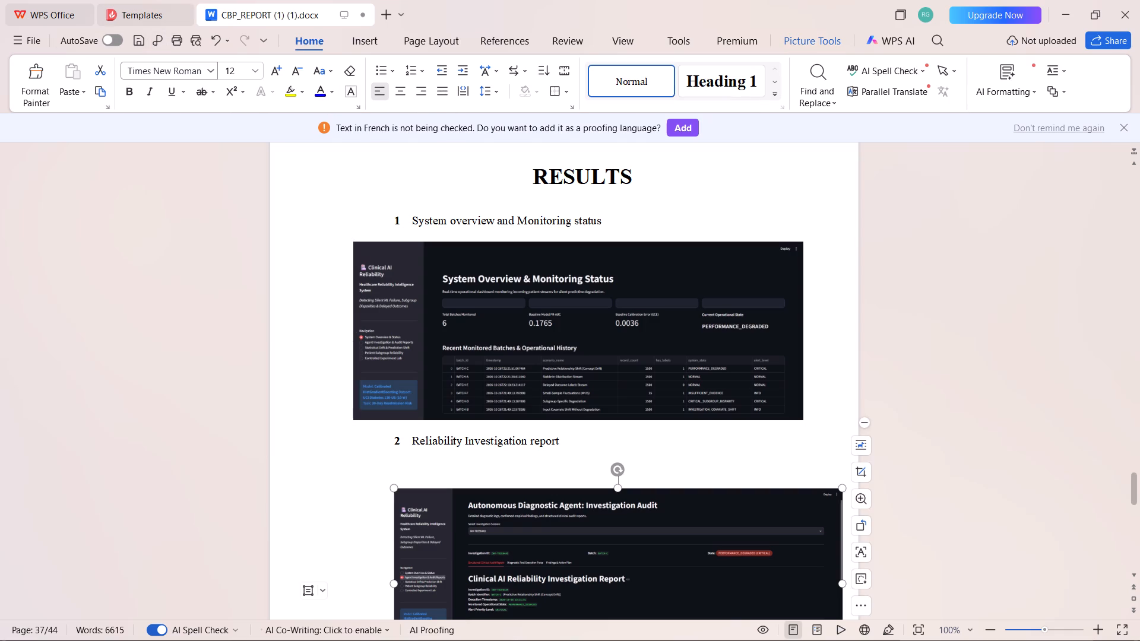
{"action": "left_click", "coordinate": [444, 92]}
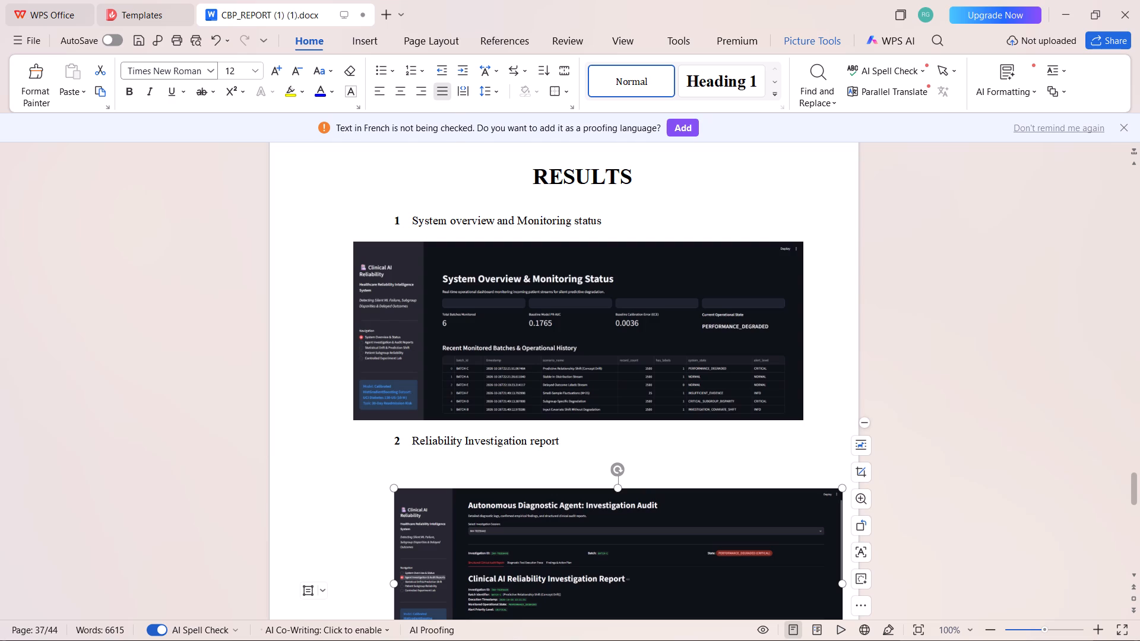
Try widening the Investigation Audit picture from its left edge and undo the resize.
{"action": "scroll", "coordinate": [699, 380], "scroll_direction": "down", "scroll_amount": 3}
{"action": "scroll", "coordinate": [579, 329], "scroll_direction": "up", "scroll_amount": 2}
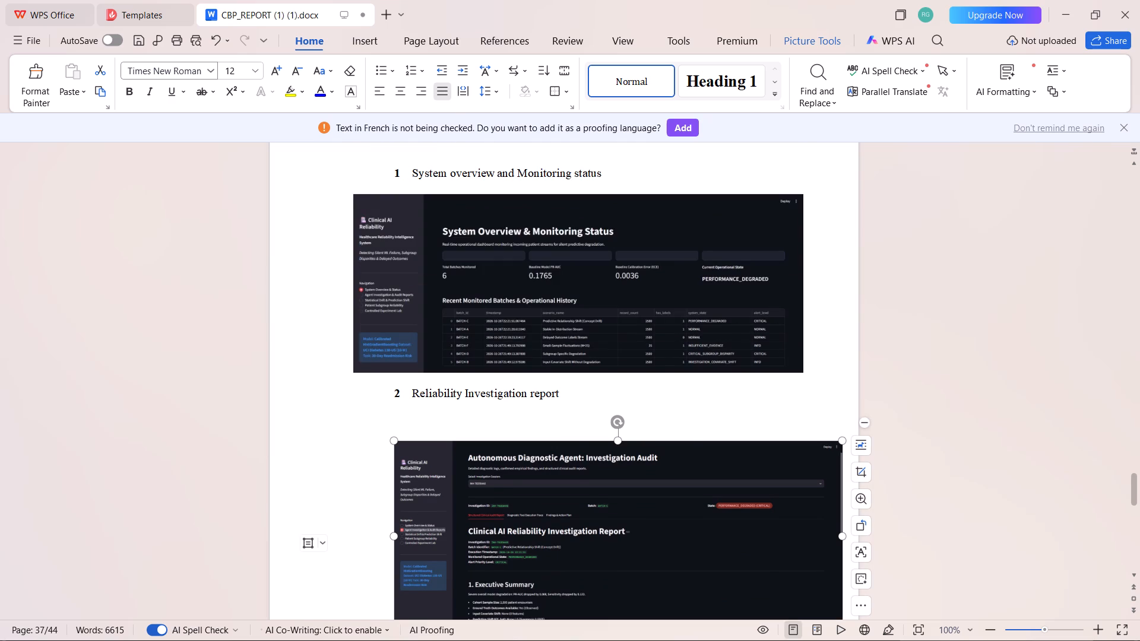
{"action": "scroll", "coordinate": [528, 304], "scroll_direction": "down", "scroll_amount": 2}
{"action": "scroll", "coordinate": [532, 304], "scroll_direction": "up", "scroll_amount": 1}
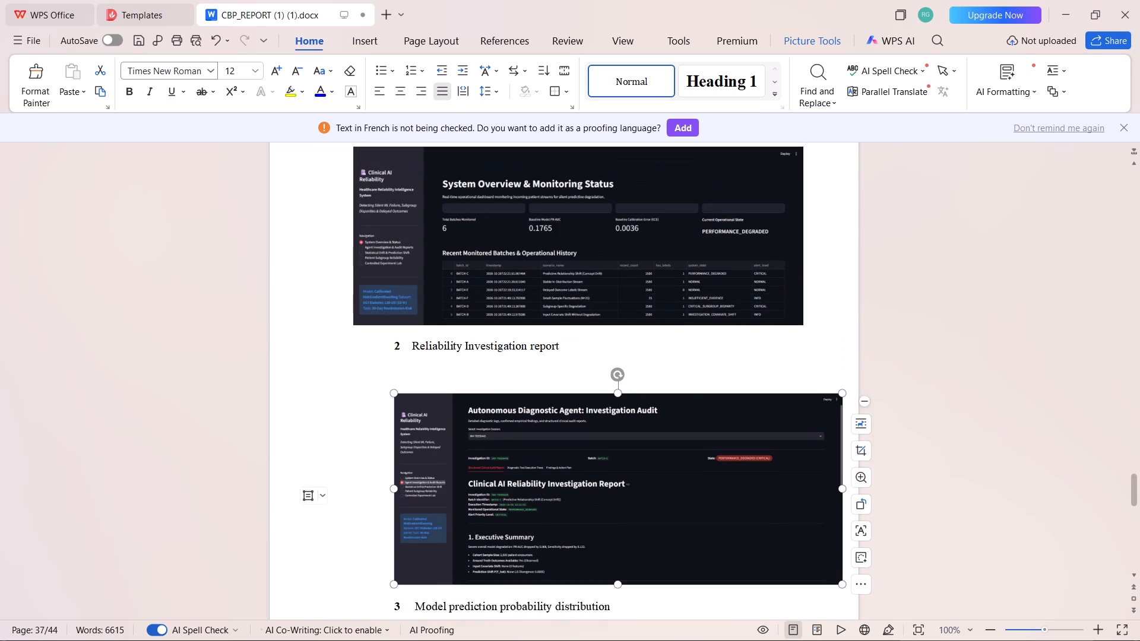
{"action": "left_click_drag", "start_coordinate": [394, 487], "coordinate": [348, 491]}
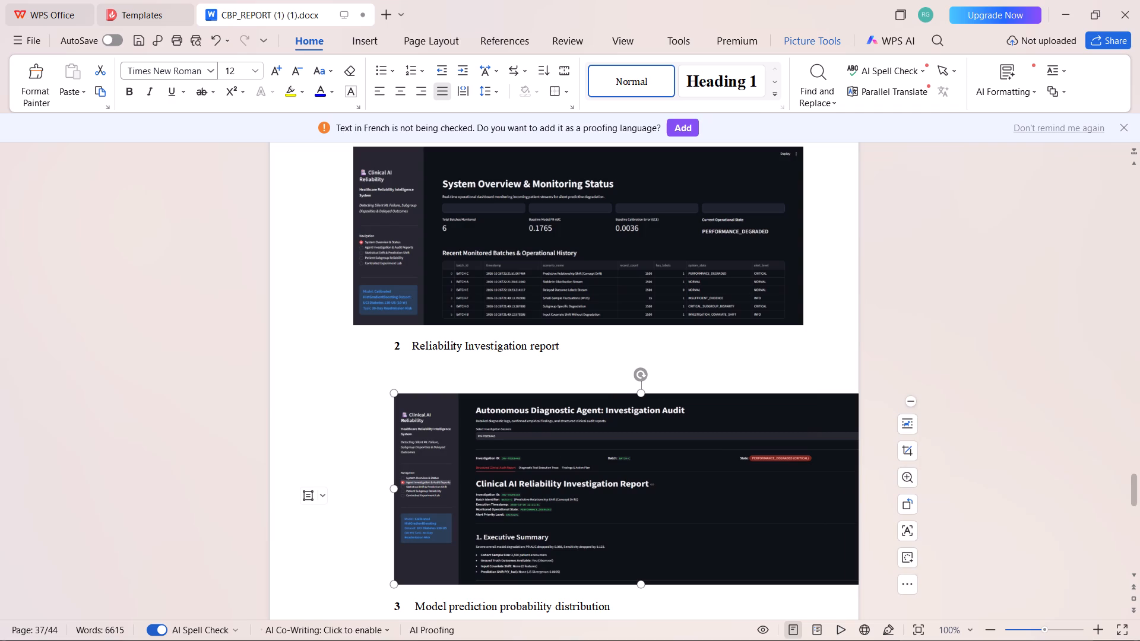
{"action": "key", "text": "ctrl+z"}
Review the Chapter 4 result pages up to the Chapter 5 heading for picture placement and leftover rainwater harvesting figures.
{"action": "scroll", "coordinate": [719, 487], "scroll_direction": "down", "scroll_amount": 6}
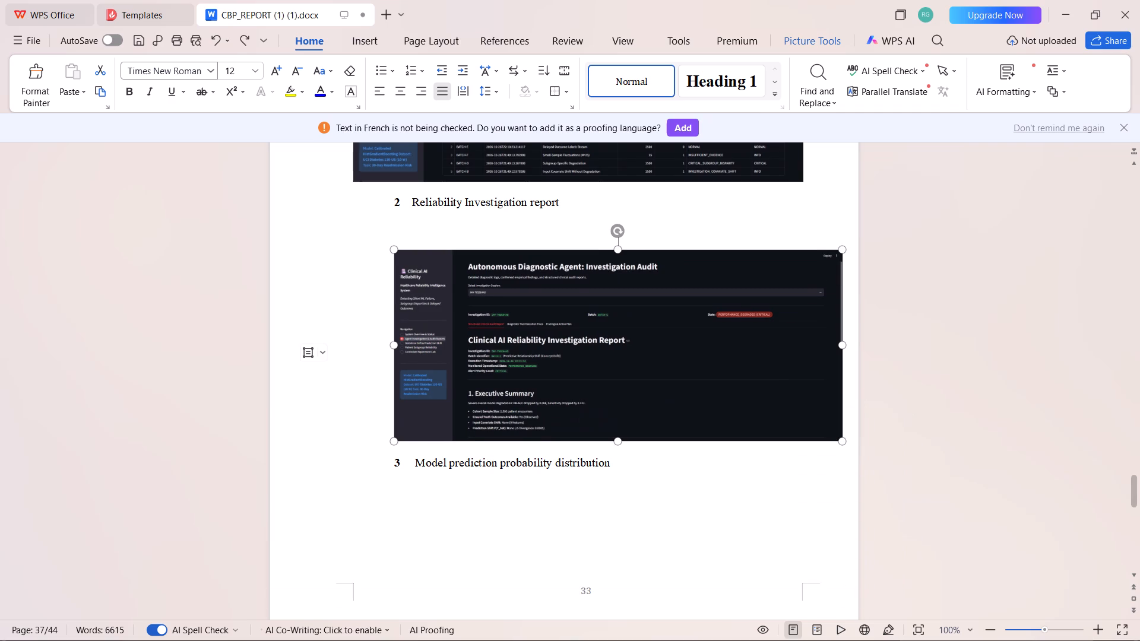
{"action": "scroll", "coordinate": [719, 487], "scroll_direction": "down", "scroll_amount": 2}
{"action": "scroll", "coordinate": [719, 487], "scroll_direction": "down", "scroll_amount": 20}
{"action": "scroll", "coordinate": [715, 491], "scroll_direction": "down", "scroll_amount": 14}
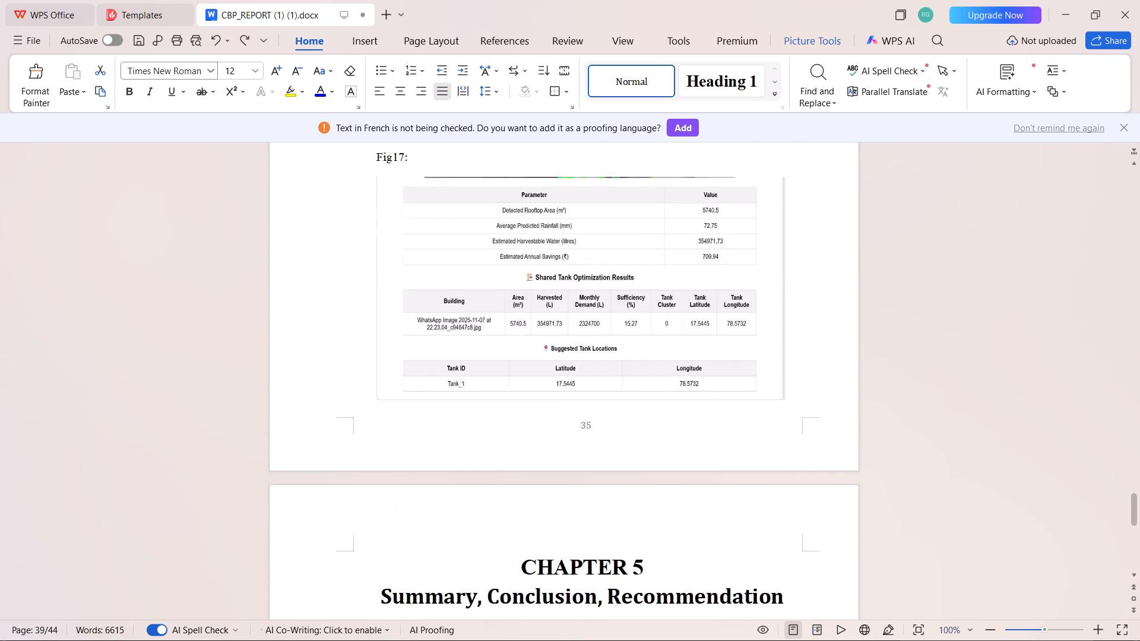
{"action": "scroll", "coordinate": [715, 481], "scroll_direction": "down", "scroll_amount": 7}
{"action": "scroll", "coordinate": [715, 479], "scroll_direction": "up", "scroll_amount": 20}
{"action": "scroll", "coordinate": [715, 479], "scroll_direction": "up", "scroll_amount": 9}
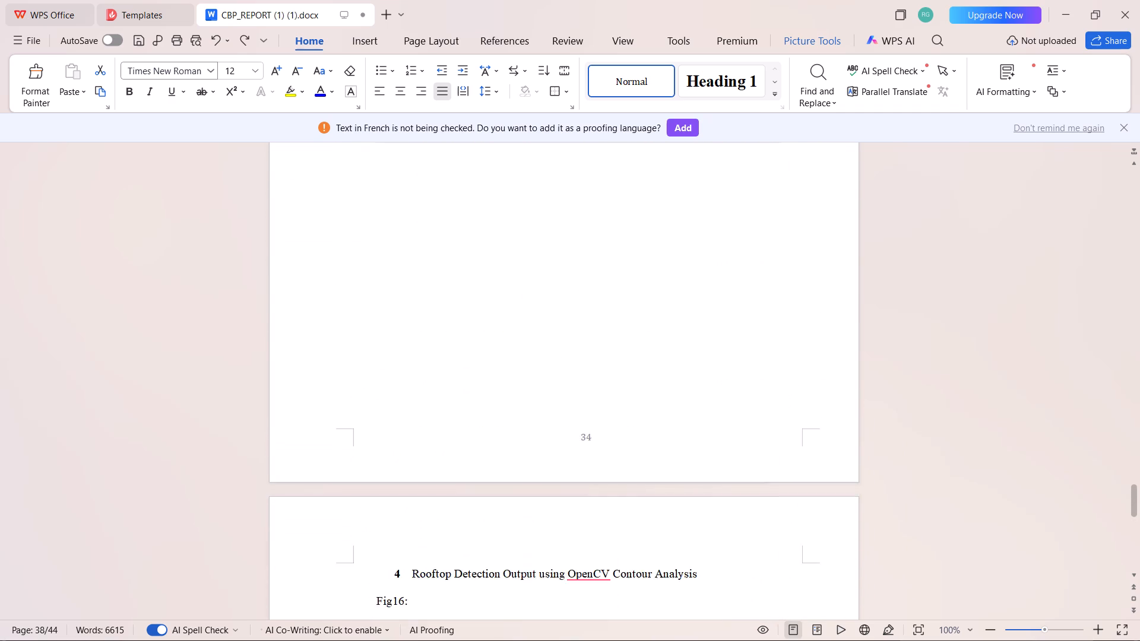
{"action": "scroll", "coordinate": [715, 479], "scroll_direction": "up", "scroll_amount": 9}
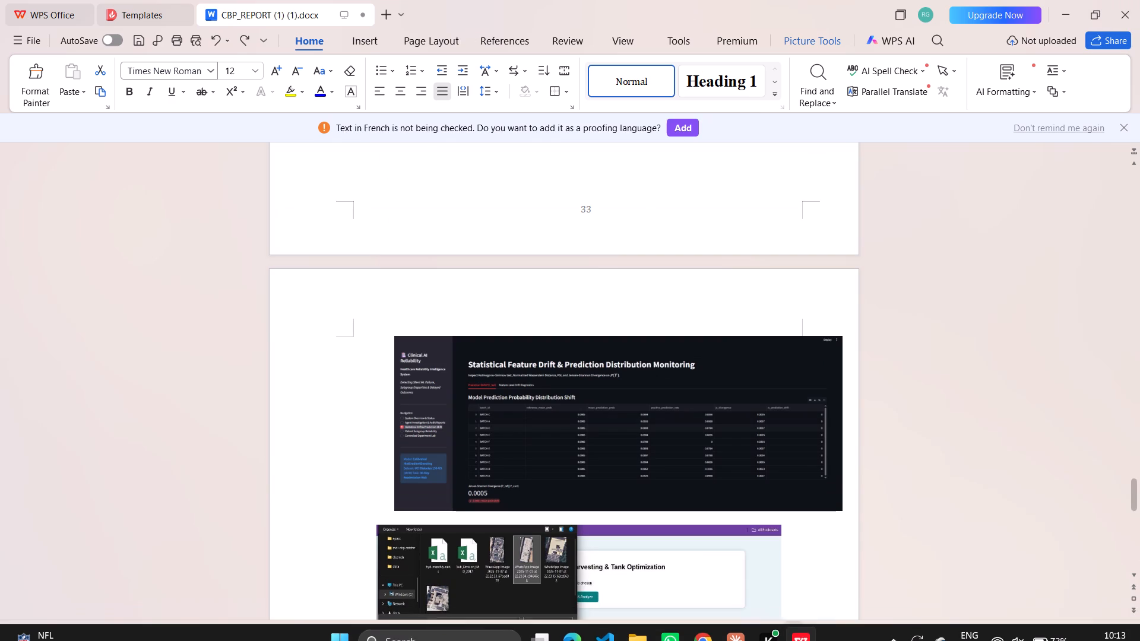
{"action": "scroll", "coordinate": [456, 357], "scroll_direction": "up", "scroll_amount": 5}
{"action": "scroll", "coordinate": [540, 356], "scroll_direction": "up", "scroll_amount": 10}
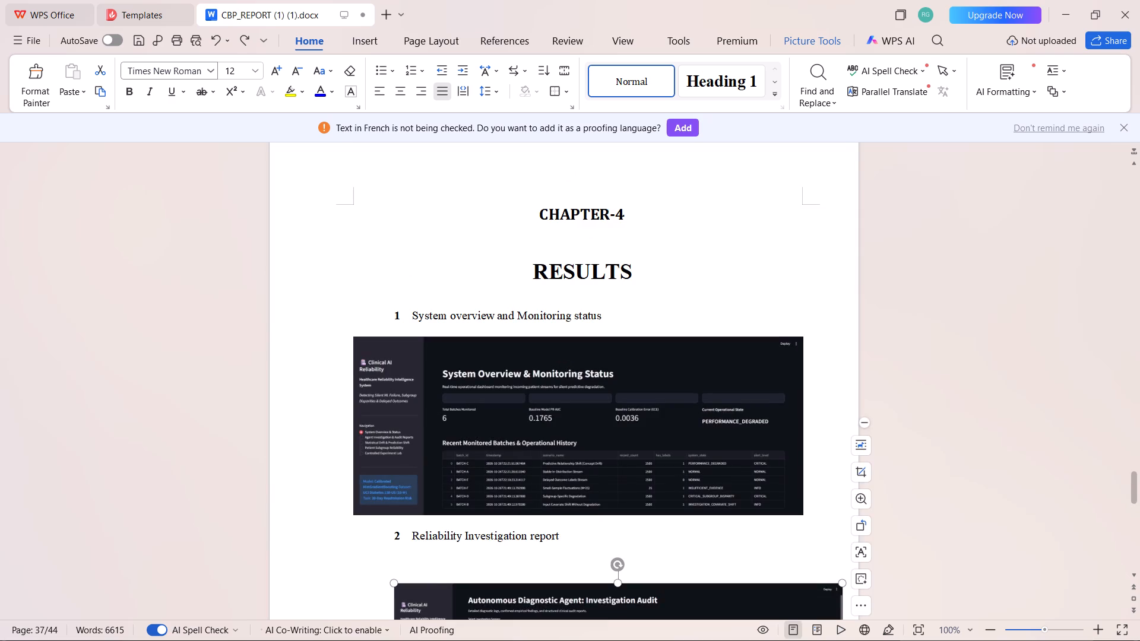
Indent the System Overview & Monitoring Status picture by one tab so it lines up with the picture below.
{"action": "scroll", "coordinate": [478, 412], "scroll_direction": "down", "scroll_amount": 2}
{"action": "left_click", "coordinate": [525, 325]}
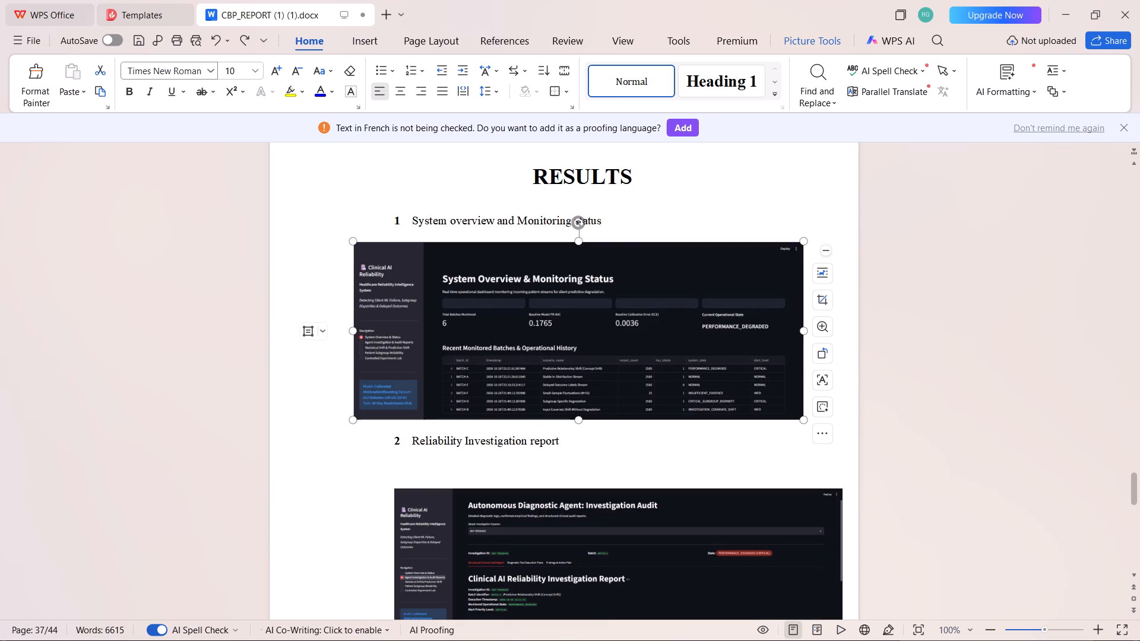
{"action": "left_click", "coordinate": [344, 283]}
{"action": "key", "text": "Tab"}
Delete the outdated rainwater harvesting and tank optimization upload screenshot below the drift monitoring picture.
{"action": "scroll", "coordinate": [483, 384], "scroll_direction": "down", "scroll_amount": 2}
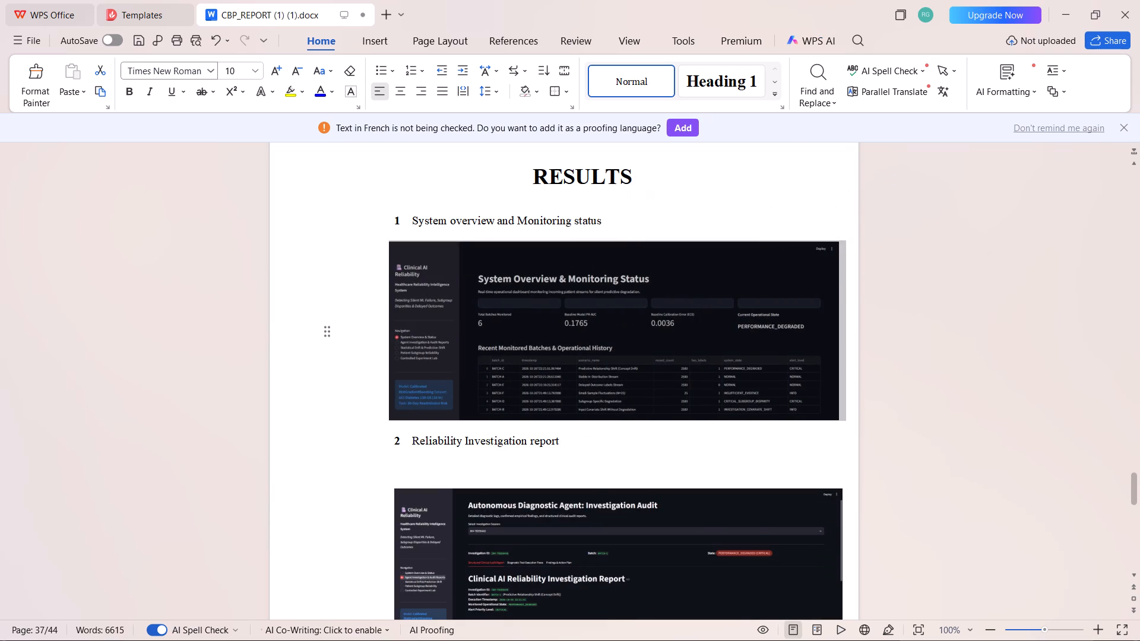
{"action": "scroll", "coordinate": [480, 379], "scroll_direction": "down", "scroll_amount": 3}
{"action": "scroll", "coordinate": [432, 372], "scroll_direction": "down", "scroll_amount": 5}
{"action": "scroll", "coordinate": [596, 326], "scroll_direction": "up", "scroll_amount": 5}
{"action": "scroll", "coordinate": [546, 237], "scroll_direction": "up", "scroll_amount": 6}
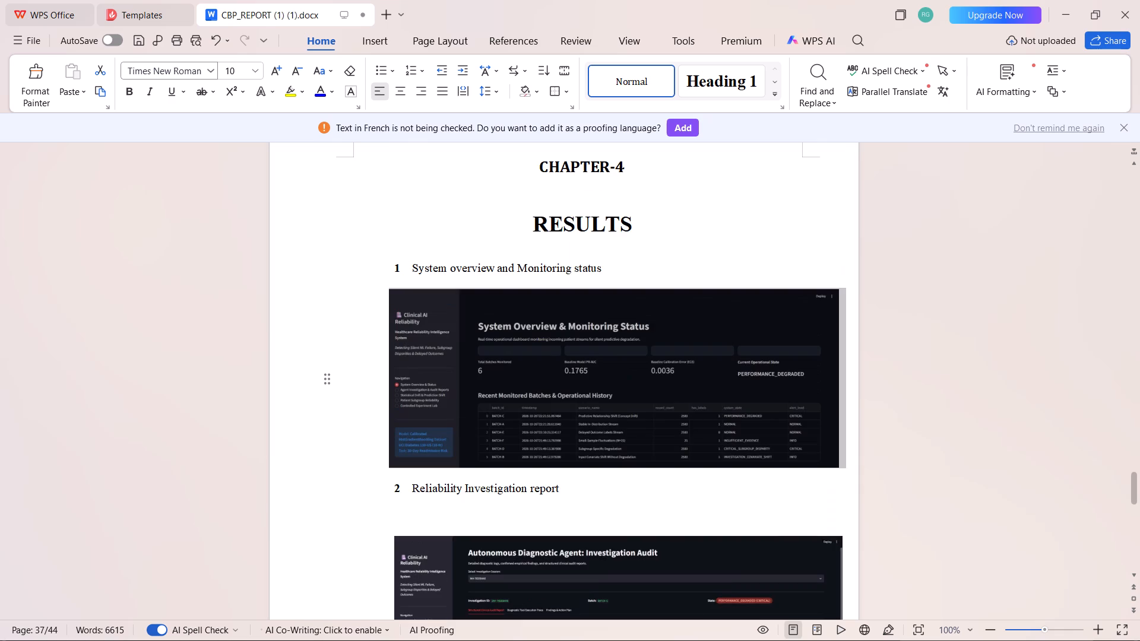
{"action": "scroll", "coordinate": [516, 374], "scroll_direction": "down", "scroll_amount": 10}
{"action": "scroll", "coordinate": [467, 406], "scroll_direction": "down", "scroll_amount": 7}
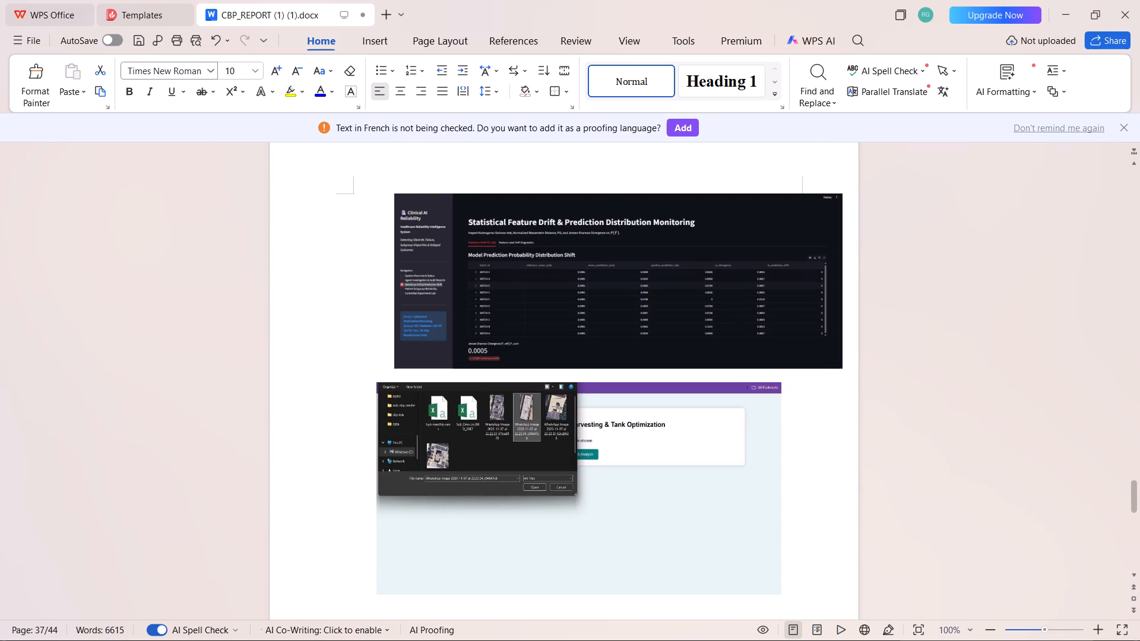
{"action": "left_click", "coordinate": [498, 442]}
{"action": "scroll", "coordinate": [495, 441], "scroll_direction": "down", "scroll_amount": 2}
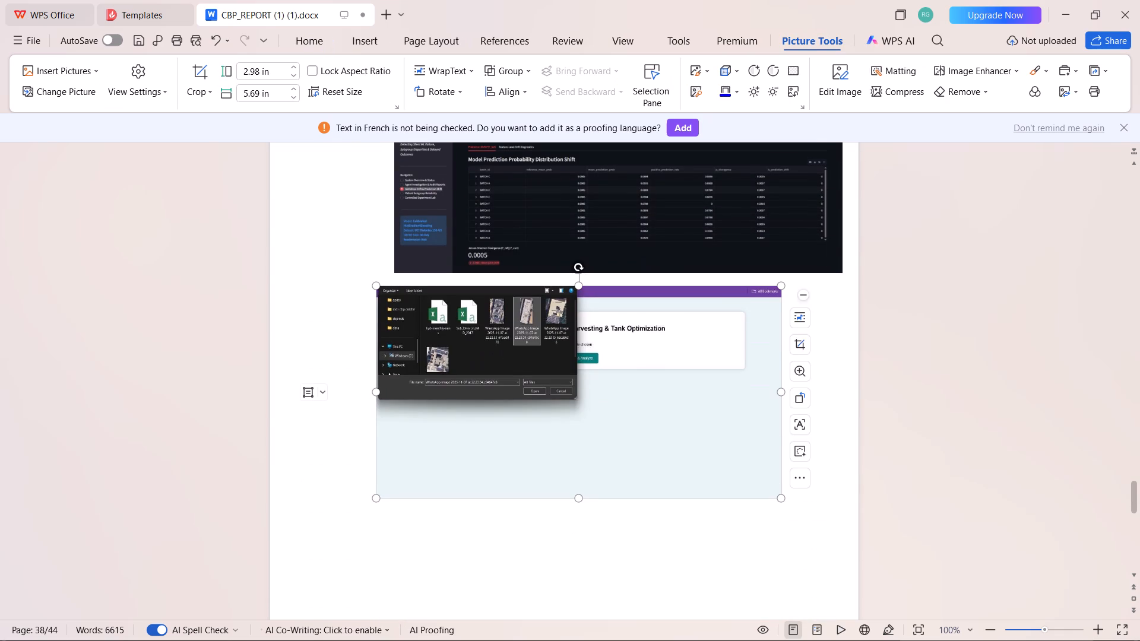
{"action": "key", "text": "Delete"}
Delete the Fig16 rooftop detection picture and the Fig17 shared tank optimization results picture.
{"action": "scroll", "coordinate": [484, 406], "scroll_direction": "up", "scroll_amount": 5}
{"action": "scroll", "coordinate": [484, 406], "scroll_direction": "down", "scroll_amount": 5}
{"action": "scroll", "coordinate": [484, 407], "scroll_direction": "up", "scroll_amount": 1}
{"action": "scroll", "coordinate": [484, 407], "scroll_direction": "down", "scroll_amount": 2}
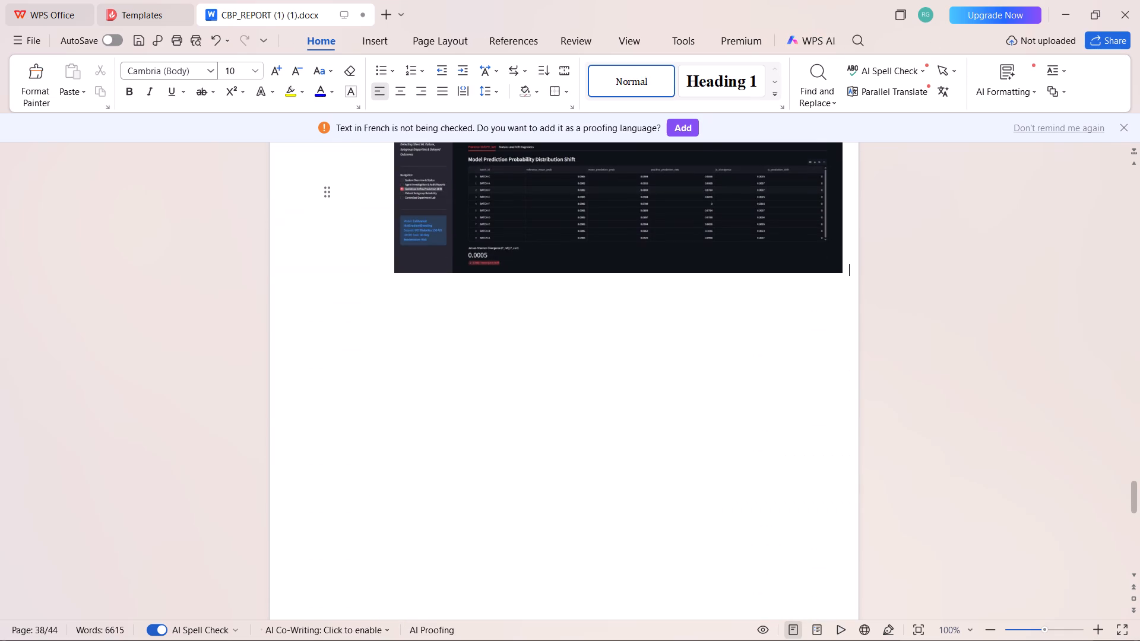
{"action": "scroll", "coordinate": [484, 407], "scroll_direction": "down", "scroll_amount": 12}
{"action": "left_click", "coordinate": [457, 492]}
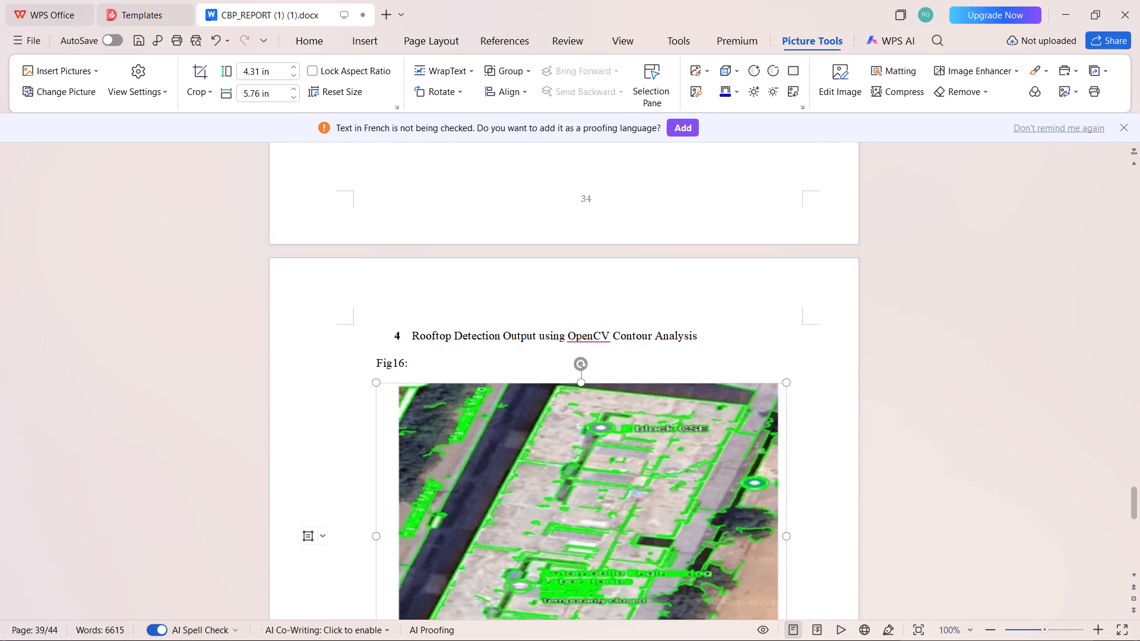
{"action": "key", "text": "Delete"}
{"action": "scroll", "coordinate": [492, 440], "scroll_direction": "down", "scroll_amount": 5}
{"action": "left_click", "coordinate": [574, 323]}
{"action": "key", "text": "Delete"}
Add five blank lines after the Investigation Audit picture to move the "Model prediction probability distribution" title onto the next page with its picture.
{"action": "scroll", "coordinate": [574, 323], "scroll_direction": "down", "scroll_amount": 3}
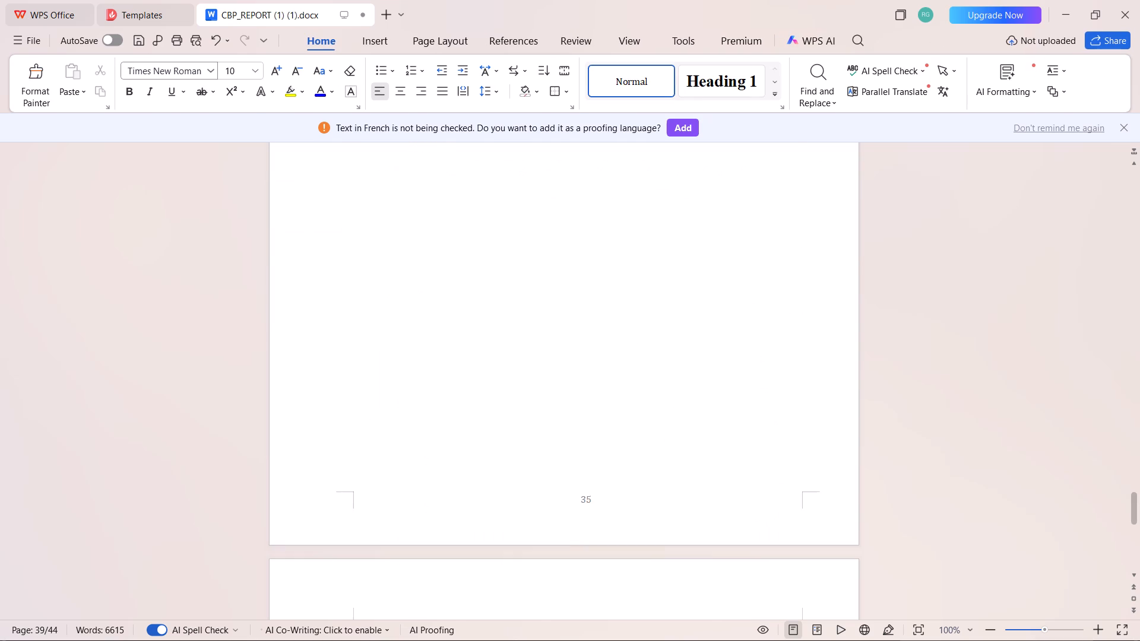
{"action": "scroll", "coordinate": [572, 323], "scroll_direction": "down", "scroll_amount": 9}
{"action": "scroll", "coordinate": [572, 323], "scroll_direction": "up", "scroll_amount": 20}
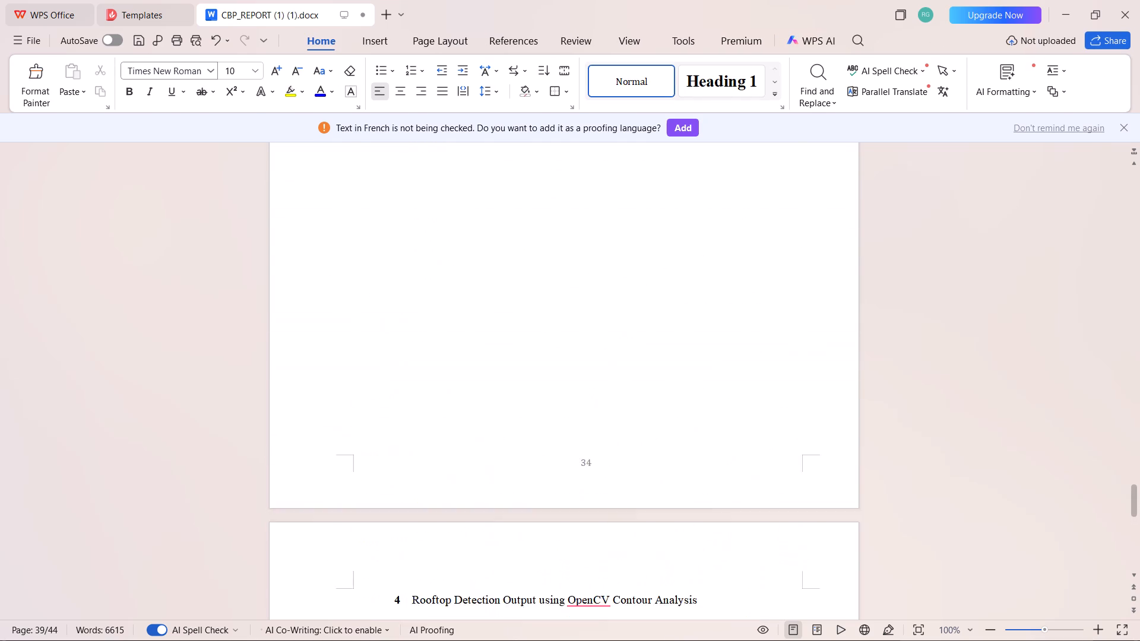
{"action": "scroll", "coordinate": [479, 367], "scroll_direction": "up", "scroll_amount": 20}
{"action": "scroll", "coordinate": [479, 367], "scroll_direction": "up", "scroll_amount": 3}
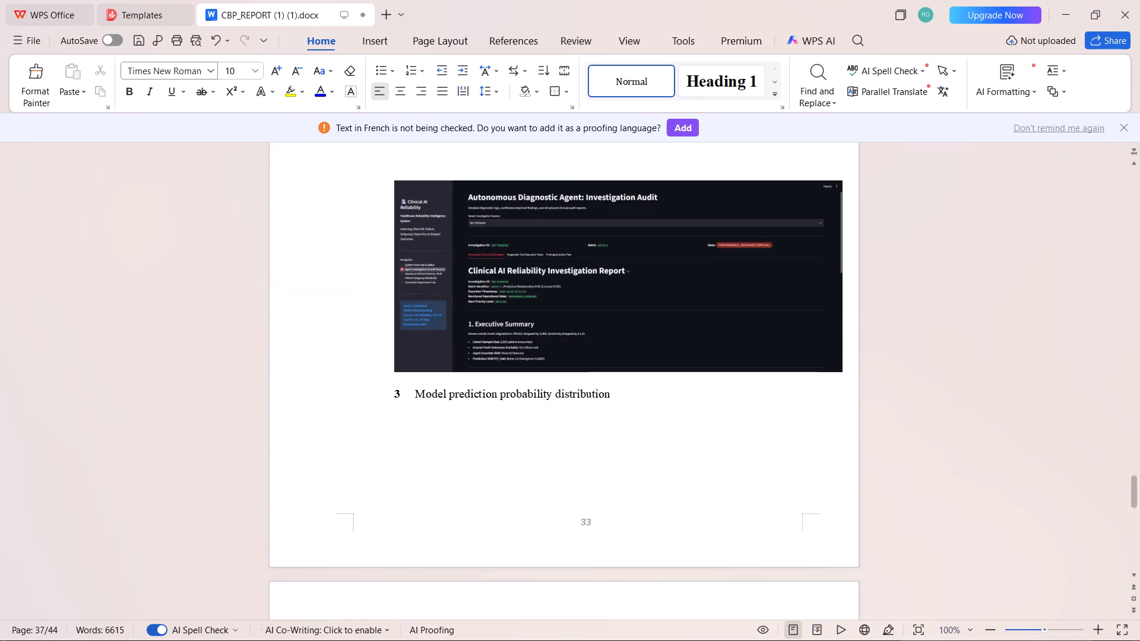
{"action": "scroll", "coordinate": [479, 367], "scroll_direction": "up", "scroll_amount": 6}
{"action": "scroll", "coordinate": [479, 367], "scroll_direction": "down", "scroll_amount": 5}
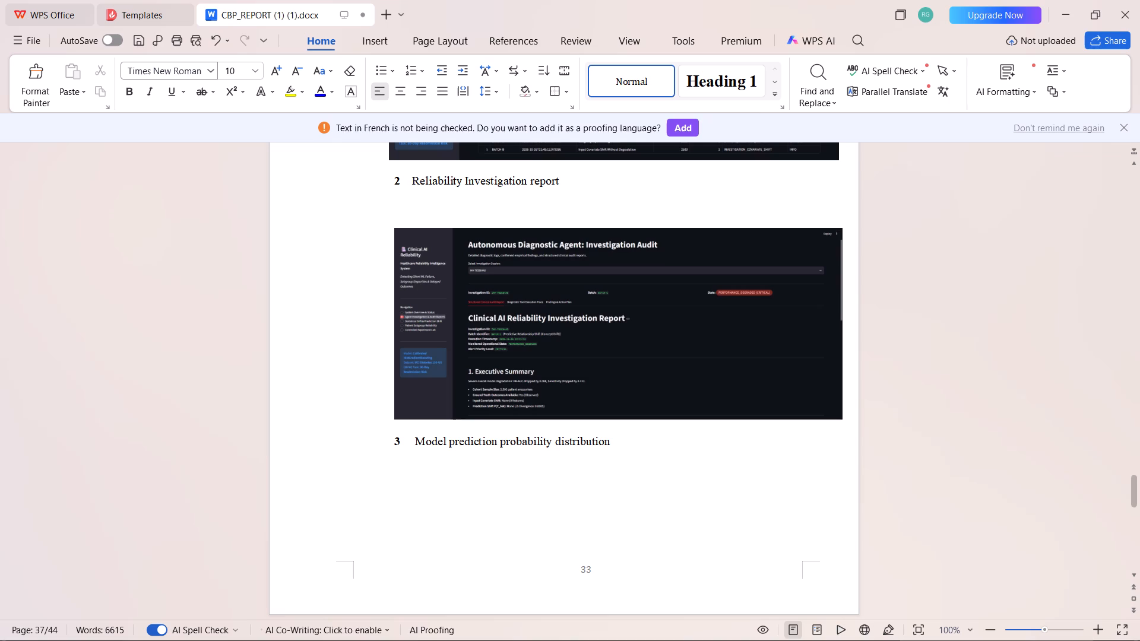
{"action": "left_click", "coordinate": [387, 439]}
{"action": "key", "text": "Left"}
{"action": "key", "text": "Left"}
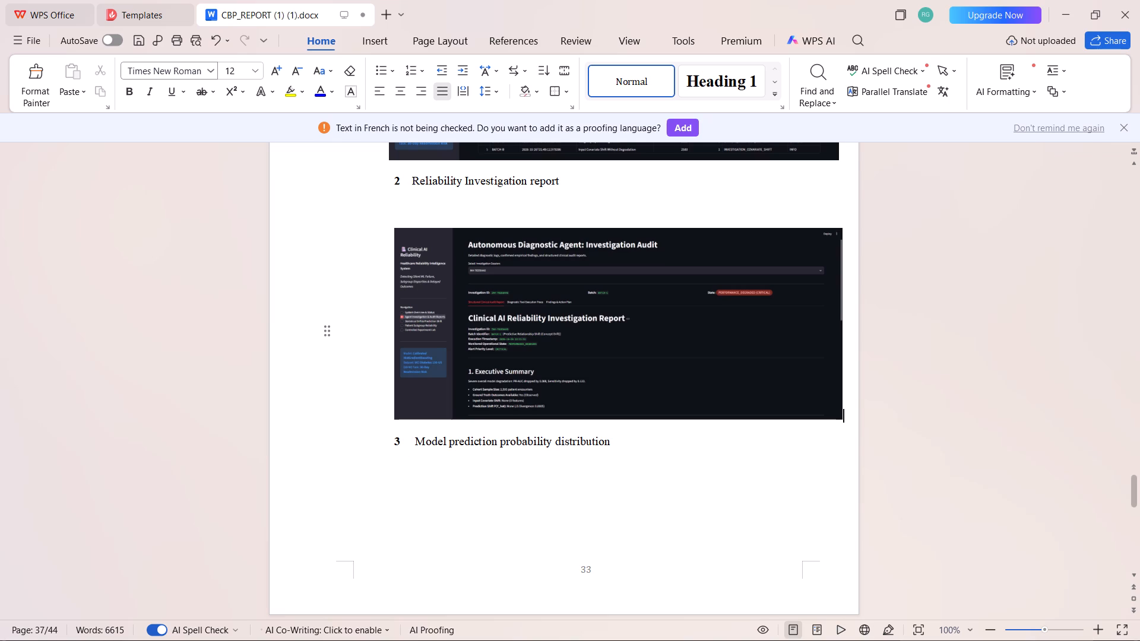
{"action": "key", "text": "Return"}
{"action": "key", "text": "Return"}
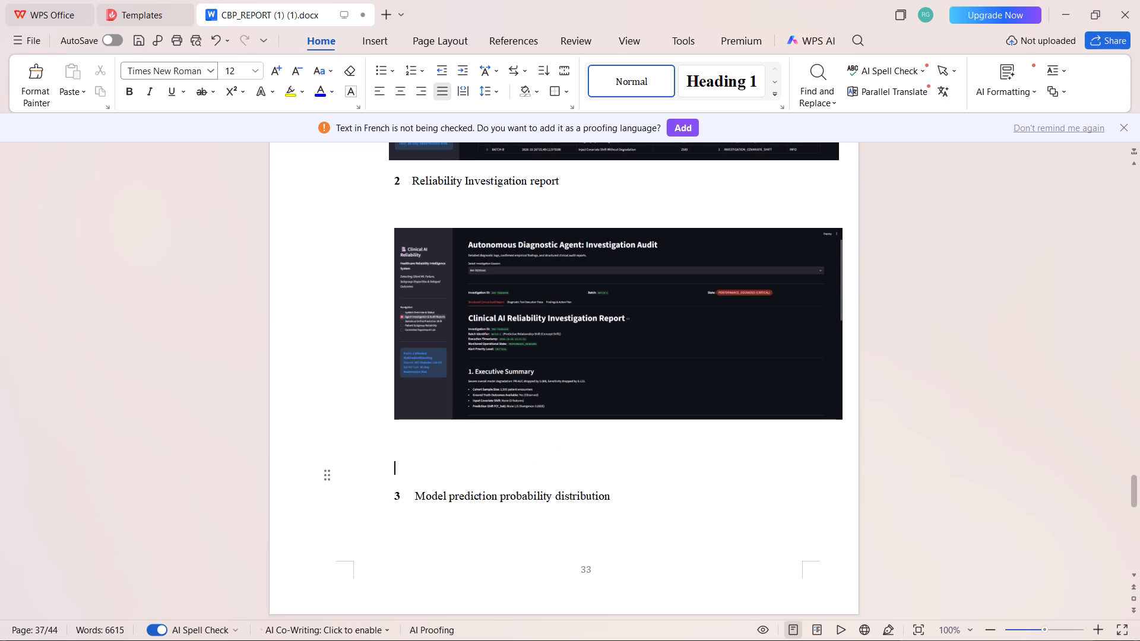
{"action": "key", "text": "Return"}
{"action": "key", "text": "Return"}
{"action": "key", "text": "Return"}
{"action": "scroll", "coordinate": [694, 415], "scroll_direction": "down", "scroll_amount": 5}
{"action": "scroll", "coordinate": [597, 386], "scroll_direction": "down", "scroll_amount": 5}
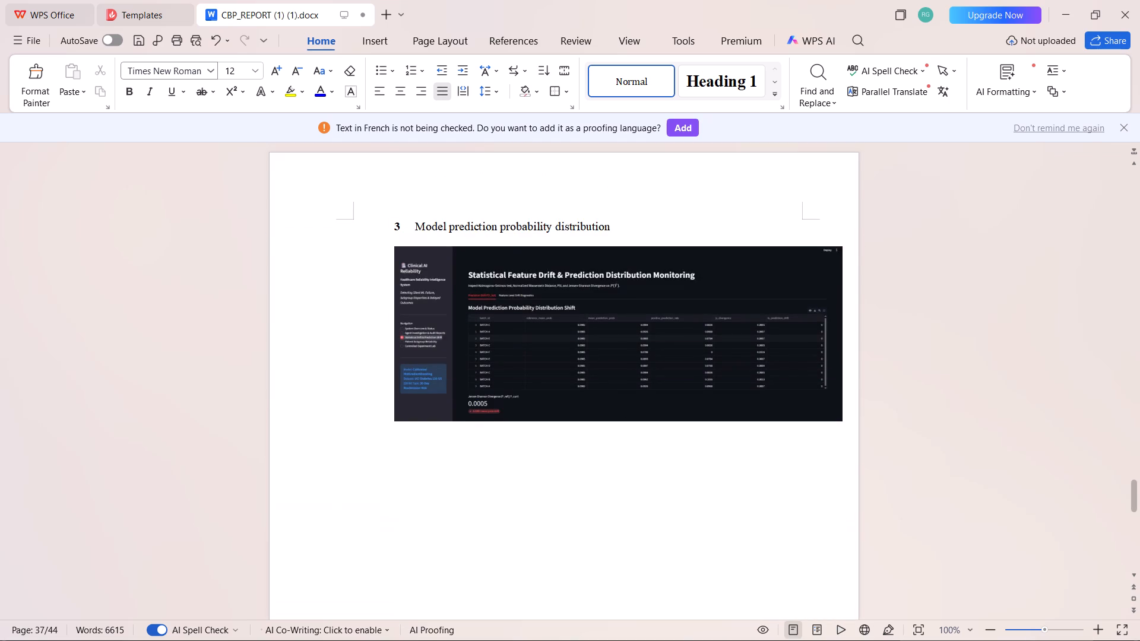
Add a blank line below the Statistical Feature Drift & Prediction Distribution Monitoring picture.
{"action": "scroll", "coordinate": [423, 379], "scroll_direction": "down", "scroll_amount": 3}
{"action": "left_click", "coordinate": [484, 331]}
{"action": "left_click", "coordinate": [413, 322]}
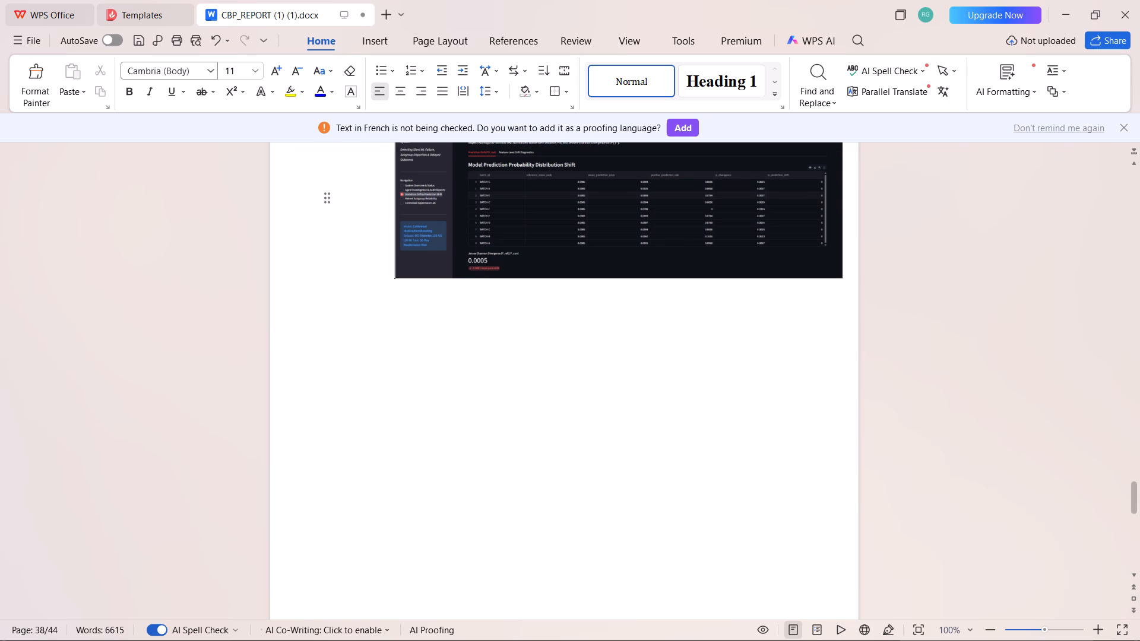
{"action": "left_click", "coordinate": [853, 258]}
{"action": "key", "text": "Return"}
Continue the list numbering at the "Model prediction probability distribution" title and insert an empty numbered item above it.
{"action": "scroll", "coordinate": [430, 435], "scroll_direction": "up", "scroll_amount": 4}
{"action": "left_click", "coordinate": [397, 275]}
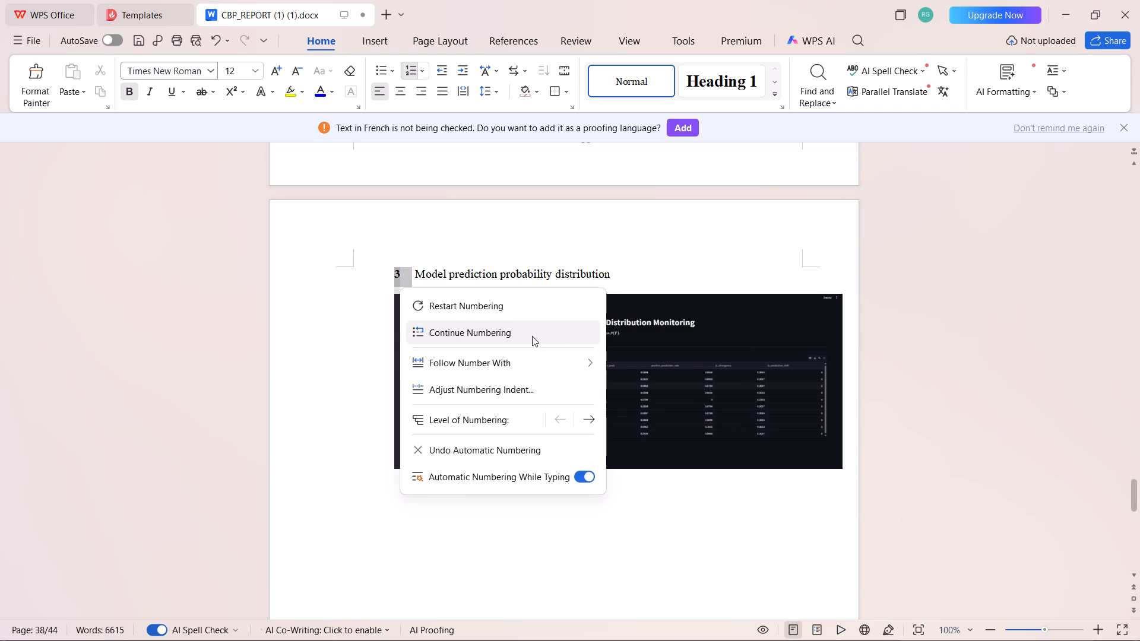
{"action": "left_click", "coordinate": [479, 335]}
{"action": "key", "text": "Return"}
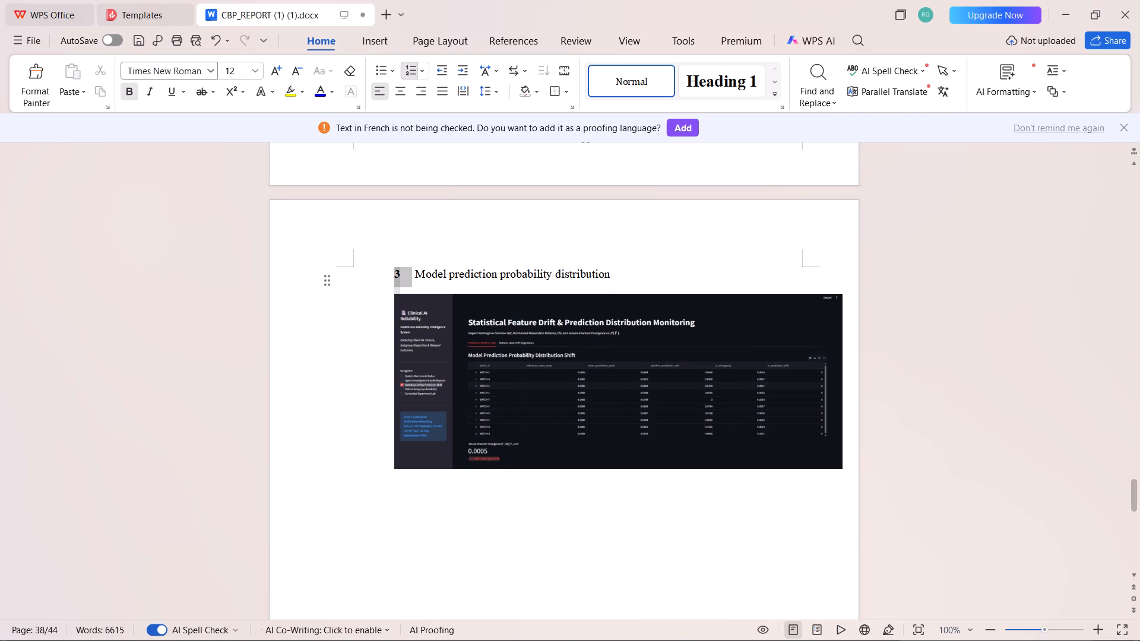
Copy the "Model prediction probability distribution" title into the empty item 3 and delete the original title text below it.
{"action": "left_click_drag", "start_coordinate": [642, 299], "coordinate": [498, 289]}
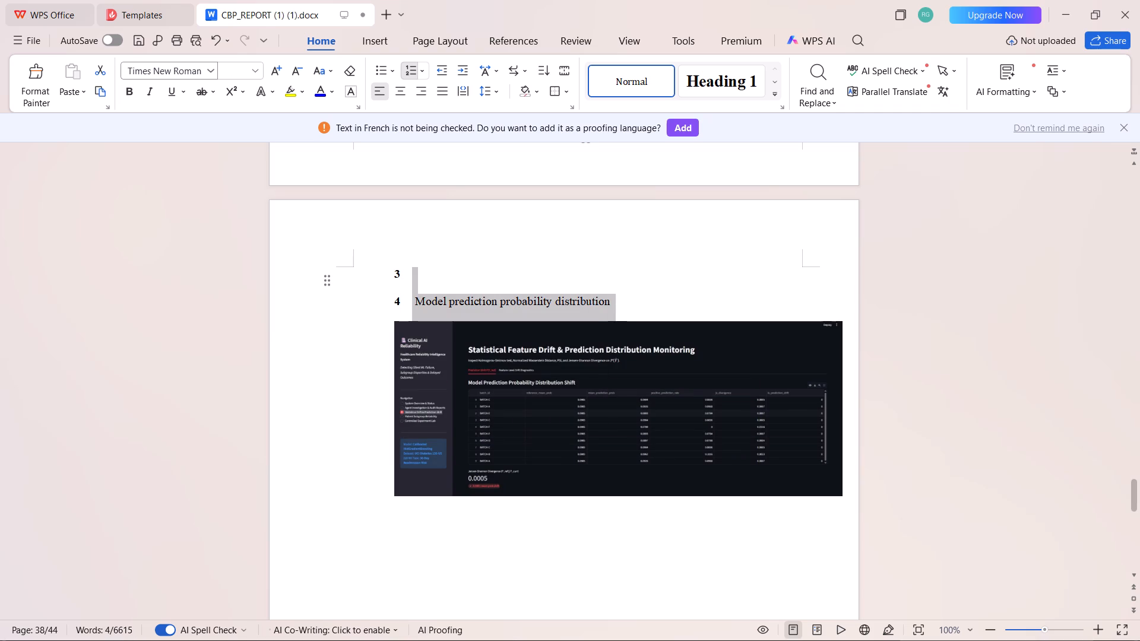
{"action": "left_click_drag", "start_coordinate": [498, 289], "coordinate": [416, 300]}
{"action": "key", "text": "ctrl+c"}
{"action": "left_click", "coordinate": [429, 269]}
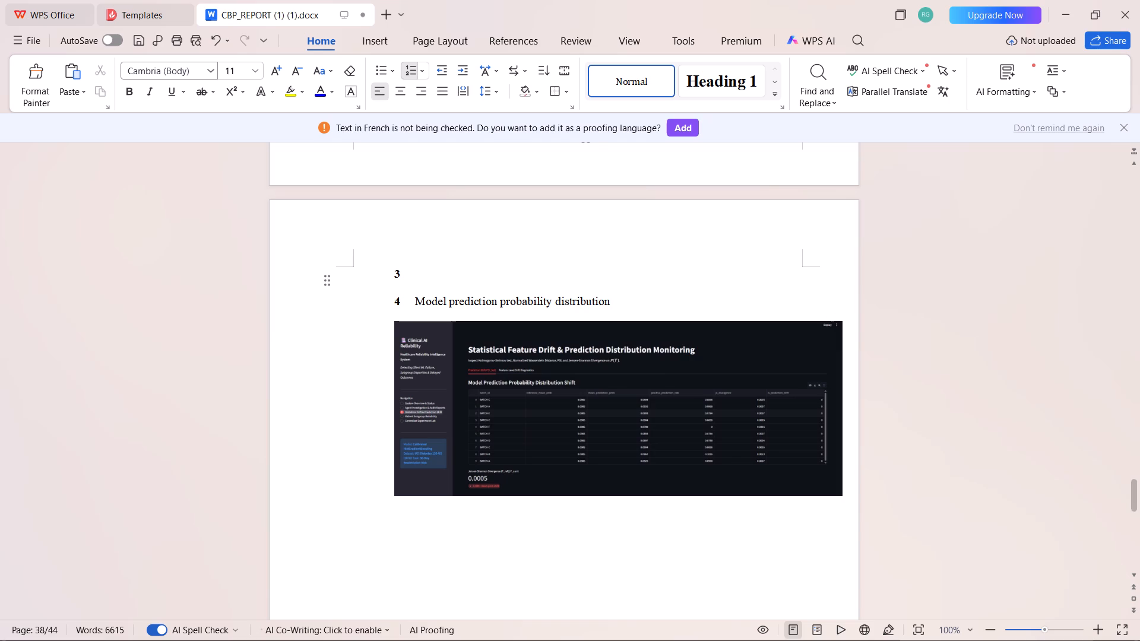
{"action": "key", "text": "ctrl+v"}
{"action": "left_click_drag", "start_coordinate": [417, 329], "coordinate": [634, 330]}
{"action": "key", "text": "BackSpace"}
Copy the Statistical Feature Drift picture and add an empty numbered item directly below the item 3 title.
{"action": "left_click", "coordinate": [330, 510]}
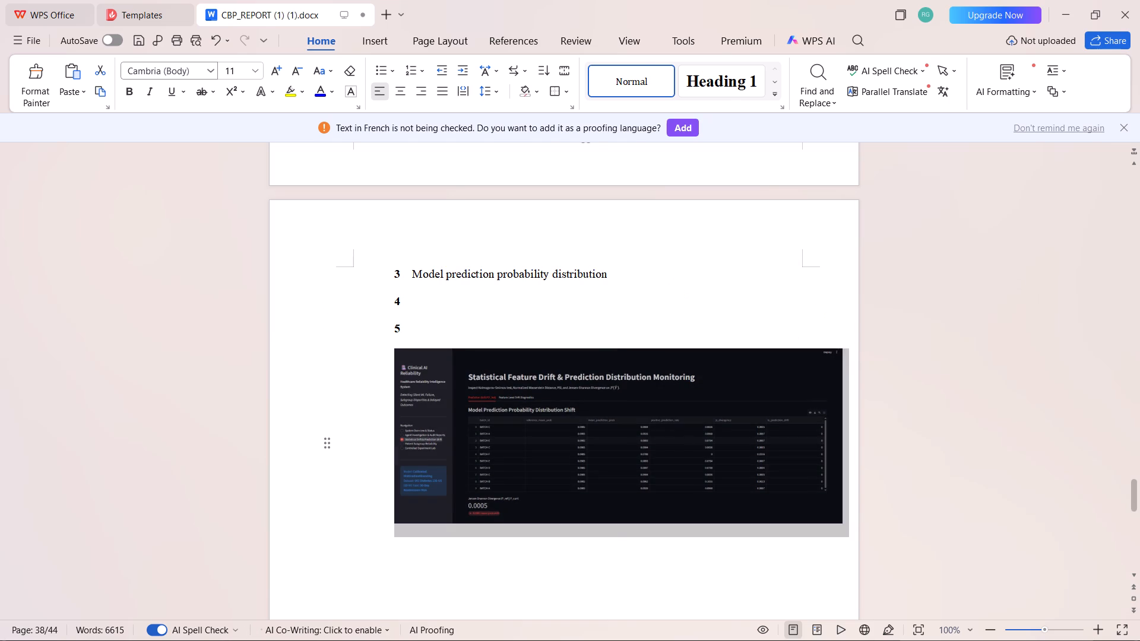
{"action": "left_click", "coordinate": [483, 440]}
{"action": "key", "text": "ctrl+c"}
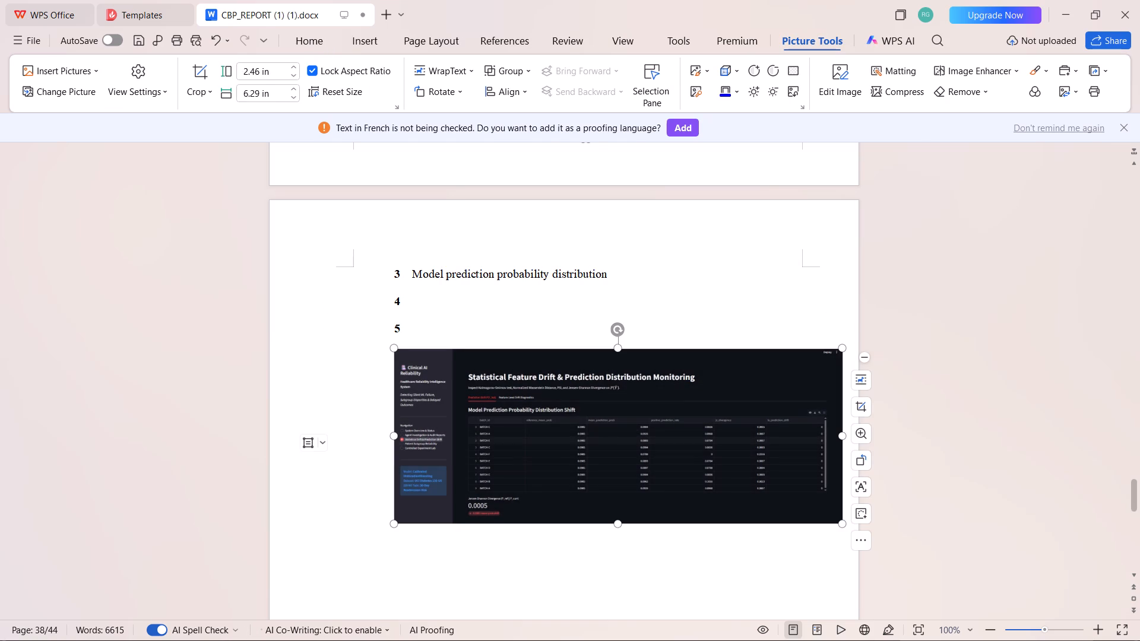
{"action": "left_click", "coordinate": [637, 279]}
{"action": "key", "text": "Return"}
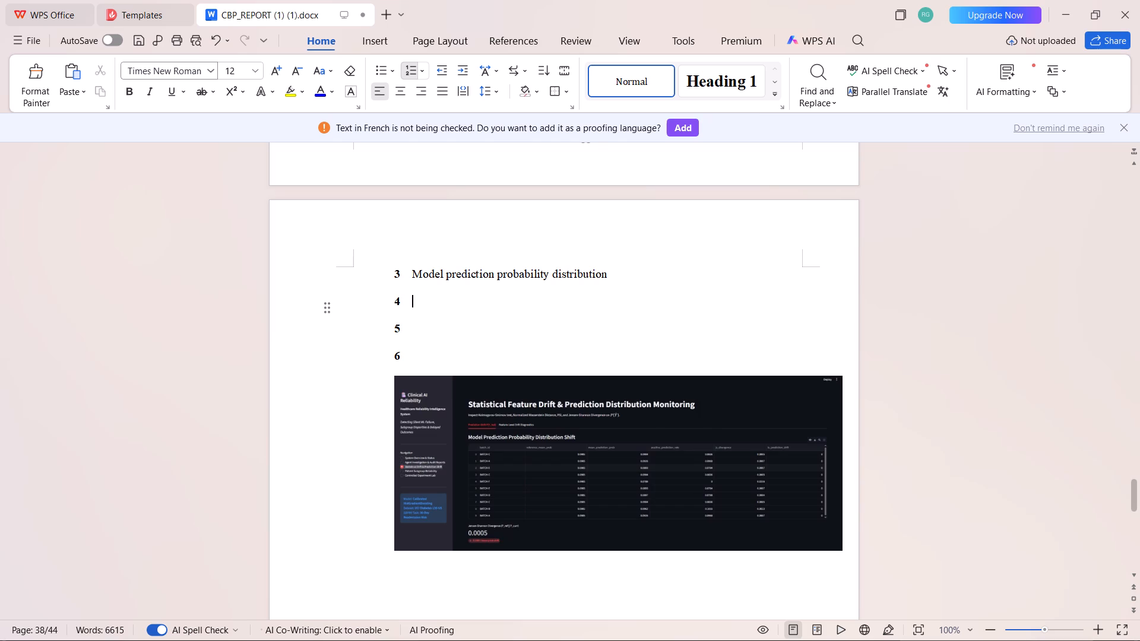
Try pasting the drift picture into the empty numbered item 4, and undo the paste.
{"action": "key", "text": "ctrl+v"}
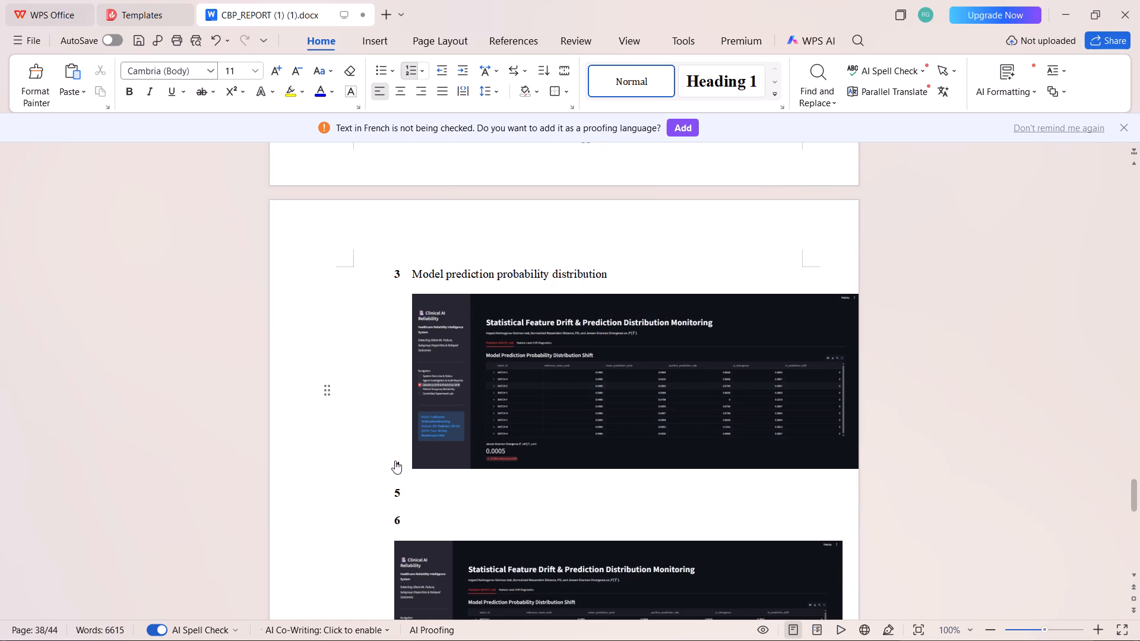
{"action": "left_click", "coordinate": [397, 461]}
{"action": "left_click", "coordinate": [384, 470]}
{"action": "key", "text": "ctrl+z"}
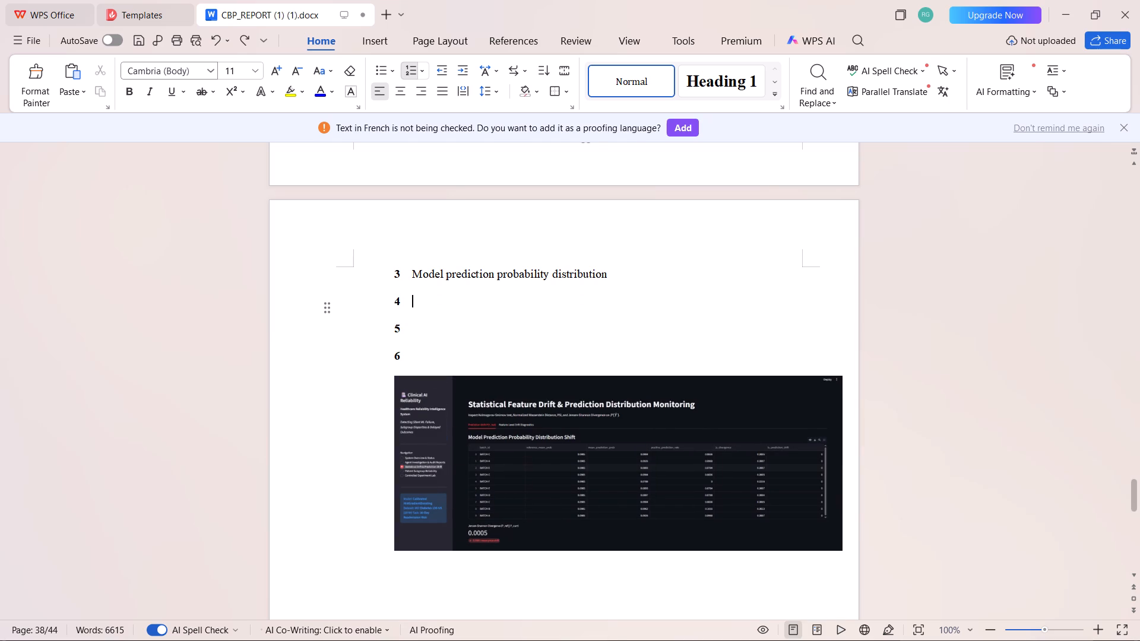
Remove the number and indent from the empty item directly below the item 3 title.
{"action": "key", "text": "BackSpace"}
{"action": "key", "text": "BackSpace"}
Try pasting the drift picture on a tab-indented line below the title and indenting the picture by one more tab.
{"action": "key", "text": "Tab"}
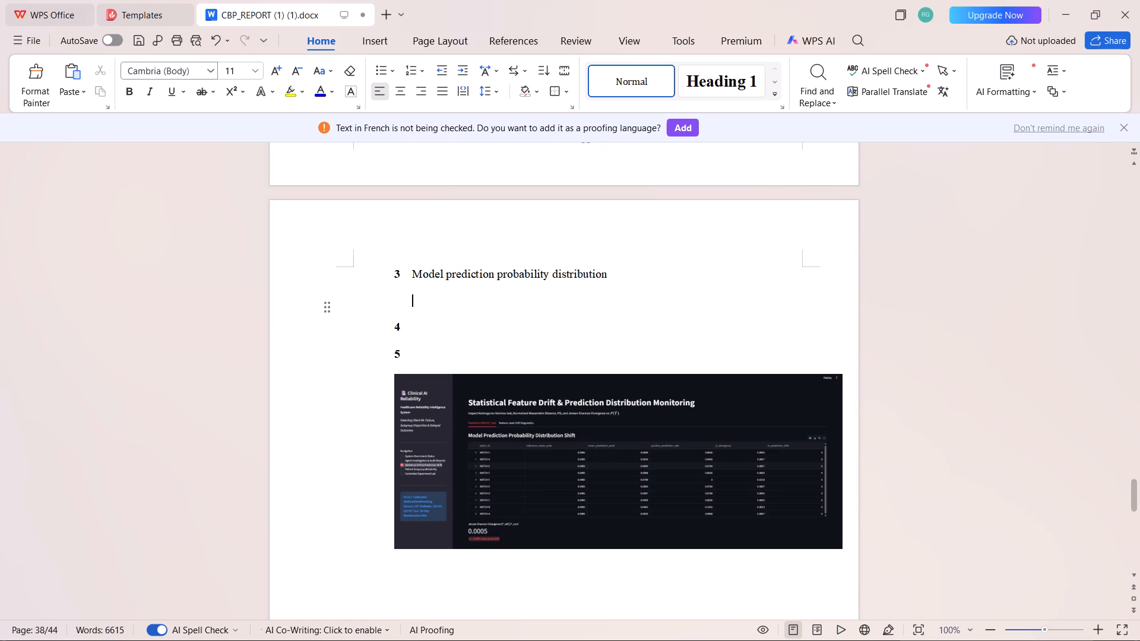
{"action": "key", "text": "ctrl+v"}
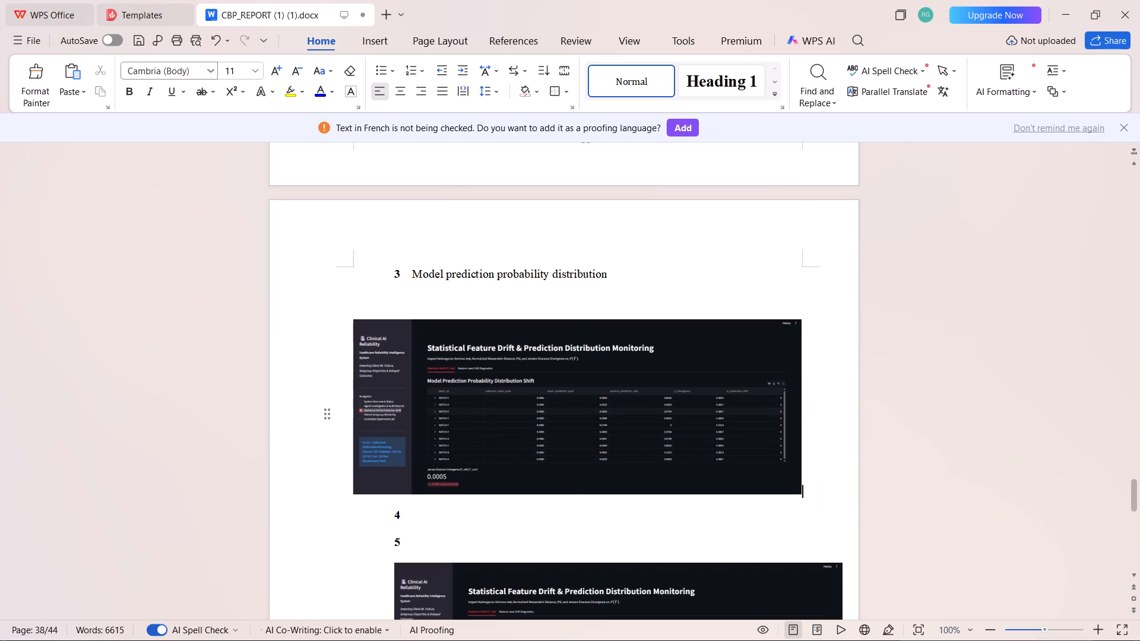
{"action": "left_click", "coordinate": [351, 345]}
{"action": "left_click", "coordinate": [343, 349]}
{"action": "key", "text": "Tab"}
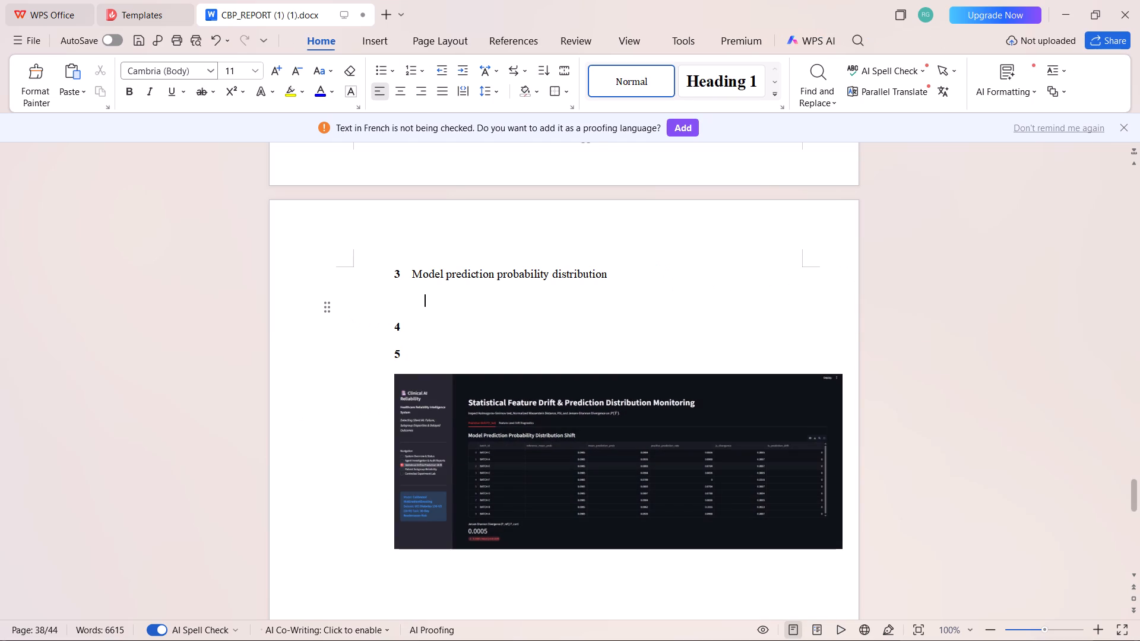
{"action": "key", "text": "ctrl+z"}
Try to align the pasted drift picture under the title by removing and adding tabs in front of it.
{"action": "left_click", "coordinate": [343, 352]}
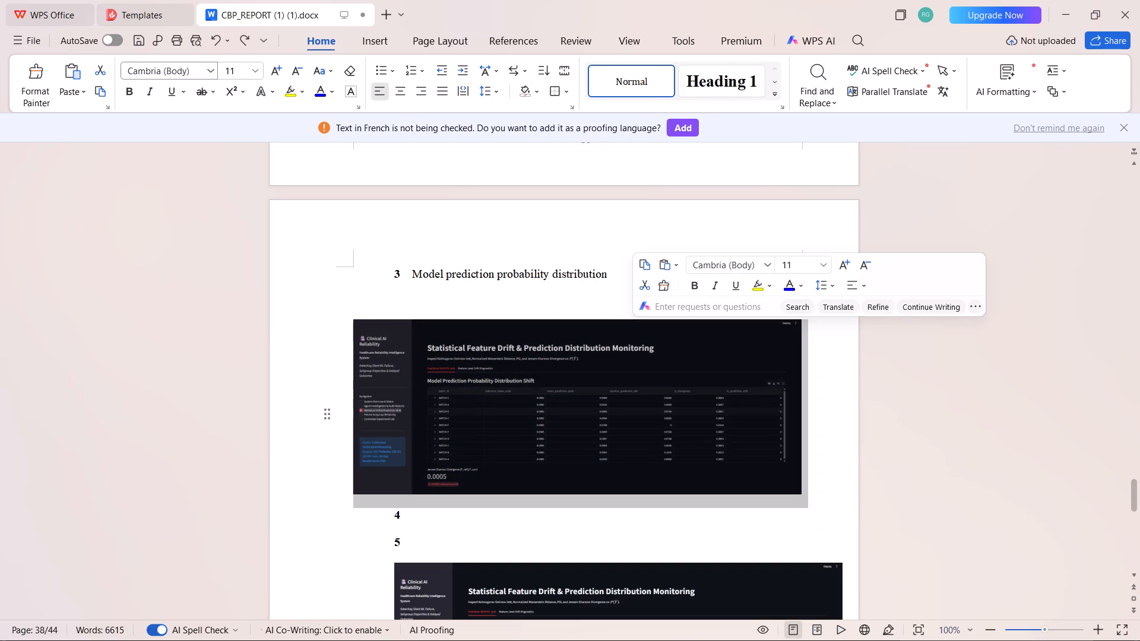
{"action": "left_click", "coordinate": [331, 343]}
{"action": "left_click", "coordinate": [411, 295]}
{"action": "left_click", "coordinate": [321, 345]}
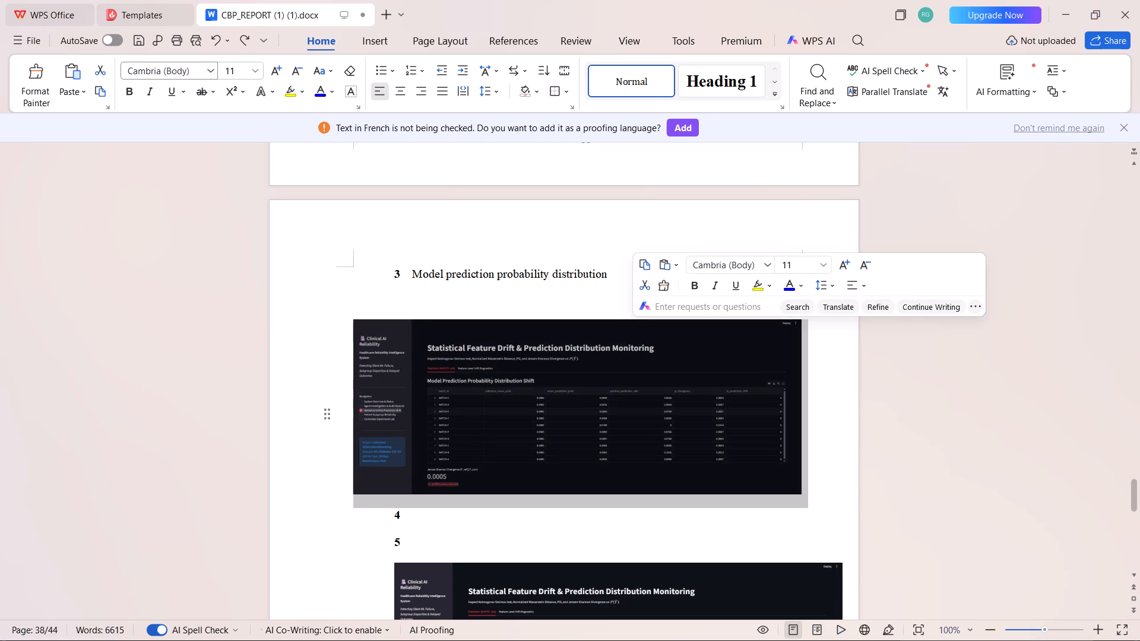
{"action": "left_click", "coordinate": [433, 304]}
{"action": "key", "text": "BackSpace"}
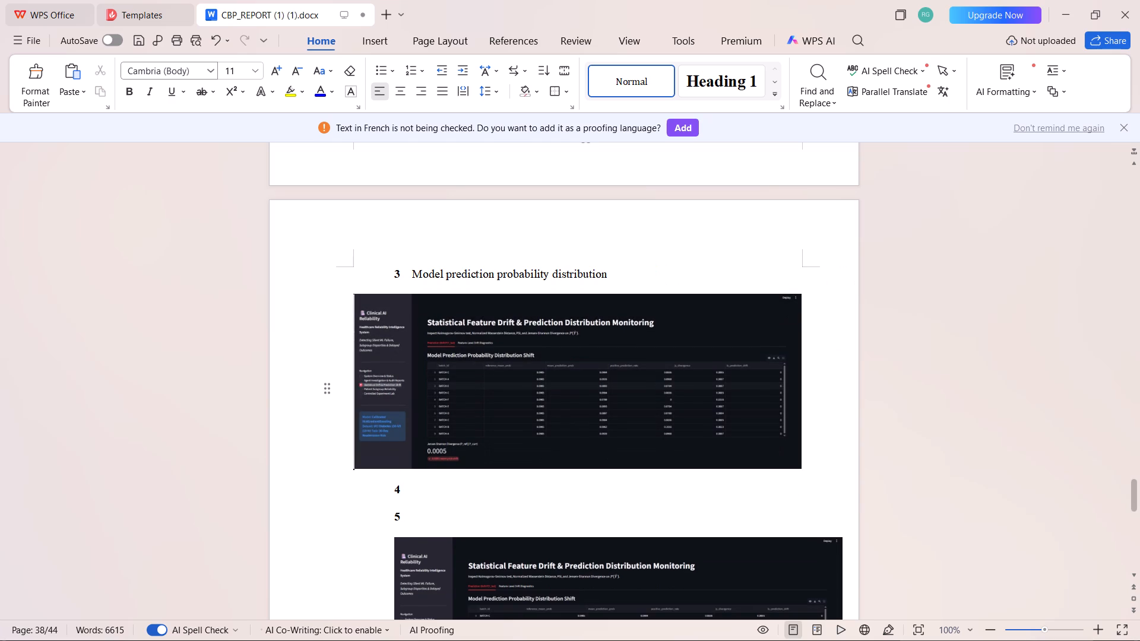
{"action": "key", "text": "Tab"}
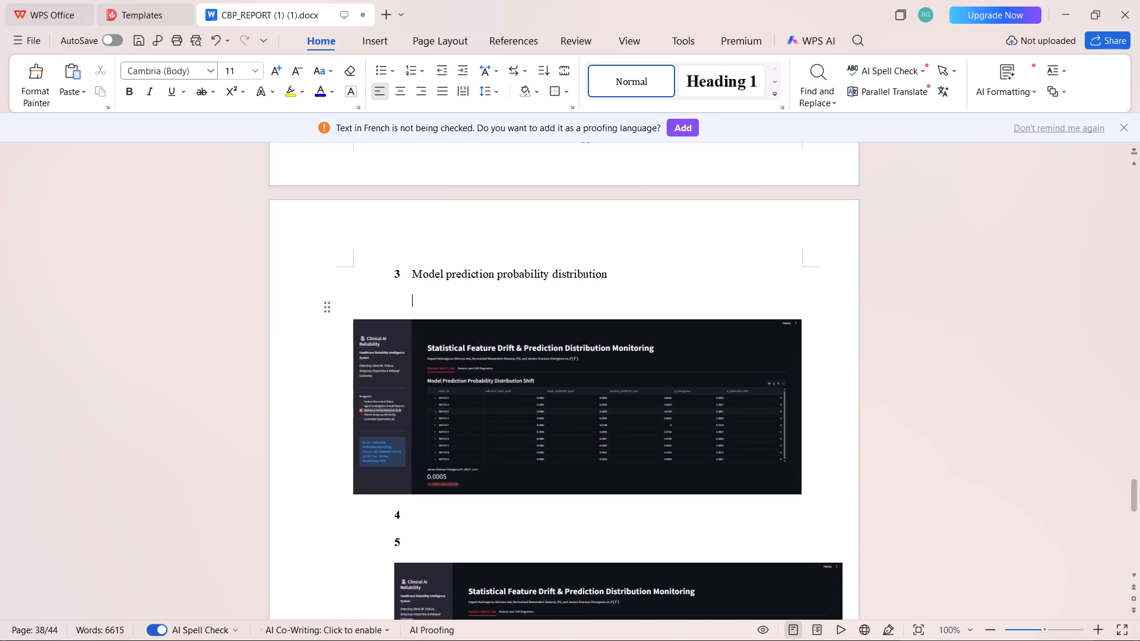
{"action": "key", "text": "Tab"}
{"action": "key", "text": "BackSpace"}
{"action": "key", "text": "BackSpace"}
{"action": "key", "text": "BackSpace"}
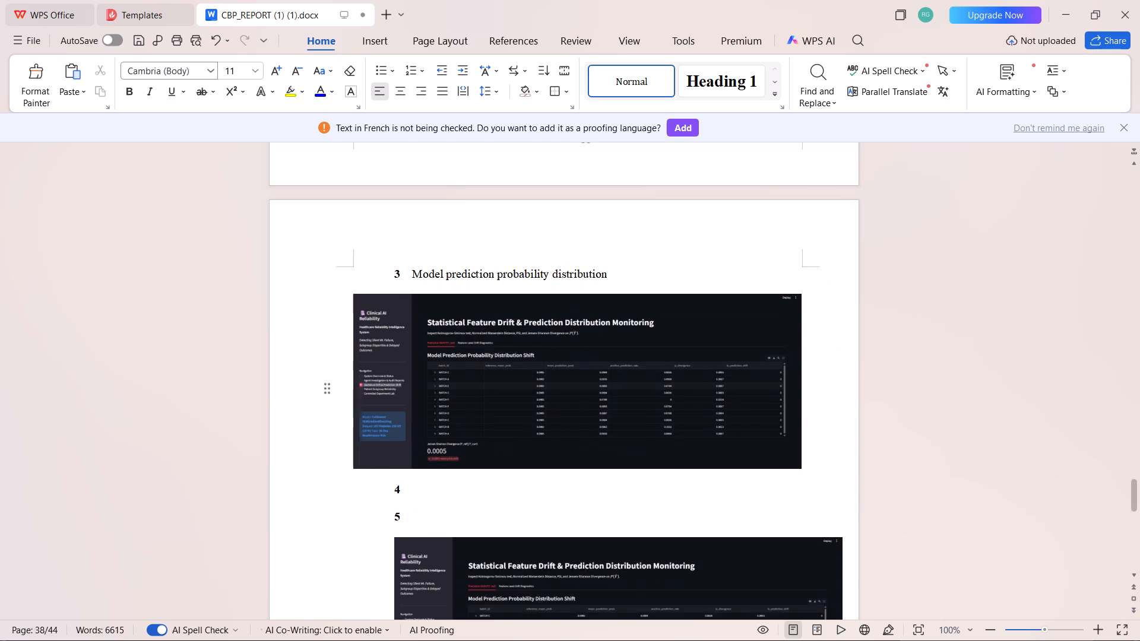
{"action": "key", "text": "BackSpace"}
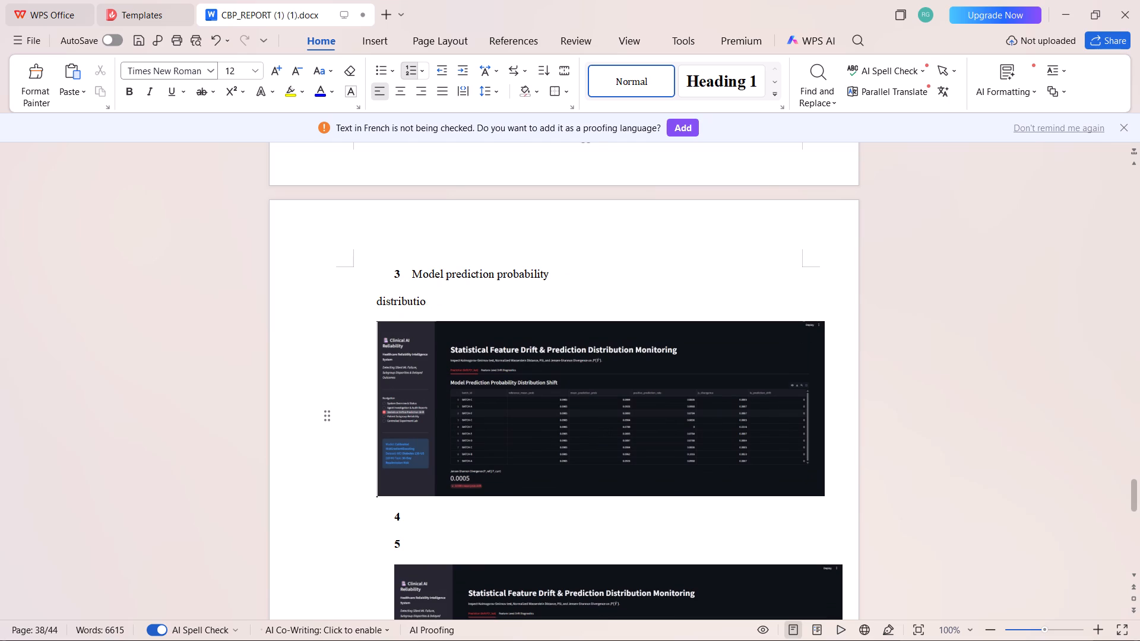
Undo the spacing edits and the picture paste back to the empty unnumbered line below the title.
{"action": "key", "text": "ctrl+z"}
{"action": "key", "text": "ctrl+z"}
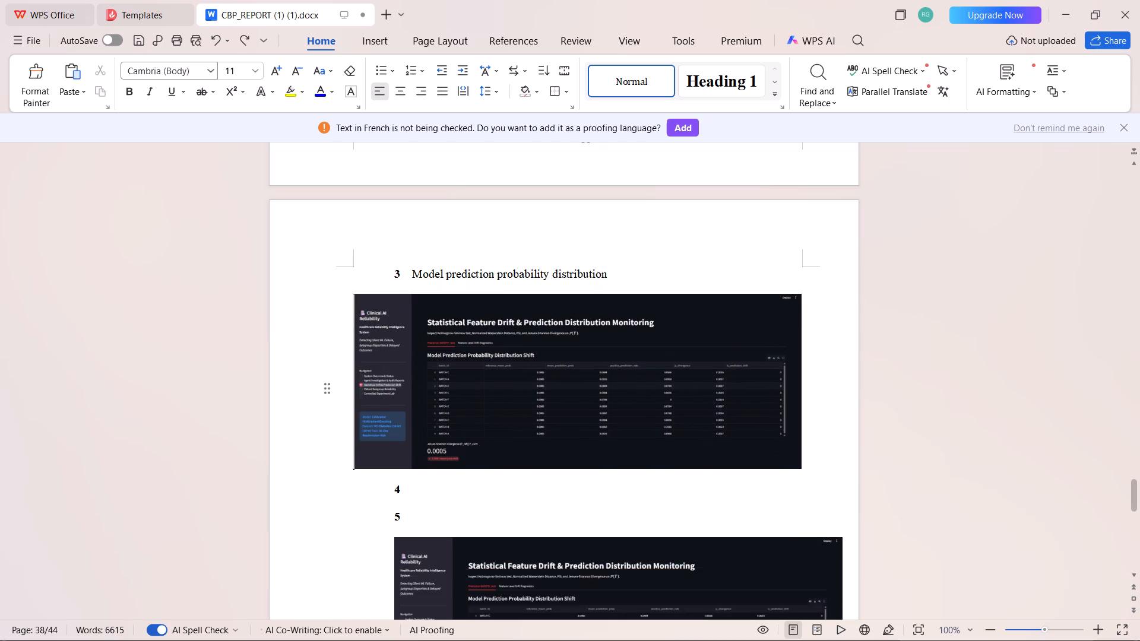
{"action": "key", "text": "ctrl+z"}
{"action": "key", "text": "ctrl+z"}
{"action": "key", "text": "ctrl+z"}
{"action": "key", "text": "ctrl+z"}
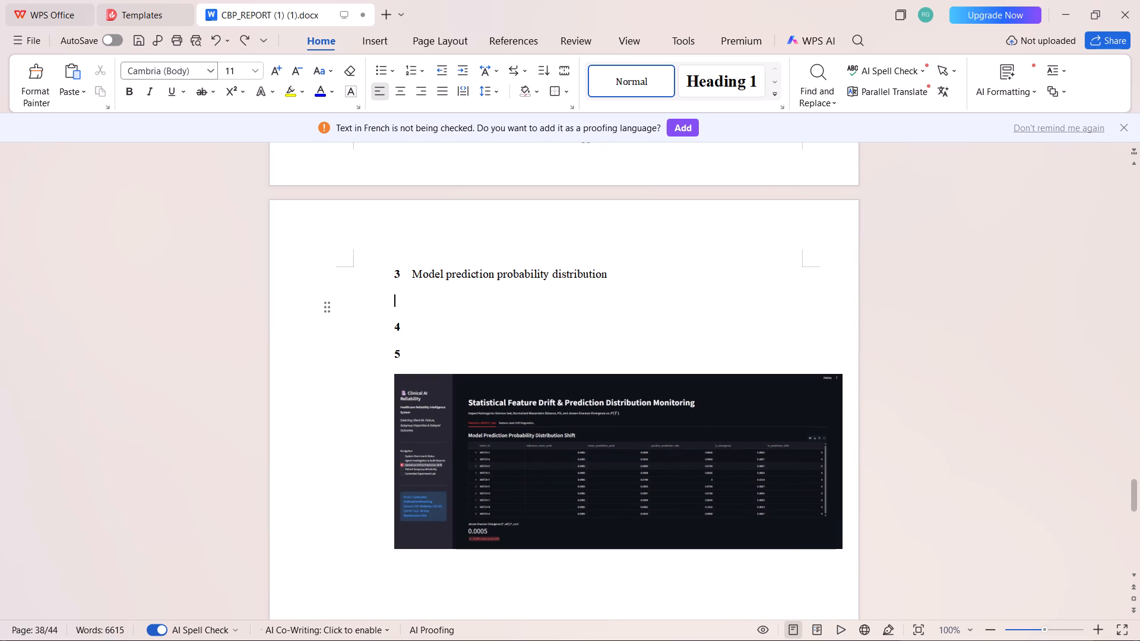
Copy the lower Statistical Feature Drift picture and paste it on the empty line directly below the "Model prediction probability distribution" title.
{"action": "left_click", "coordinate": [450, 450]}
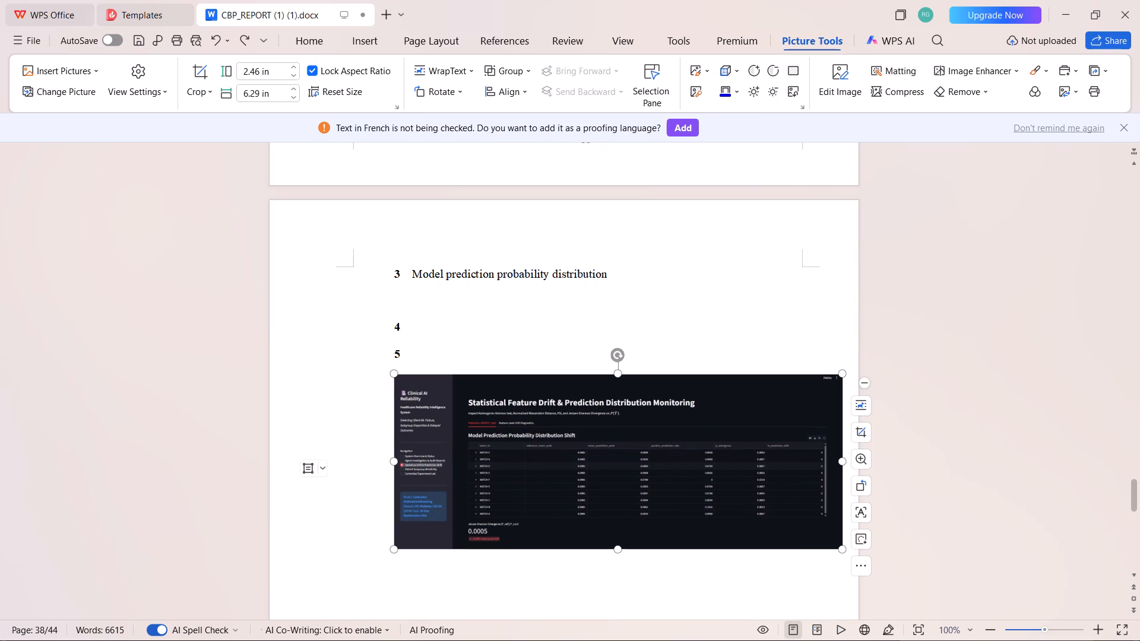
{"action": "key", "text": "ctrl+c"}
{"action": "key", "text": "ctrl+c"}
{"action": "left_click", "coordinate": [420, 312]}
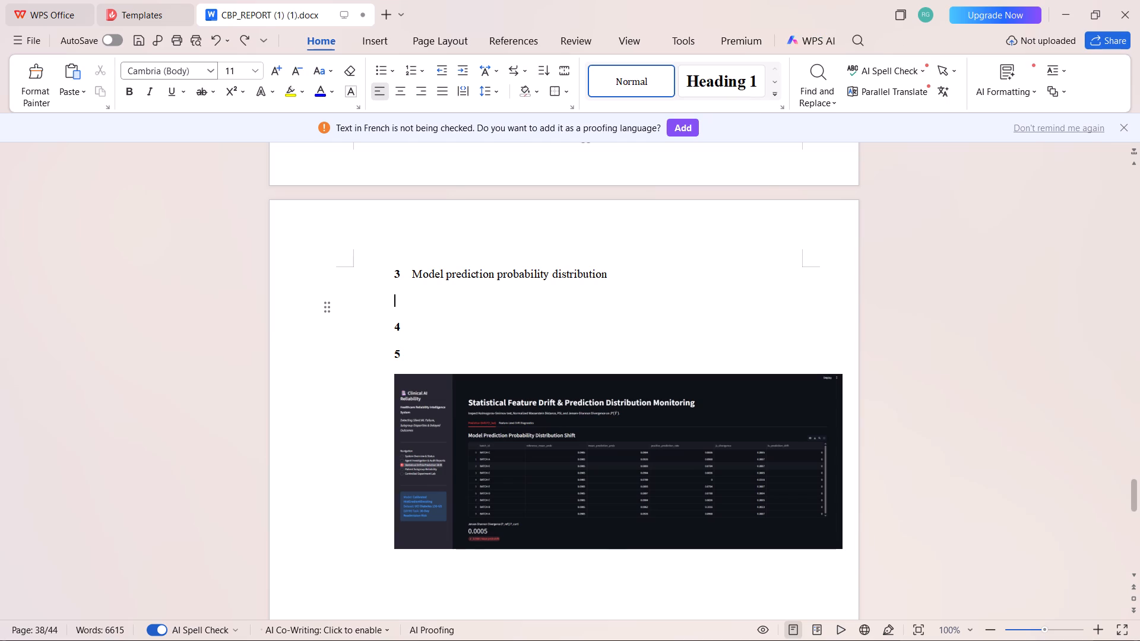
{"action": "key", "text": "ctrl+v"}
{"action": "key", "text": "ctrl+v"}
{"action": "left_click", "coordinate": [456, 483]}
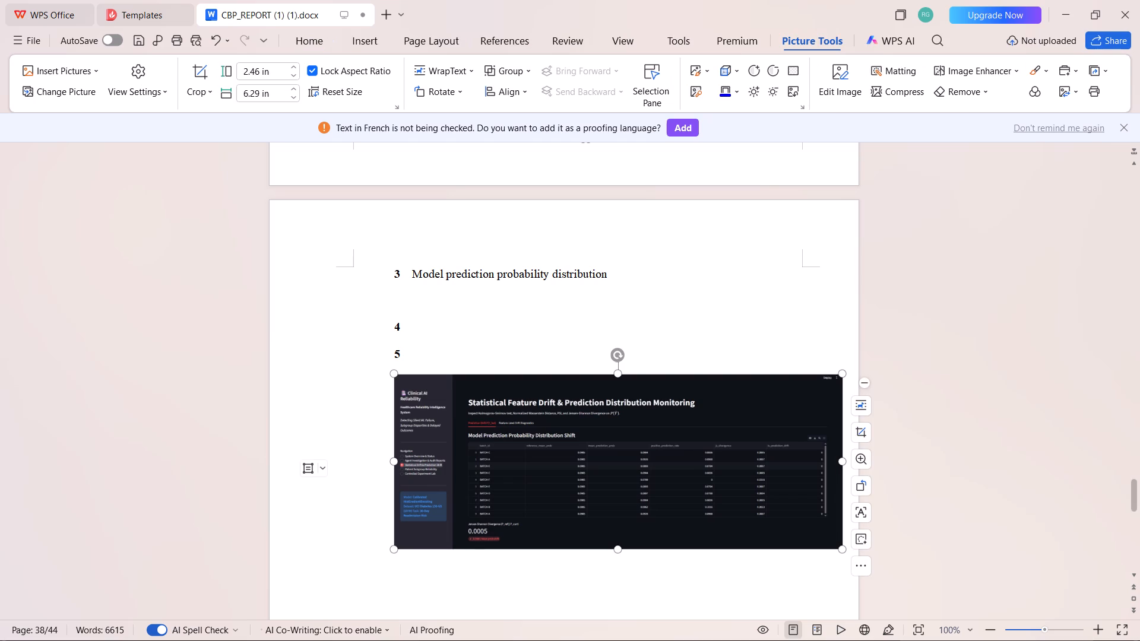
{"action": "key", "text": "ctrl+c"}
{"action": "key", "text": "ctrl+c"}
{"action": "left_click", "coordinate": [443, 296]}
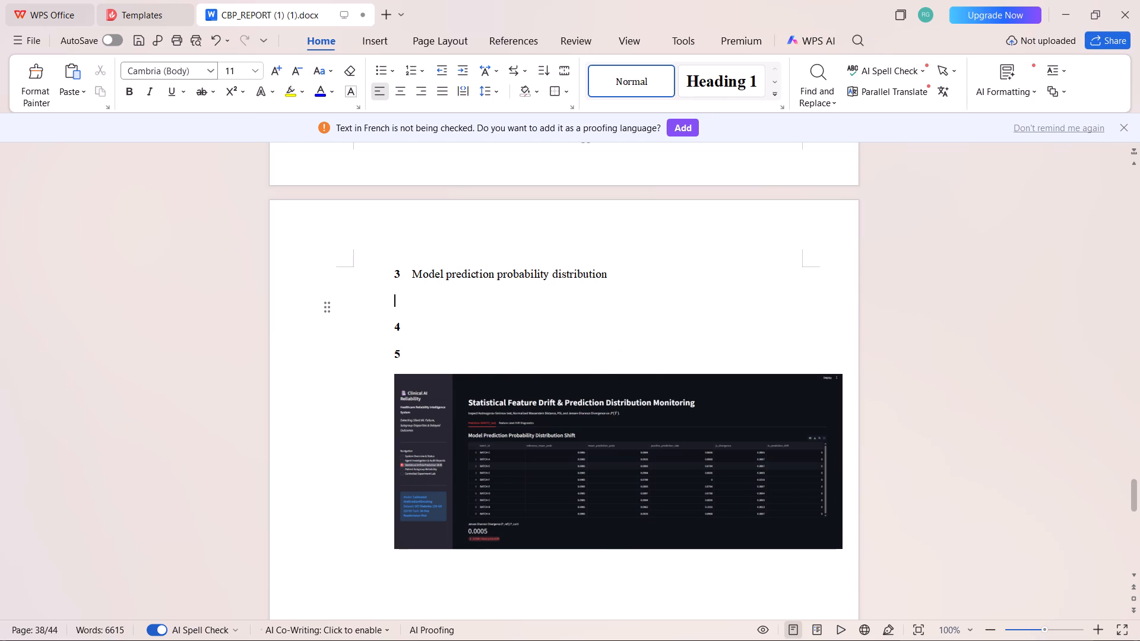
{"action": "key", "text": "ctrl+v"}
Place the cursor in the empty numbered item 4 between the two drift monitoring pictures.
{"action": "scroll", "coordinate": [457, 383], "scroll_direction": "down", "scroll_amount": 2}
{"action": "left_click", "coordinate": [418, 386]}
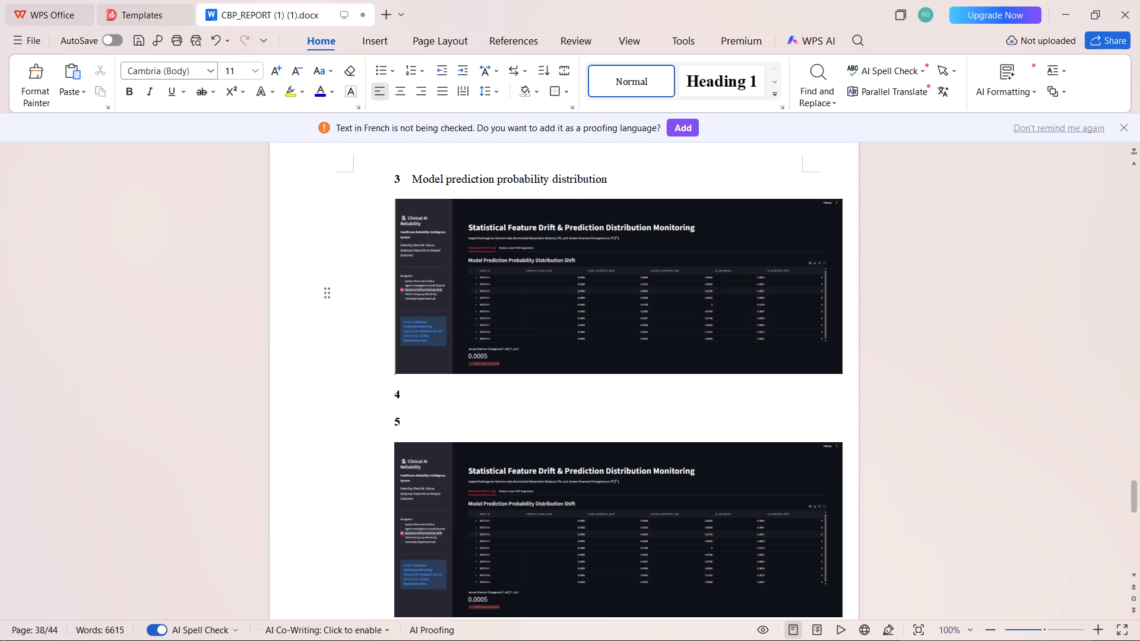
{"action": "left_click", "coordinate": [418, 393]}
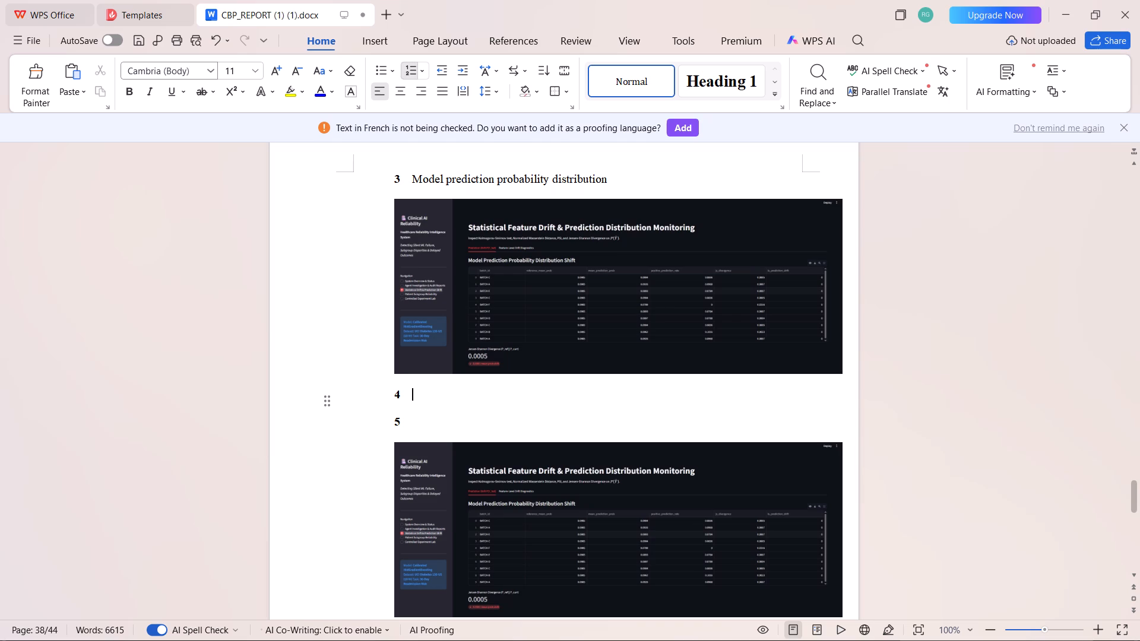
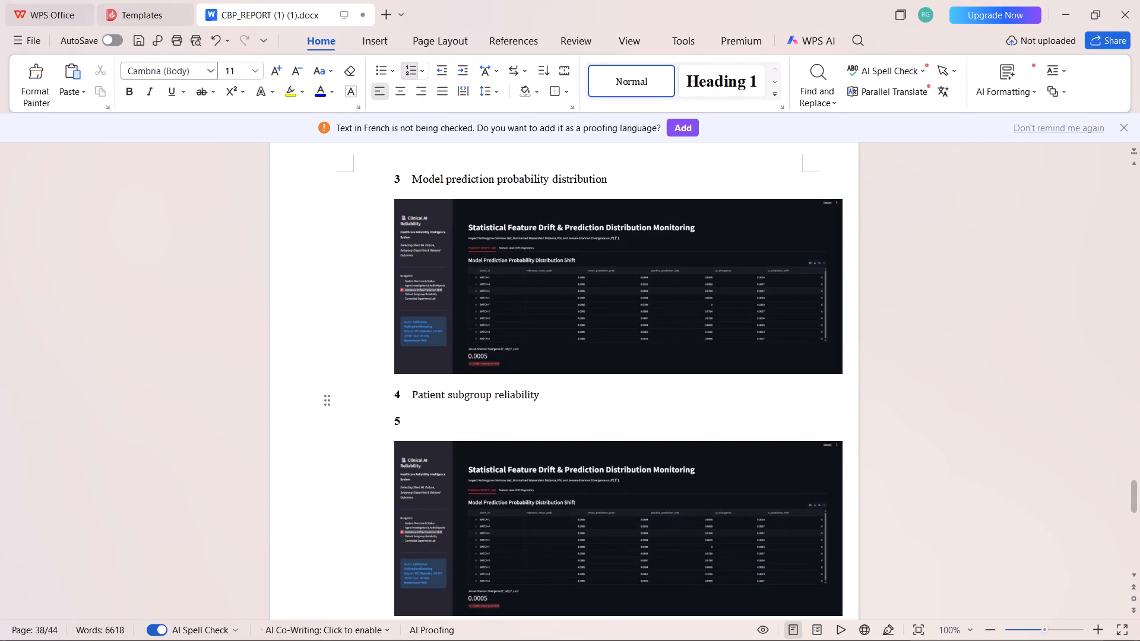
Format the item 4 title "Patient subgroup reliability" in Times New Roman at size 12.
{"action": "left_click_drag", "start_coordinate": [547, 397], "coordinate": [404, 397]}
{"action": "left_click", "coordinate": [210, 73]}
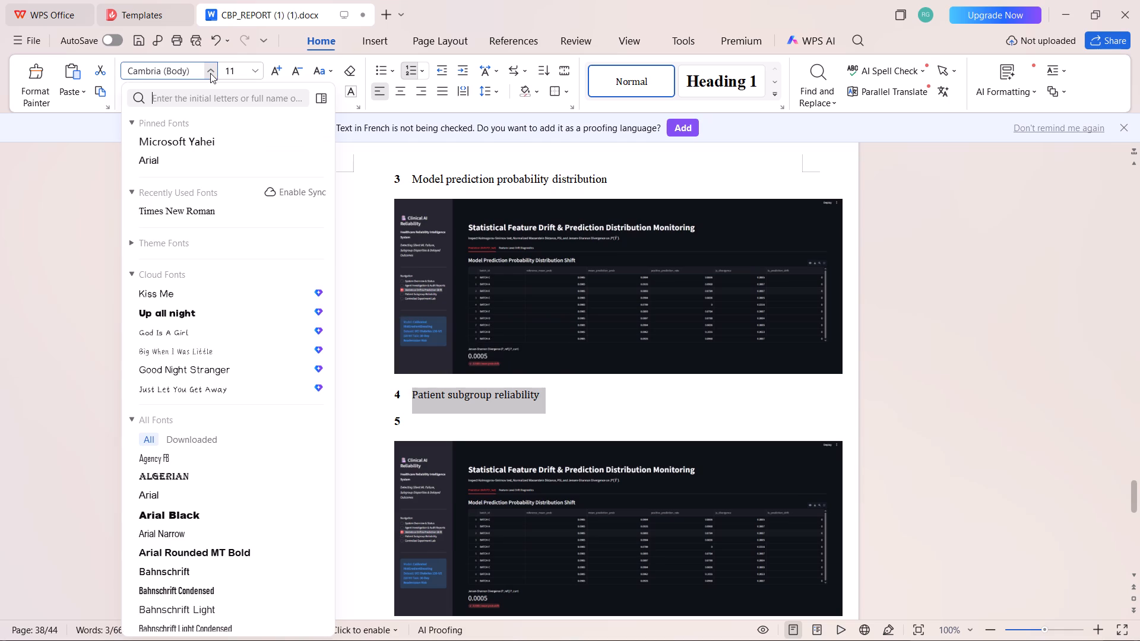
{"action": "left_click", "coordinate": [204, 215]}
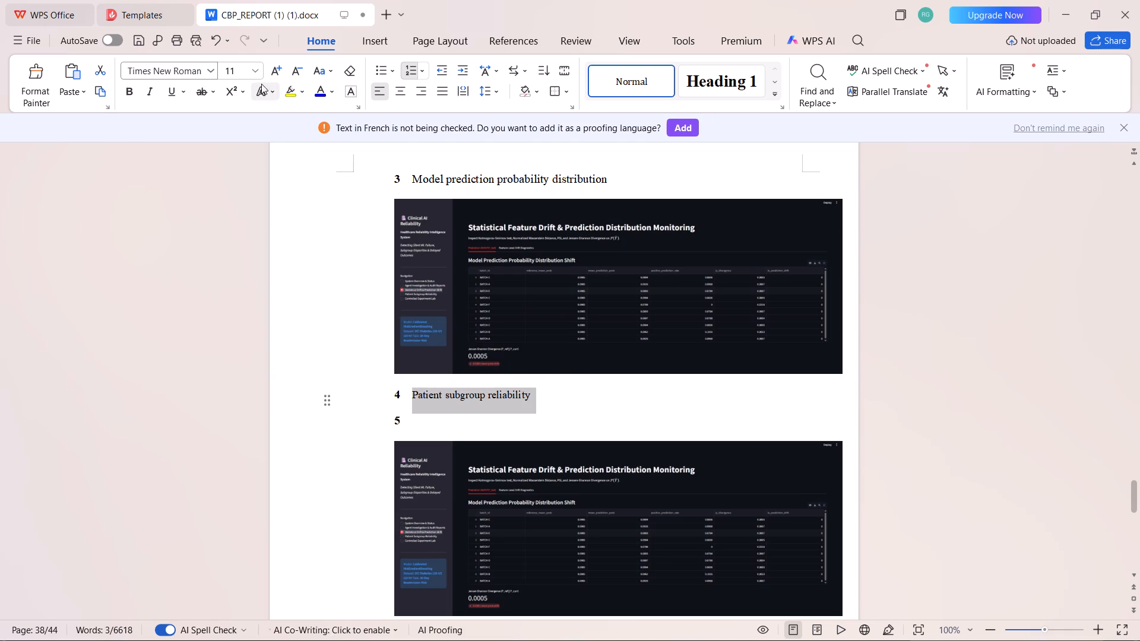
{"action": "left_click", "coordinate": [258, 65]}
{"action": "left_click", "coordinate": [239, 198]}
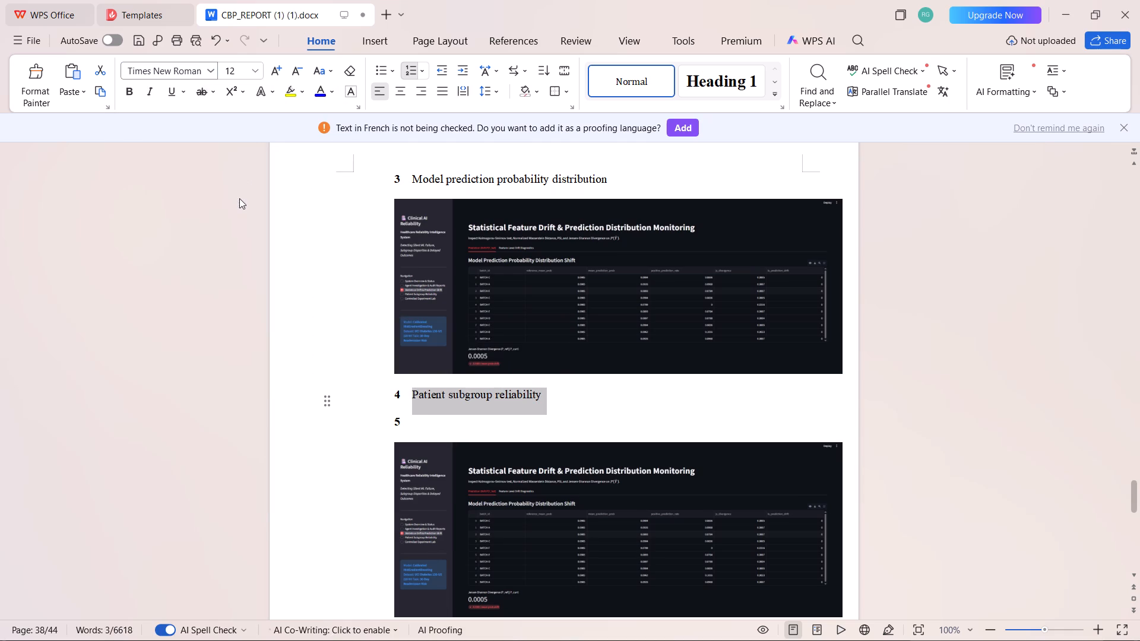
Add an empty unnumbered line directly below the "Patient subgroup reliability" title.
{"action": "left_click", "coordinate": [556, 393]}
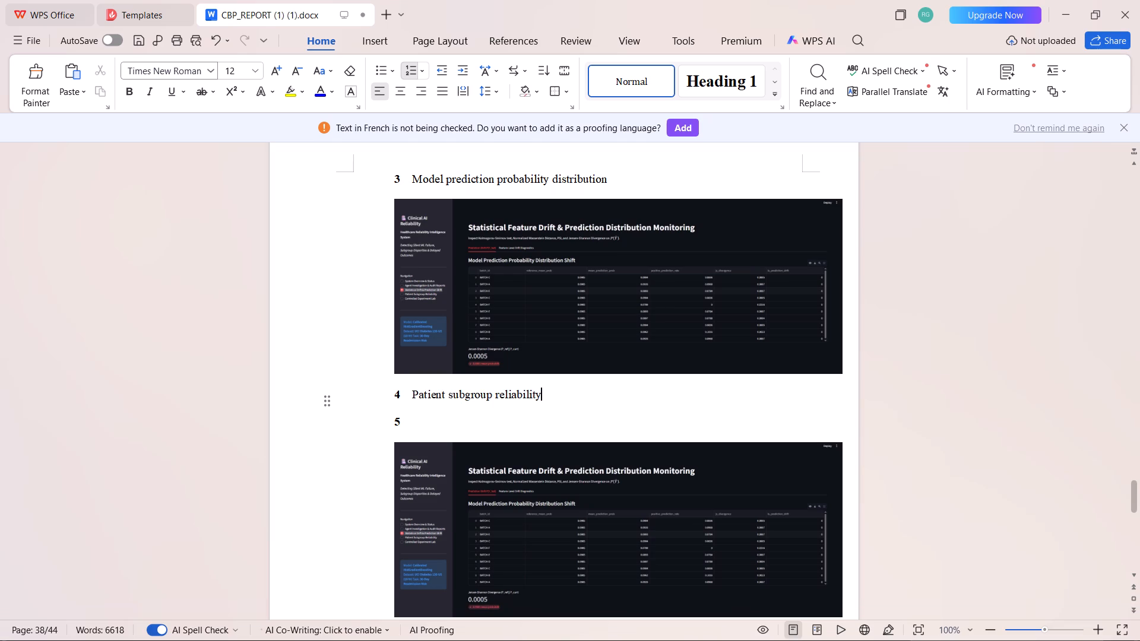
{"action": "key", "text": "Return"}
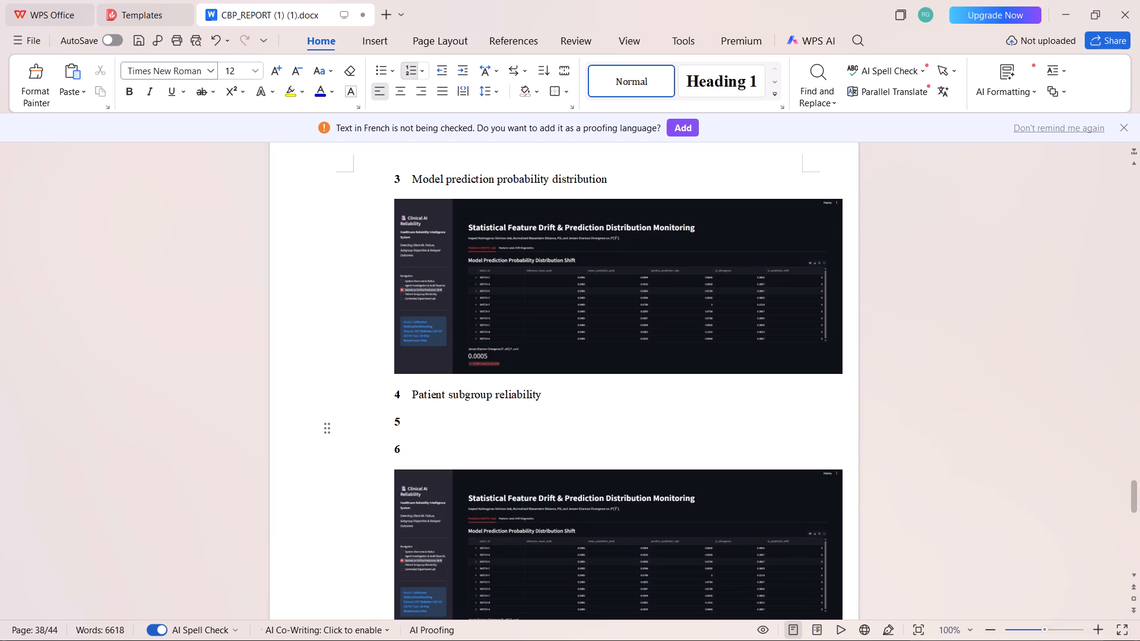
{"action": "key", "text": "BackSpace"}
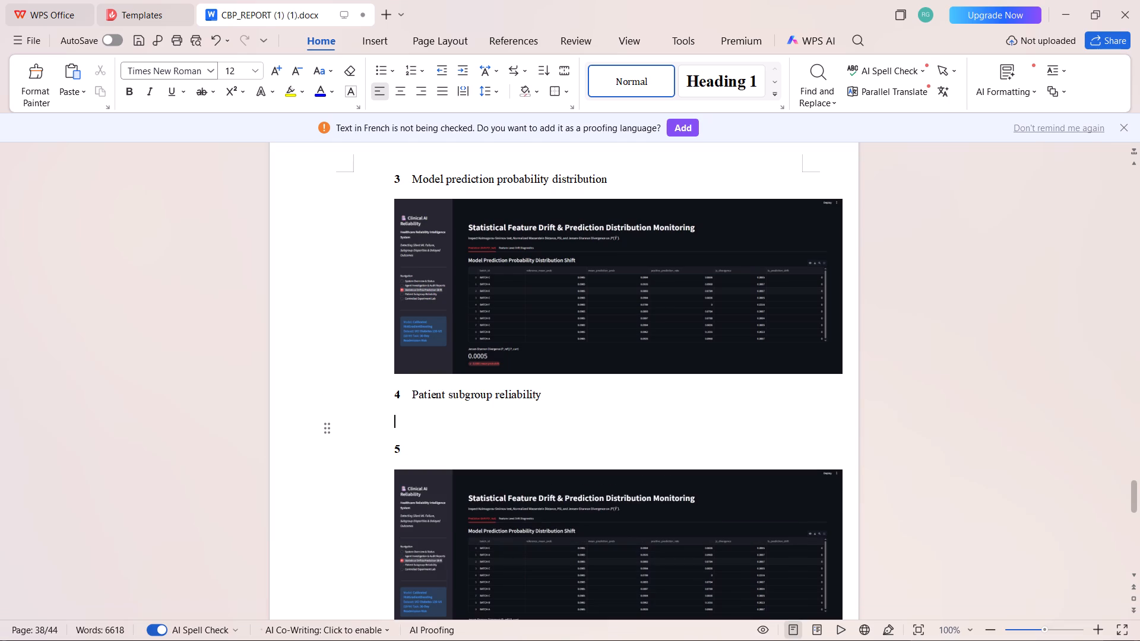
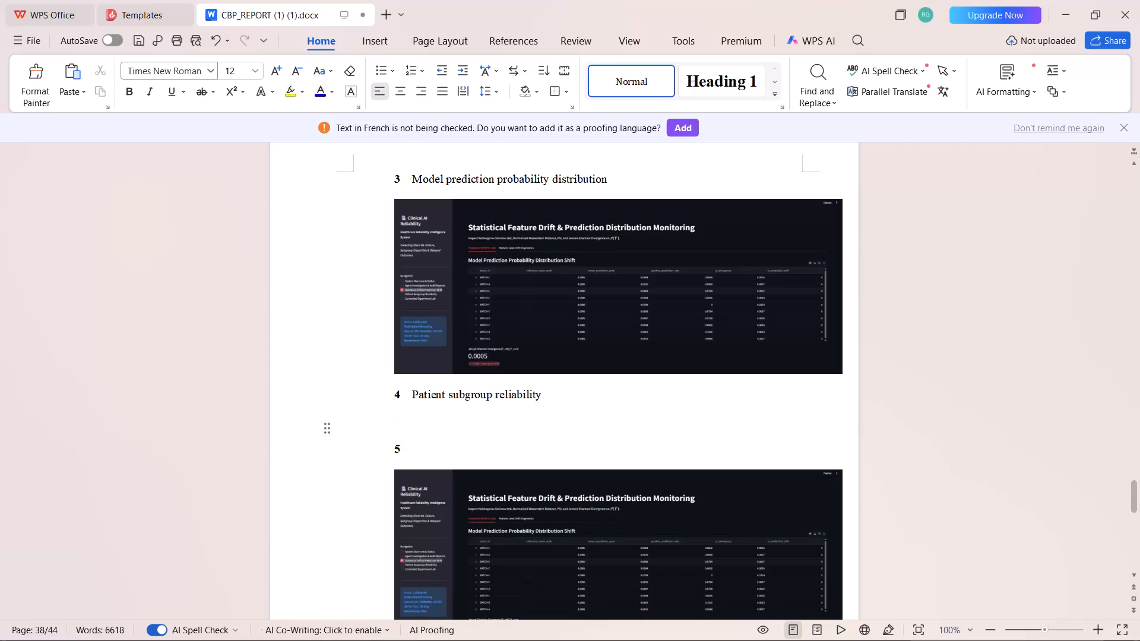
Insert the picture WhatsApp Image 2026-10-27 at 10.08.49.jpeg from the MDS NOTES folder below the "Patient subgroup reliability" title.
{"action": "left_click", "coordinate": [376, 39]}
{"action": "left_click", "coordinate": [332, 77]}
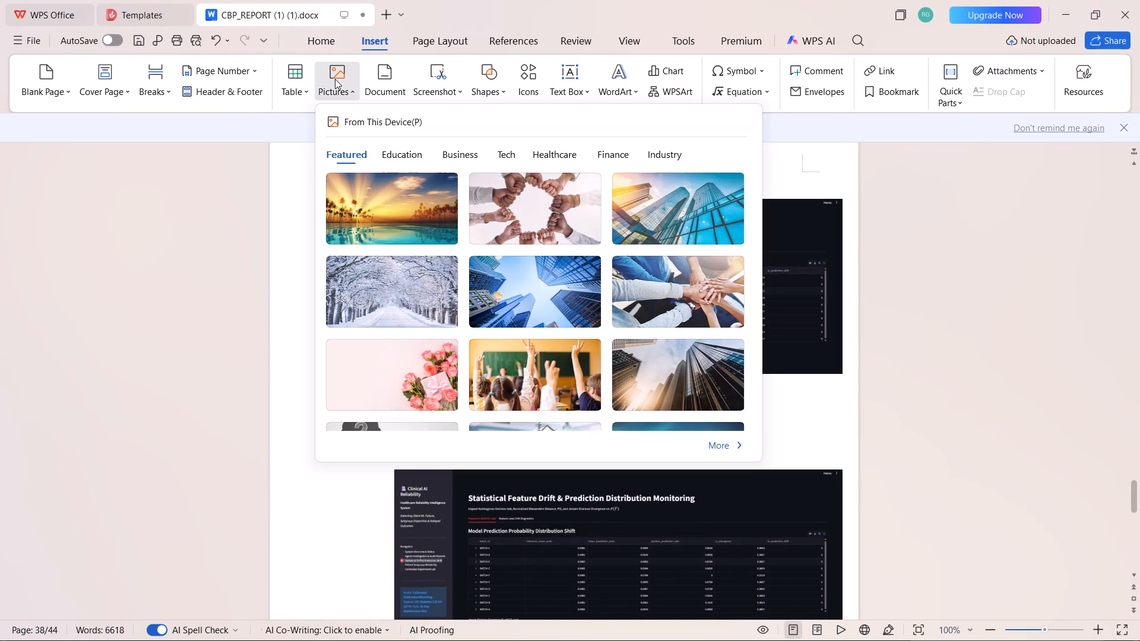
{"action": "left_click", "coordinate": [387, 122]}
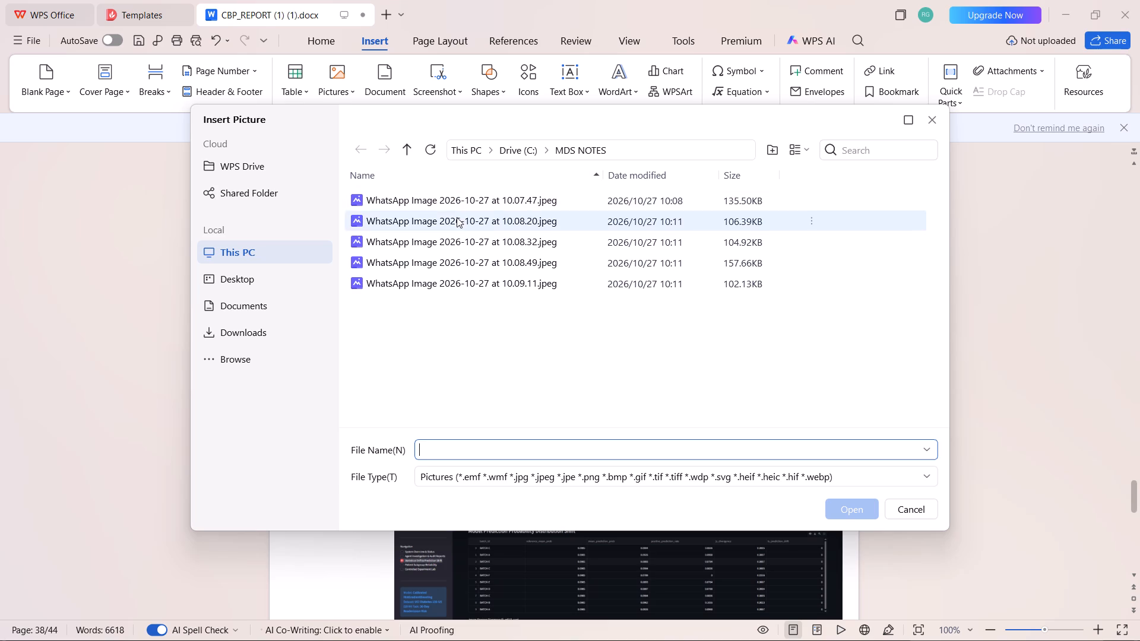
{"action": "left_click", "coordinate": [448, 256]}
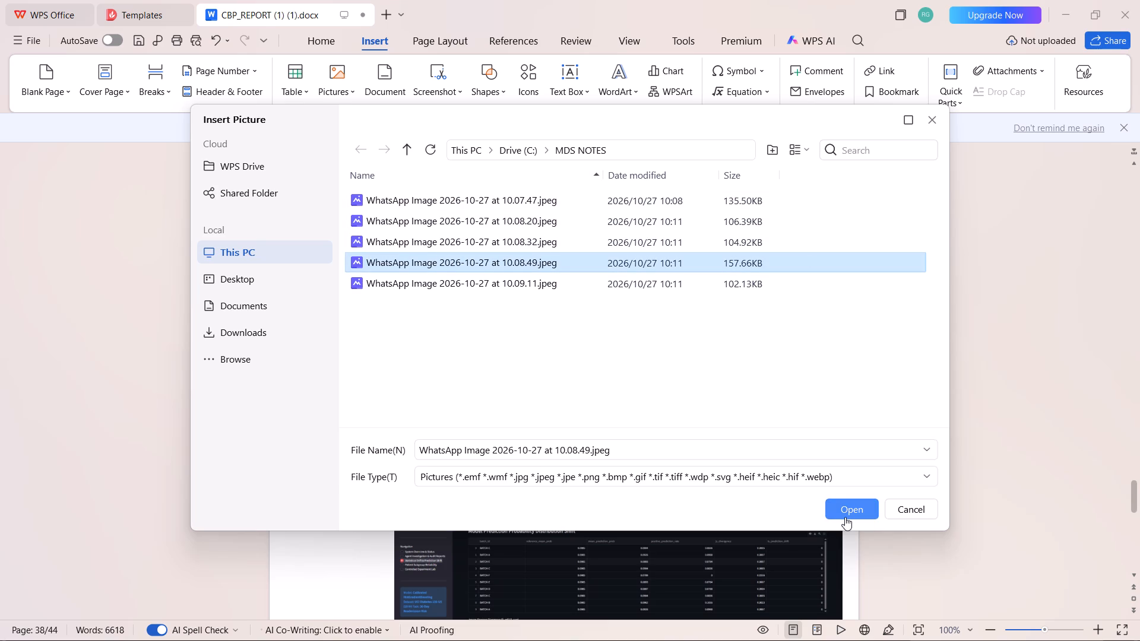
{"action": "left_click", "coordinate": [845, 517]}
Select the Statistical Feature Drift picture under item 5 and open the device's MDS NOTES folder for inserting a picture in its place.
{"action": "scroll", "coordinate": [503, 405], "scroll_direction": "down", "scroll_amount": 2}
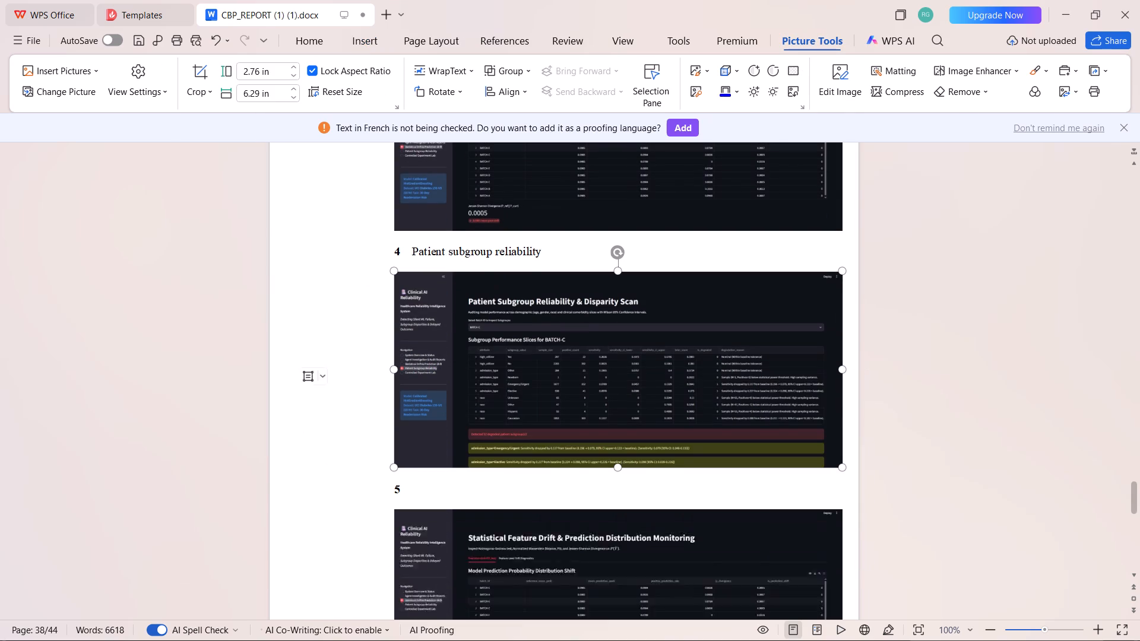
{"action": "scroll", "coordinate": [502, 404], "scroll_direction": "down", "scroll_amount": 3}
{"action": "left_click", "coordinate": [464, 417]}
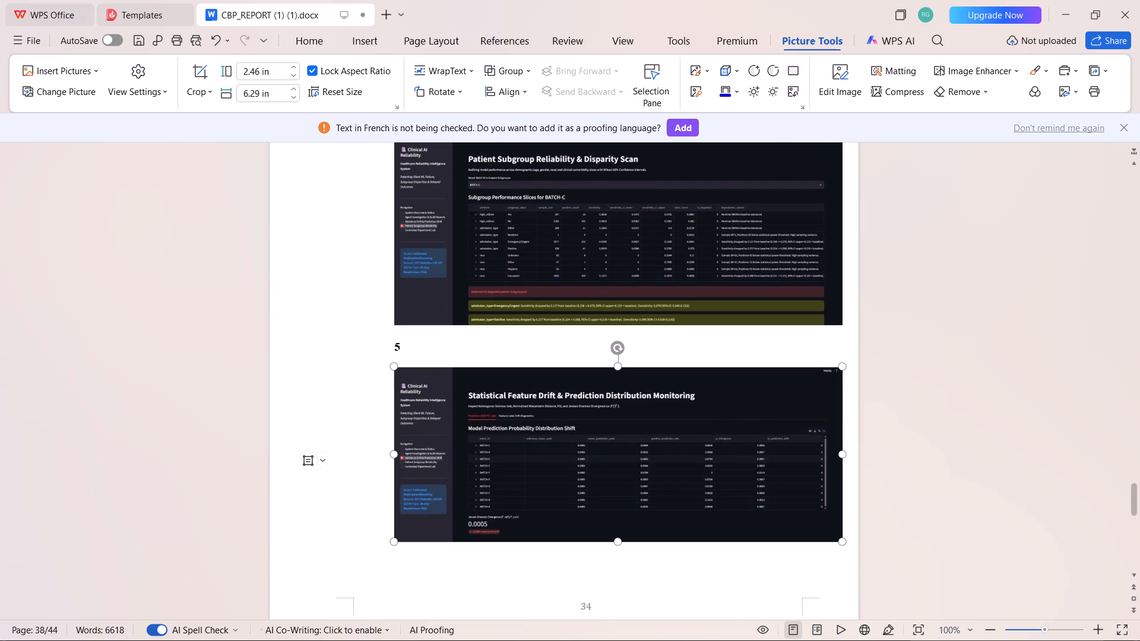
{"action": "left_click", "coordinate": [357, 49]}
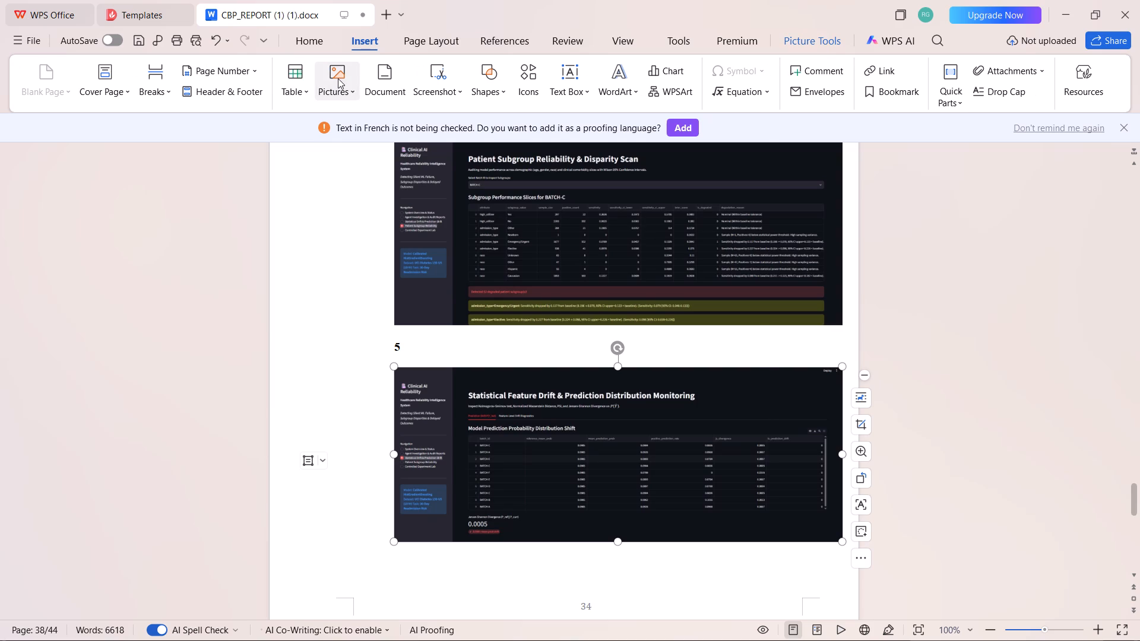
{"action": "left_click", "coordinate": [338, 78]}
{"action": "left_click", "coordinate": [395, 128]}
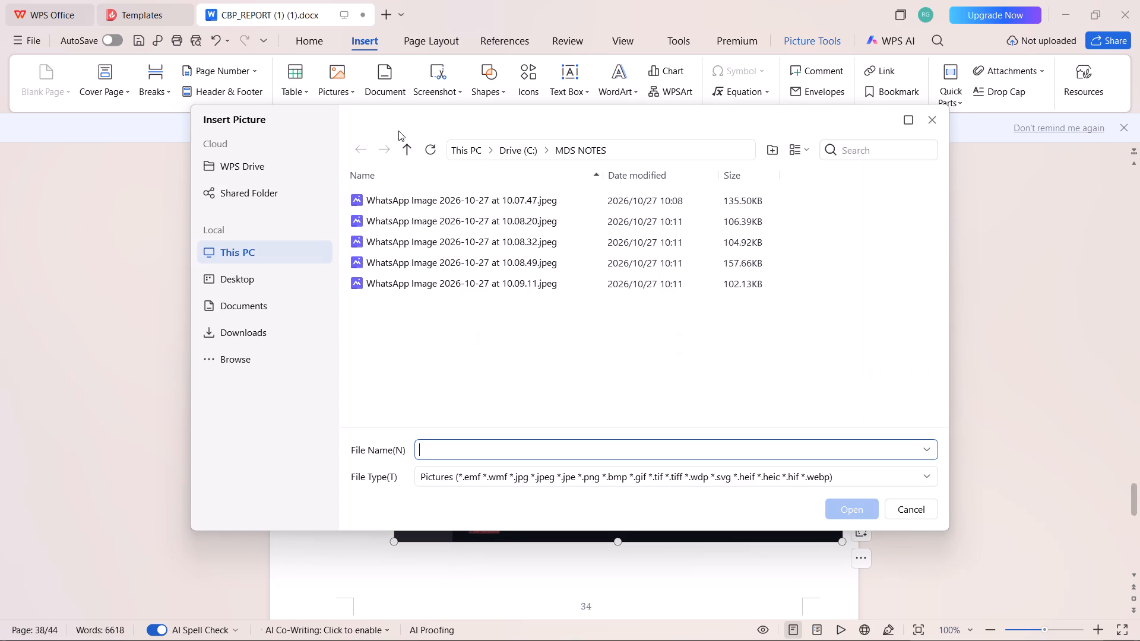
Insert the picture "WhatsApp Image 2026-10-27 at 10.09.11.jpeg" from the MDS NOTES folder as the item 5 figure.
{"action": "left_click", "coordinate": [426, 288]}
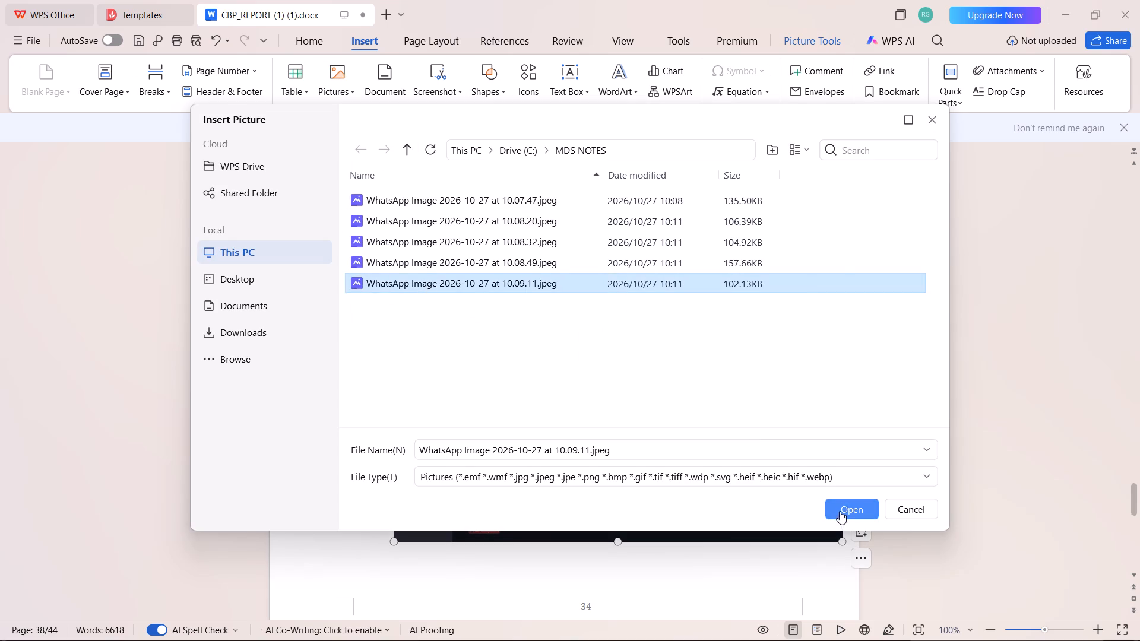
{"action": "left_click", "coordinate": [840, 511]}
Enter the item 5 title "Controlled Reliability Experiment" above the experiment lab screenshot.
{"action": "left_click", "coordinate": [451, 350]}
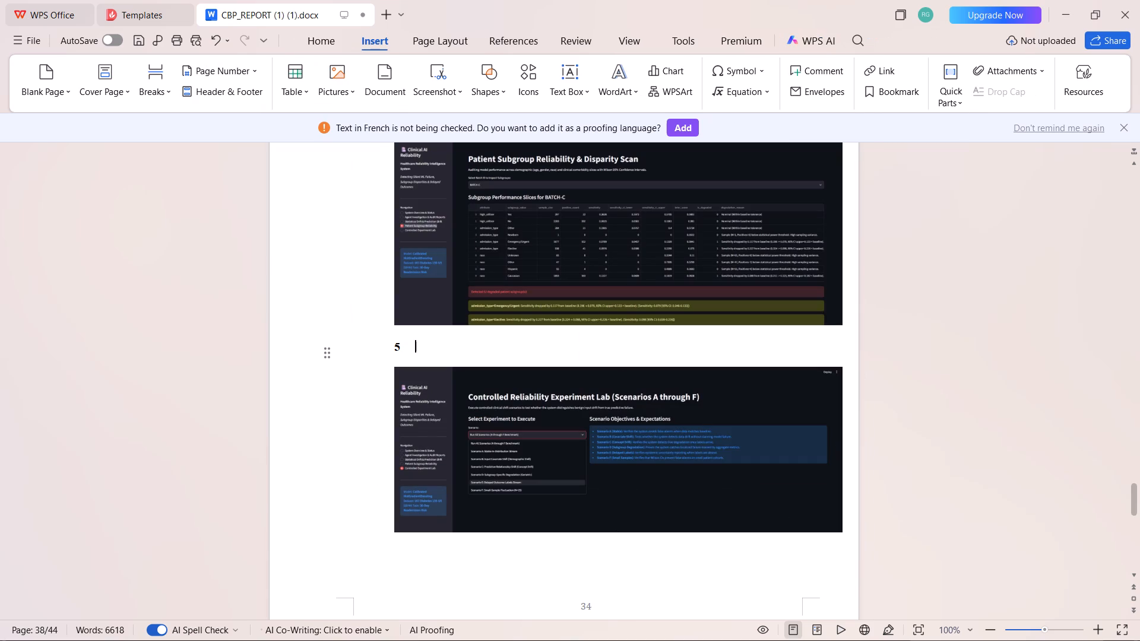
{"action": "type", "text": "COnto"}
{"action": "key", "text": "BackSpace"}
{"action": "type", "text": "ro"}
{"action": "key", "text": "BackSpace"}
{"action": "key", "text": "BackSpace"}
{"action": "key", "text": "BackSpace"}
{"action": "key", "text": "BackSpace"}
{"action": "key", "text": "BackSpace"}
{"action": "type", "text": "ontrole"}
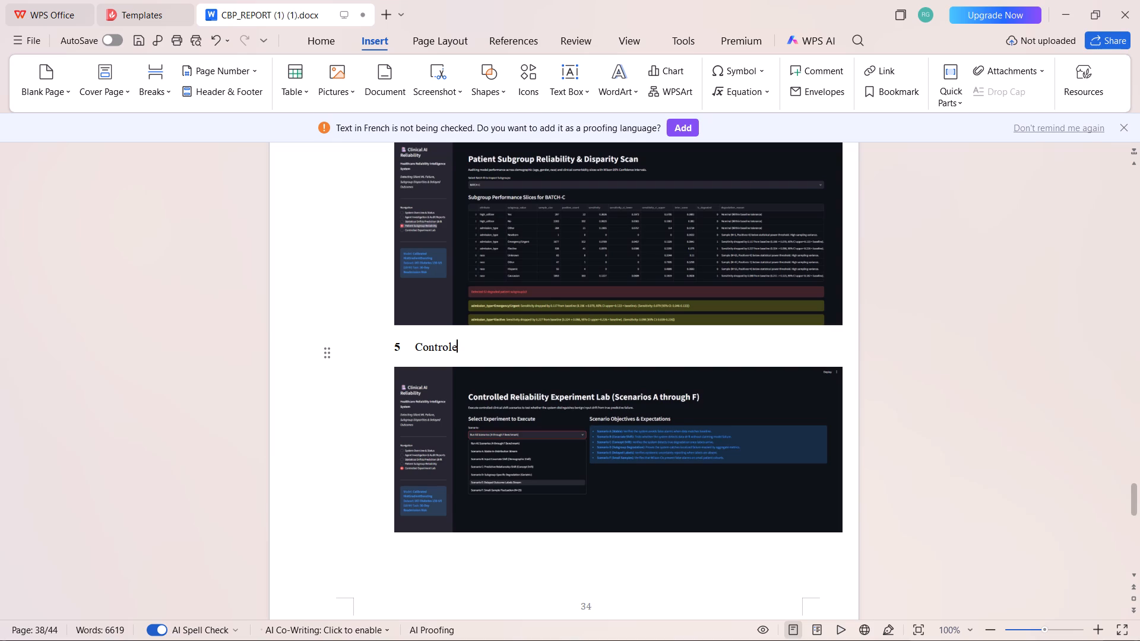
{"action": "key", "text": "BackSpace"}
{"action": "type", "text": "led rel"}
{"action": "key", "text": "BackSpace"}
{"action": "key", "text": "BackSpace"}
{"action": "key", "text": "BackSpace"}
{"action": "type", "text": "Reliability"}
{"action": "key", "text": "space"}
{"action": "type", "text": "Experiment"}
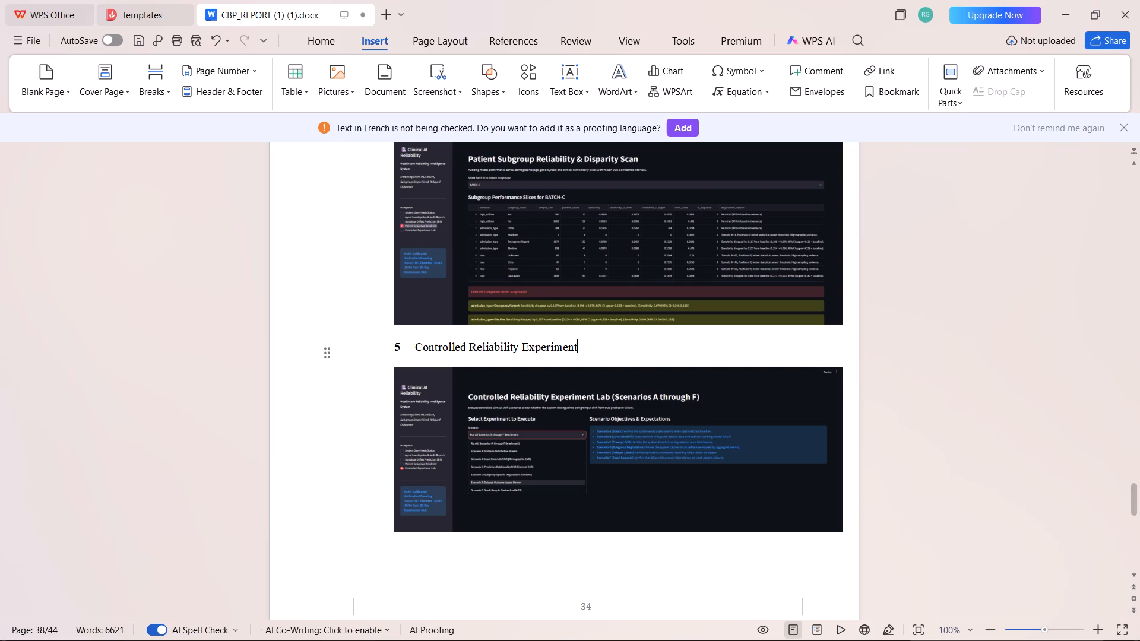
Delete the outdated items 6 and 7 on rooftop detection and rainfall forecasting, including the Fig16 and Fig17 captions.
{"action": "scroll", "coordinate": [593, 437], "scroll_direction": "down", "scroll_amount": 8}
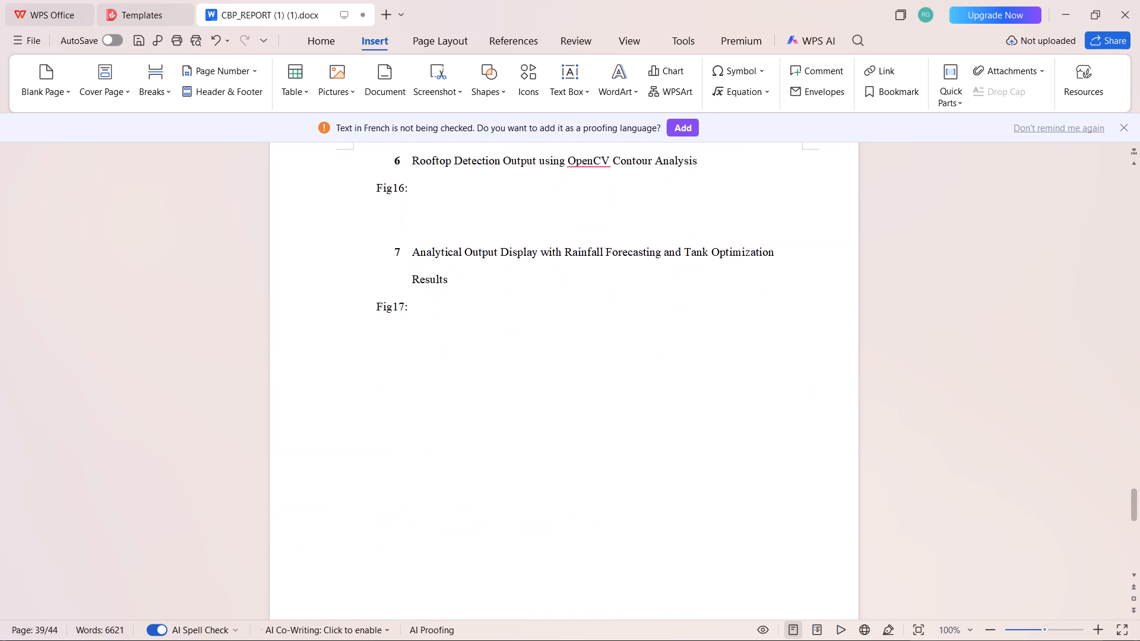
{"action": "left_click_drag", "start_coordinate": [414, 312], "coordinate": [384, 271]}
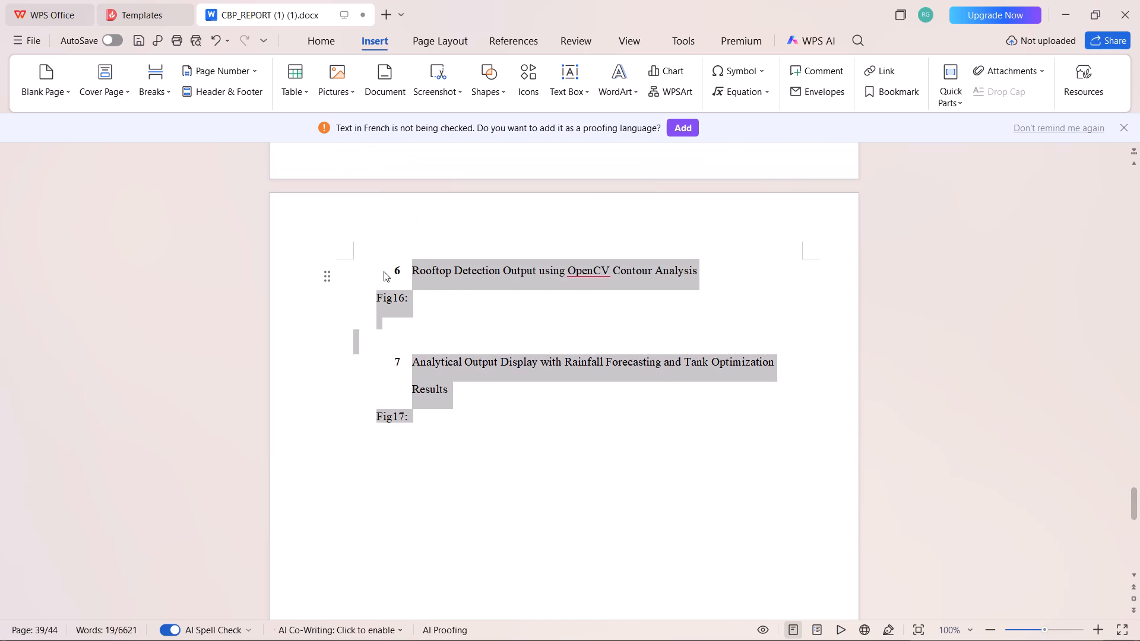
{"action": "left_click_drag", "start_coordinate": [384, 271], "coordinate": [371, 264]}
{"action": "key", "text": "BackSpace"}
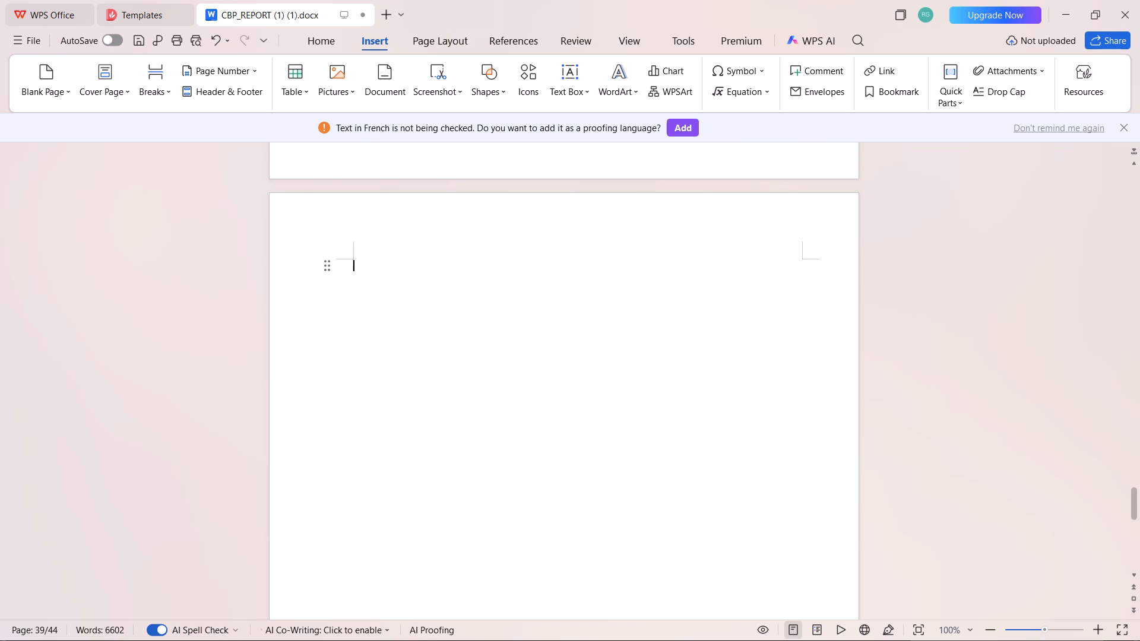
Remove the leftover empty line on the page following the item 5 figure.
{"action": "scroll", "coordinate": [479, 380], "scroll_direction": "down", "scroll_amount": 9}
{"action": "scroll", "coordinate": [479, 380], "scroll_direction": "up", "scroll_amount": 3}
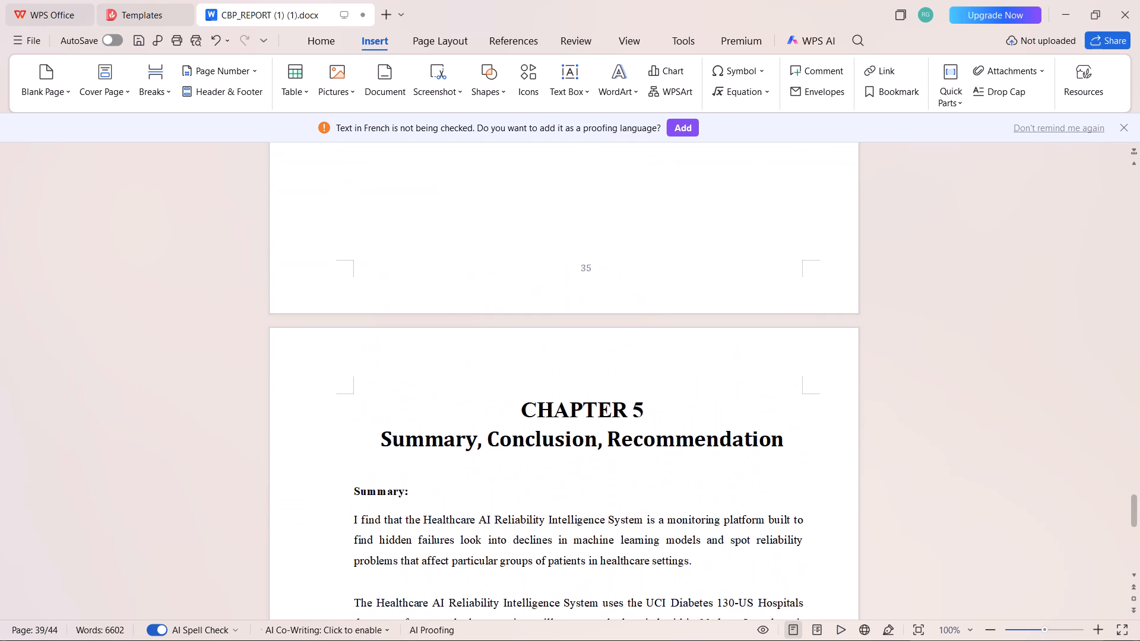
{"action": "scroll", "coordinate": [479, 380], "scroll_direction": "up", "scroll_amount": 8}
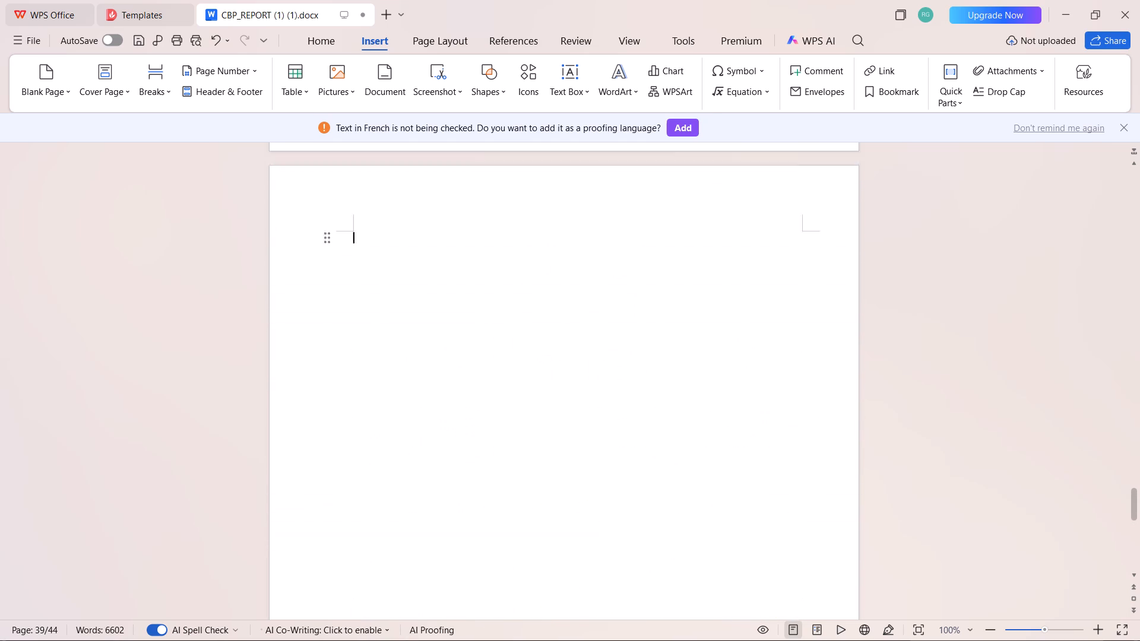
{"action": "scroll", "coordinate": [479, 380], "scroll_direction": "up", "scroll_amount": 2}
{"action": "key", "text": "BackSpace"}
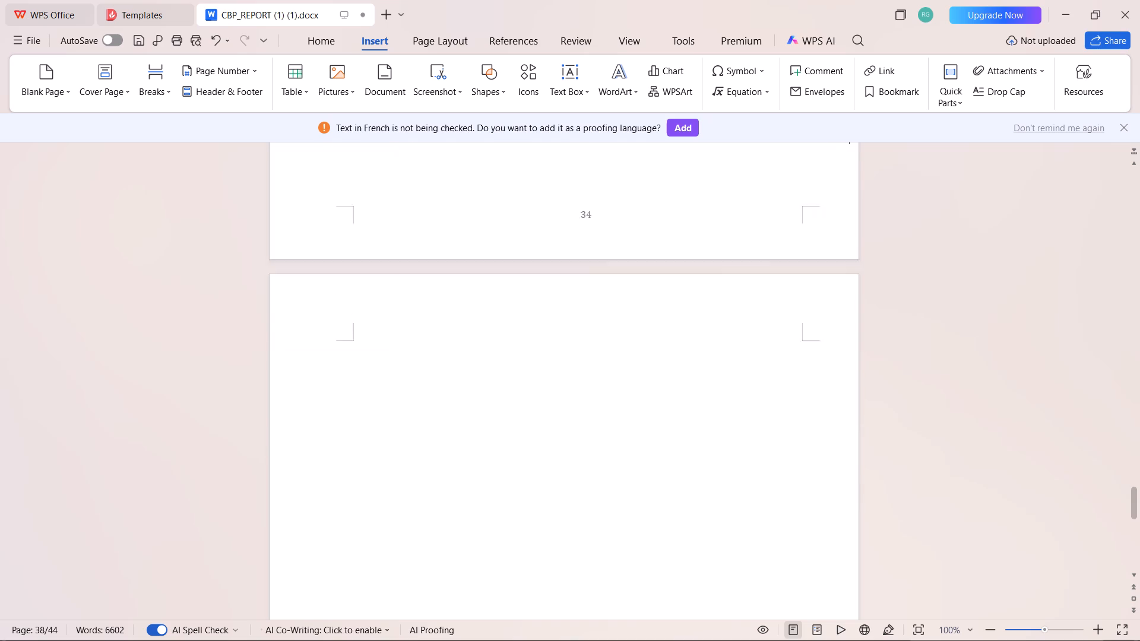
Replace the spacing before the Chapter 5 subtitle "Summary, Conclusion, Recommendation" with a tab indent.
{"action": "scroll", "coordinate": [604, 458], "scroll_direction": "up", "scroll_amount": 3}
{"action": "scroll", "coordinate": [604, 458], "scroll_direction": "down", "scroll_amount": 5}
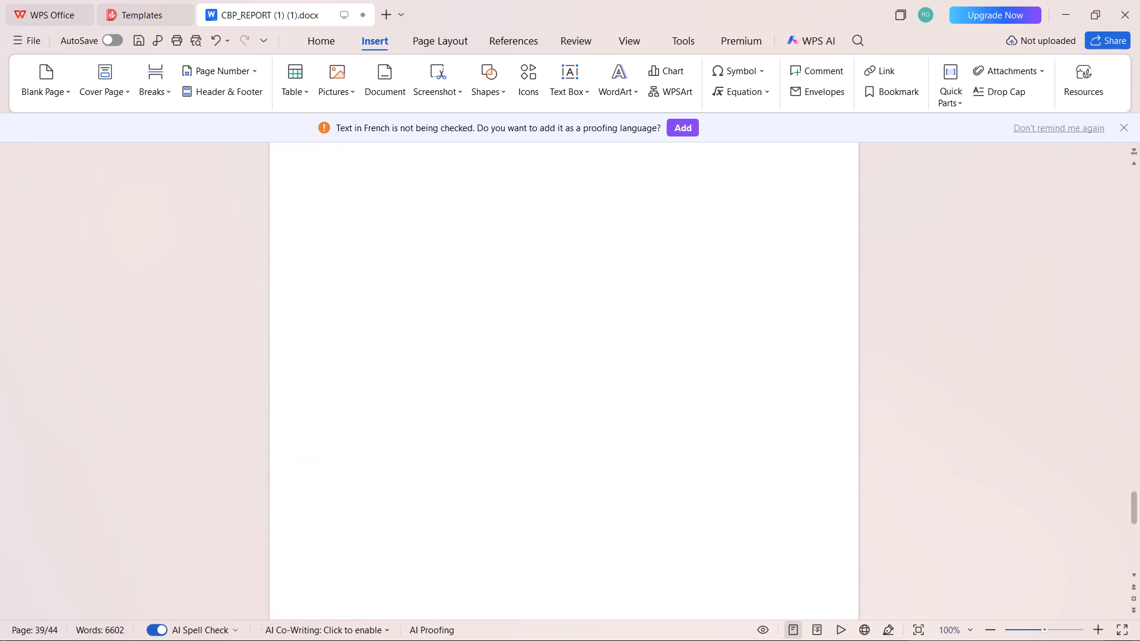
{"action": "scroll", "coordinate": [604, 458], "scroll_direction": "down", "scroll_amount": 3}
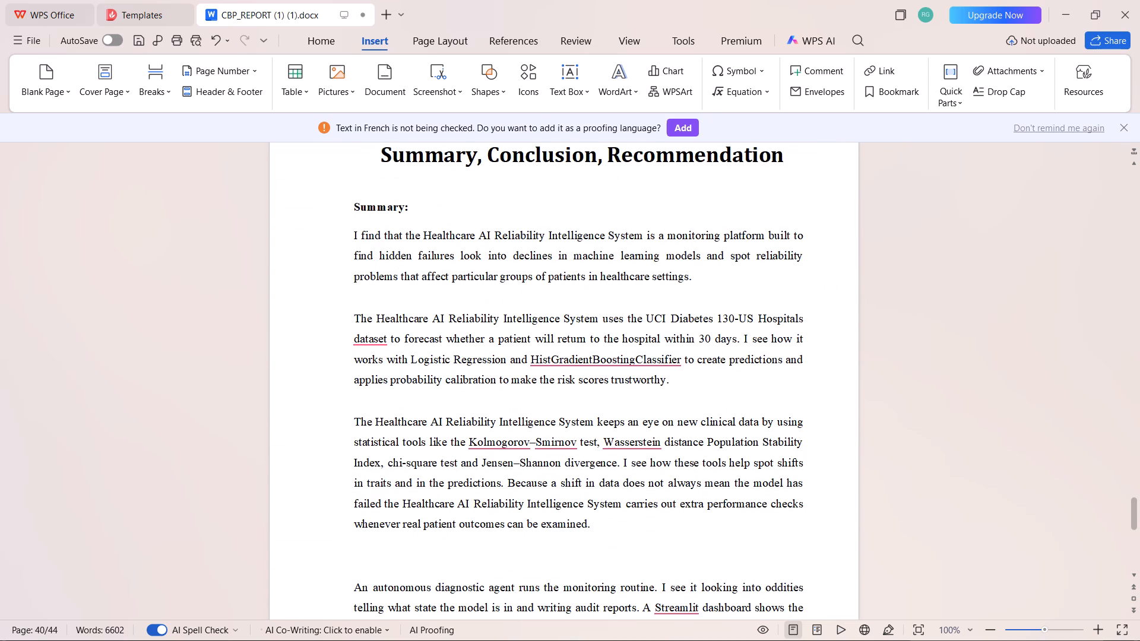
{"action": "left_click", "coordinate": [384, 158]}
{"action": "key", "text": "BackSpace"}
{"action": "scroll", "coordinate": [535, 318], "scroll_direction": "up", "scroll_amount": 1}
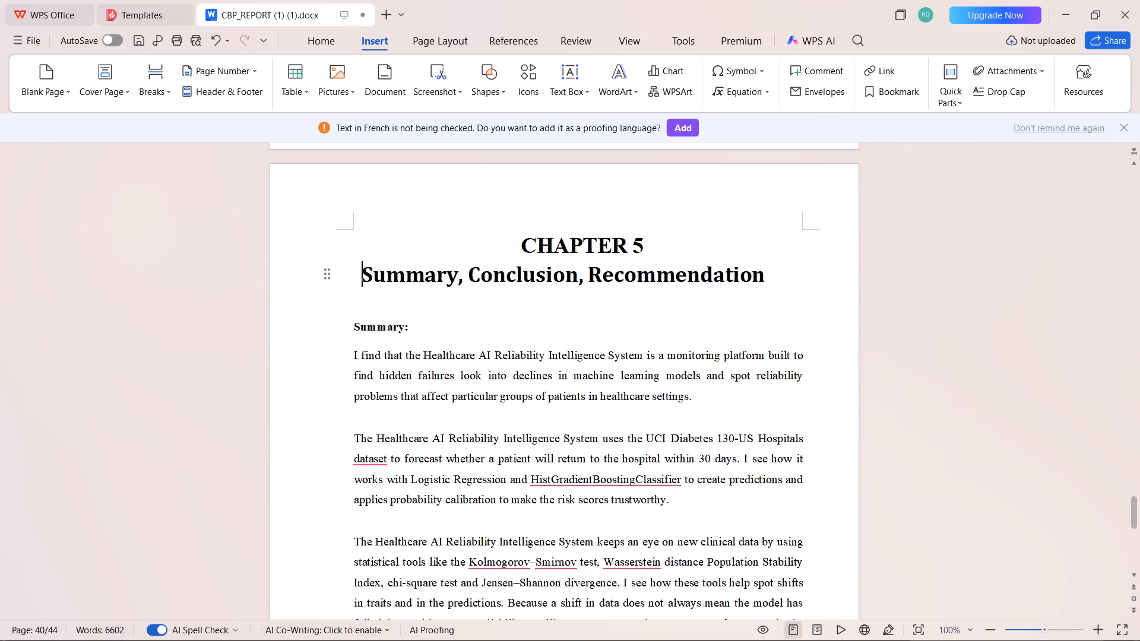
{"action": "scroll", "coordinate": [535, 318], "scroll_direction": "up", "scroll_amount": 1}
{"action": "key", "text": "Tab"}
{"action": "left_click", "coordinate": [607, 217]}
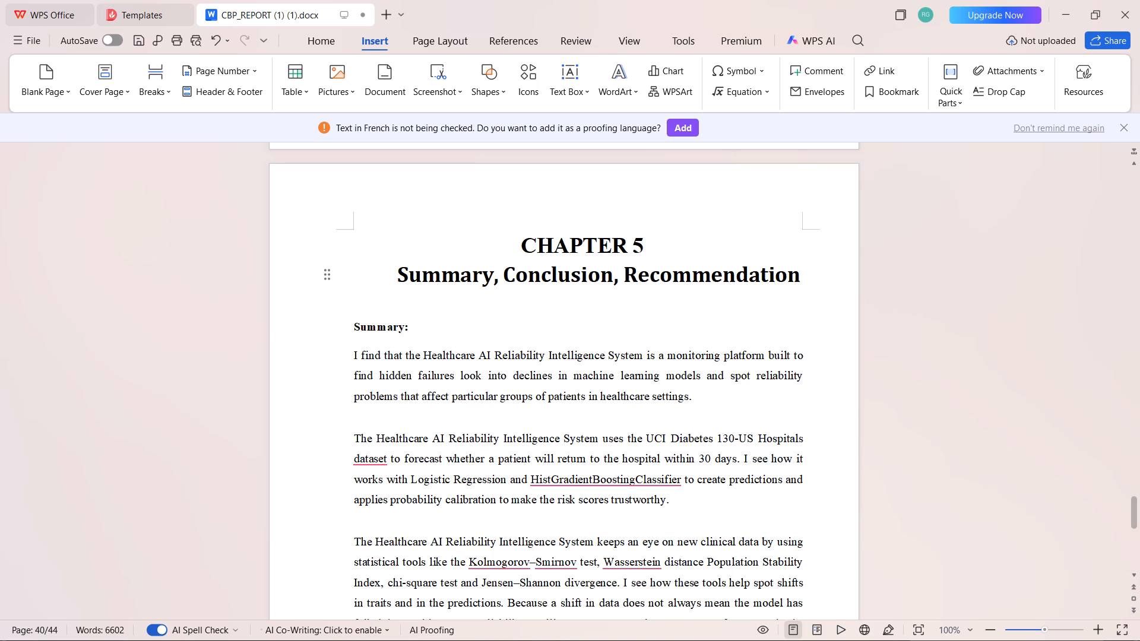
{"action": "left_click", "coordinate": [581, 212]}
{"action": "left_click", "coordinate": [518, 231]}
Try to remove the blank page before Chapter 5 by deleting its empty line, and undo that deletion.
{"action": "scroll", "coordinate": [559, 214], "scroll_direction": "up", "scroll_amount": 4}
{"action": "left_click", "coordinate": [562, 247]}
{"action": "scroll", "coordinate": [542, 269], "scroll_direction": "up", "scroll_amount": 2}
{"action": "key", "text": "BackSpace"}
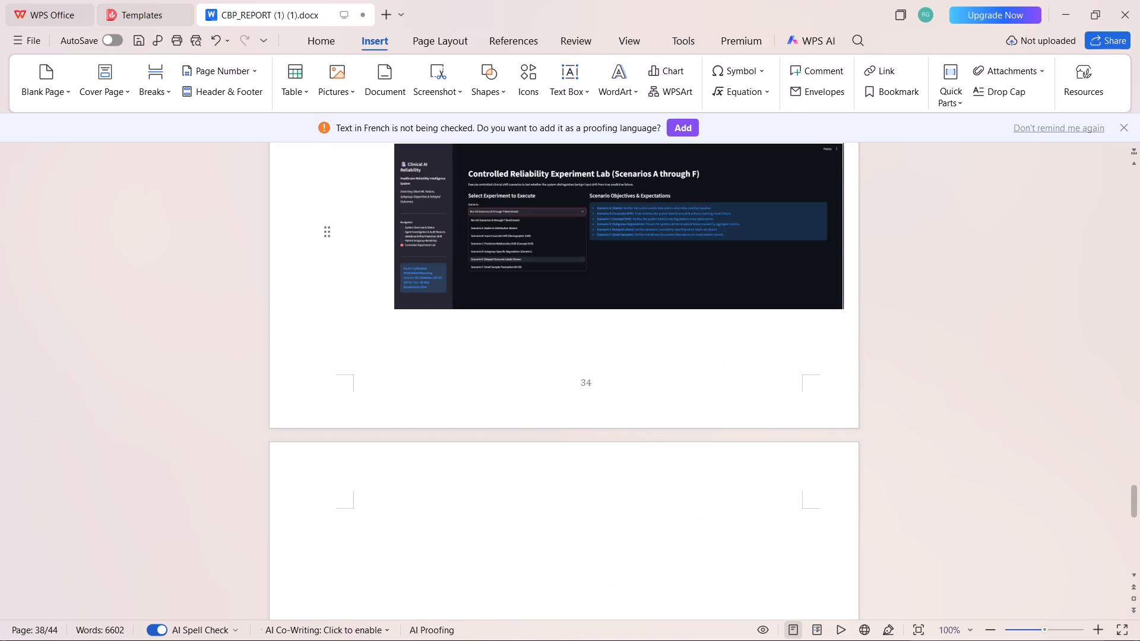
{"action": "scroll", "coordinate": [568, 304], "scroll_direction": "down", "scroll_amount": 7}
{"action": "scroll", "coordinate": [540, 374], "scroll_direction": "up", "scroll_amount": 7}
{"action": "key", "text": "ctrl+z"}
Delete the blank page before Chapter 5 by removing the indentation and break ahead of the "CHAPTER 5" heading.
{"action": "scroll", "coordinate": [540, 374], "scroll_direction": "down", "scroll_amount": 12, "text": "ctrl"}
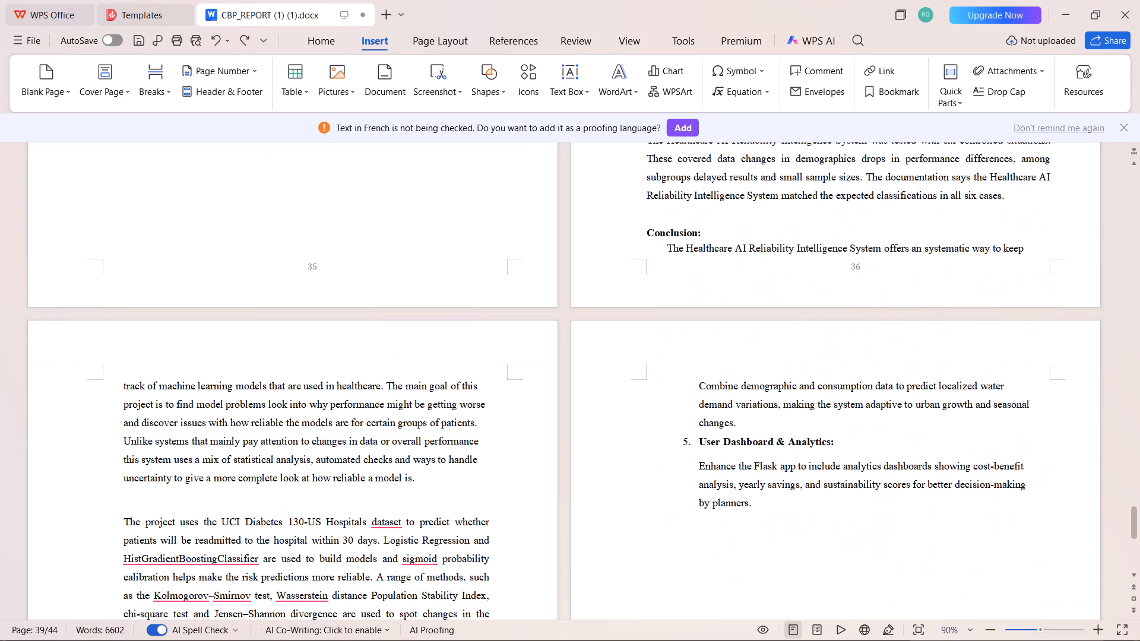
{"action": "scroll", "coordinate": [544, 371], "scroll_direction": "up", "scroll_amount": 6}
{"action": "scroll", "coordinate": [601, 357], "scroll_direction": "up", "scroll_amount": 4}
{"action": "scroll", "coordinate": [601, 357], "scroll_direction": "up", "scroll_amount": 1, "text": "ctrl"}
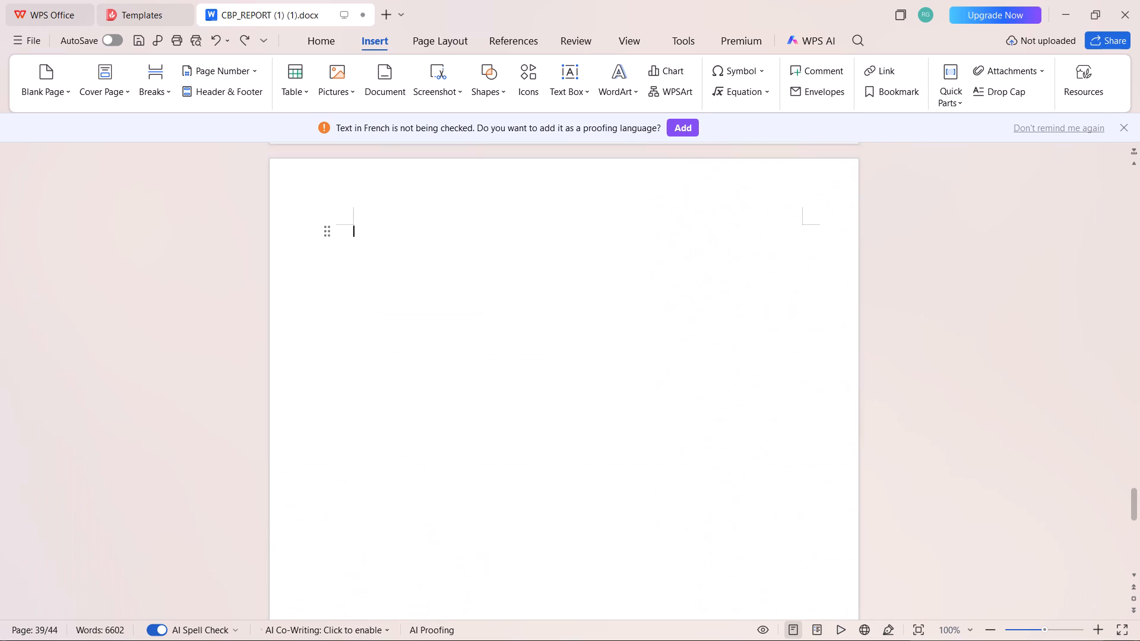
{"action": "scroll", "coordinate": [601, 357], "scroll_direction": "down", "scroll_amount": 17}
{"action": "scroll", "coordinate": [591, 329], "scroll_direction": "up", "scroll_amount": 1}
{"action": "left_click", "coordinate": [577, 303]}
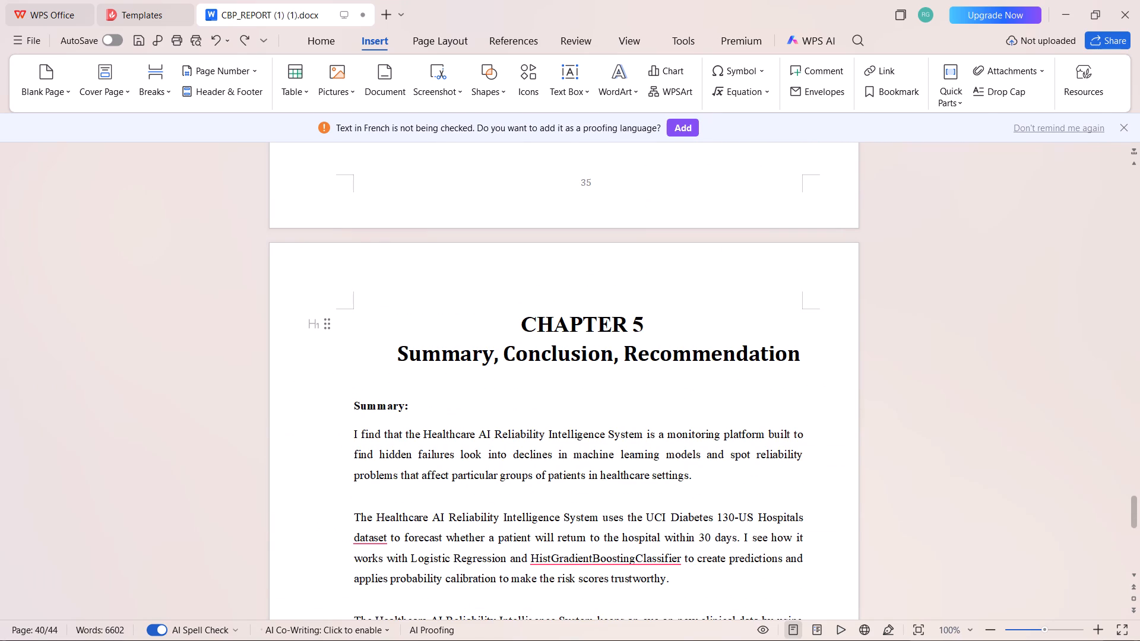
{"action": "left_click", "coordinate": [520, 320]}
{"action": "key", "text": "BackSpace"}
{"action": "key", "text": "BackSpace"}
{"action": "key", "text": "BackSpace"}
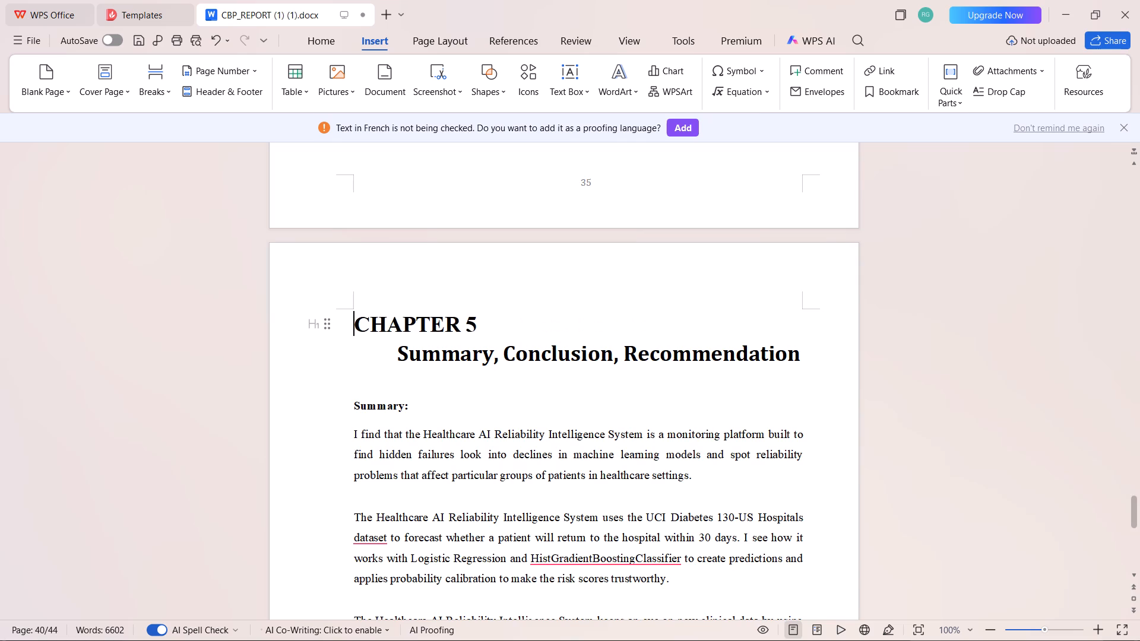
{"action": "key", "text": "BackSpace"}
Centre the "CHAPTER 5" heading on its line.
{"action": "scroll", "coordinate": [433, 434], "scroll_direction": "down", "scroll_amount": 2}
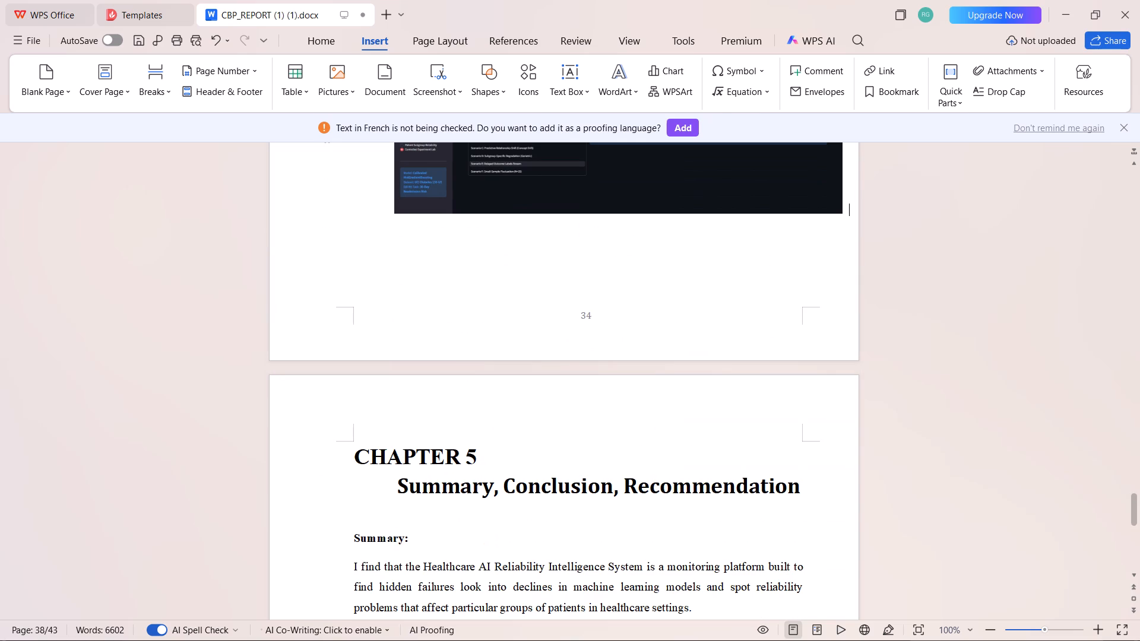
{"action": "left_click_drag", "start_coordinate": [358, 444], "coordinate": [490, 455]}
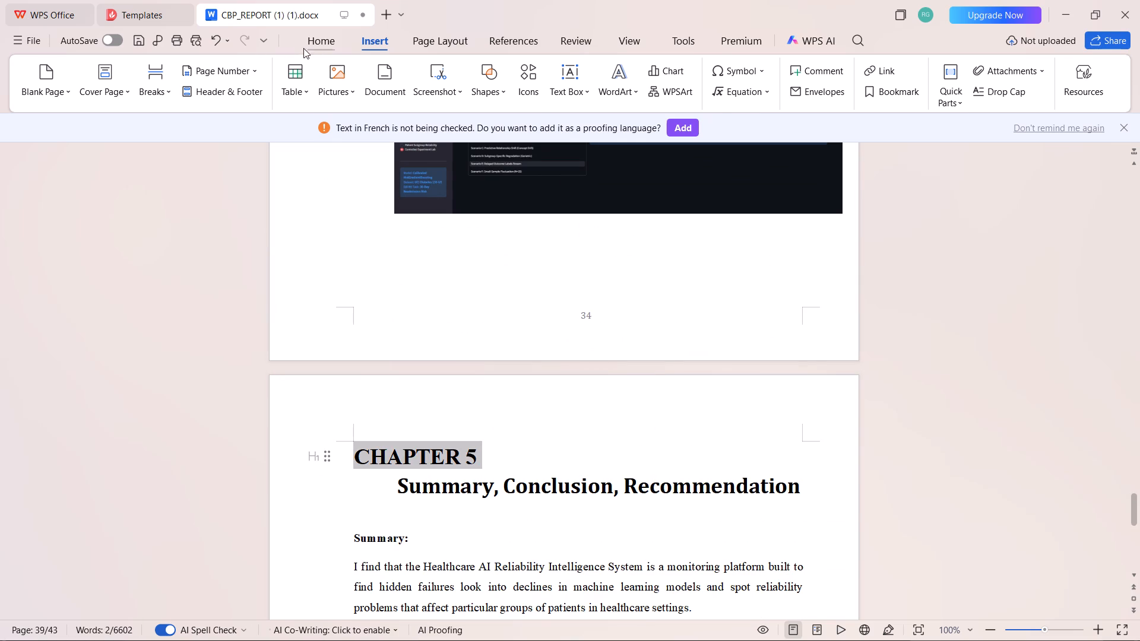
{"action": "left_click", "coordinate": [316, 43]}
{"action": "left_click", "coordinate": [425, 88]}
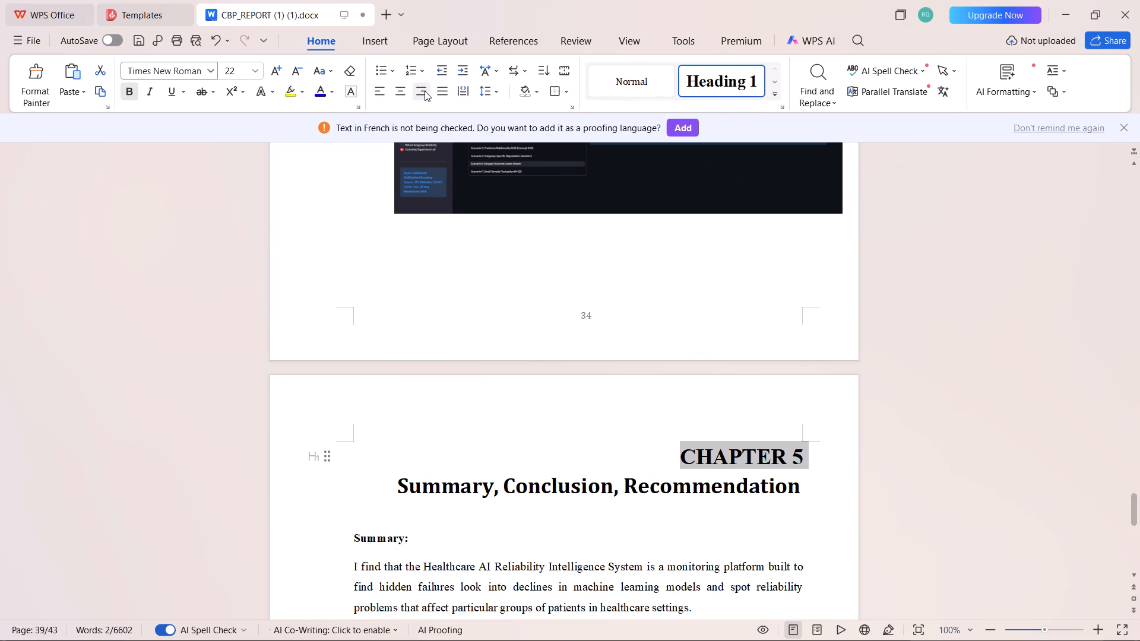
{"action": "left_click", "coordinate": [391, 91]}
{"action": "left_click", "coordinate": [403, 87]}
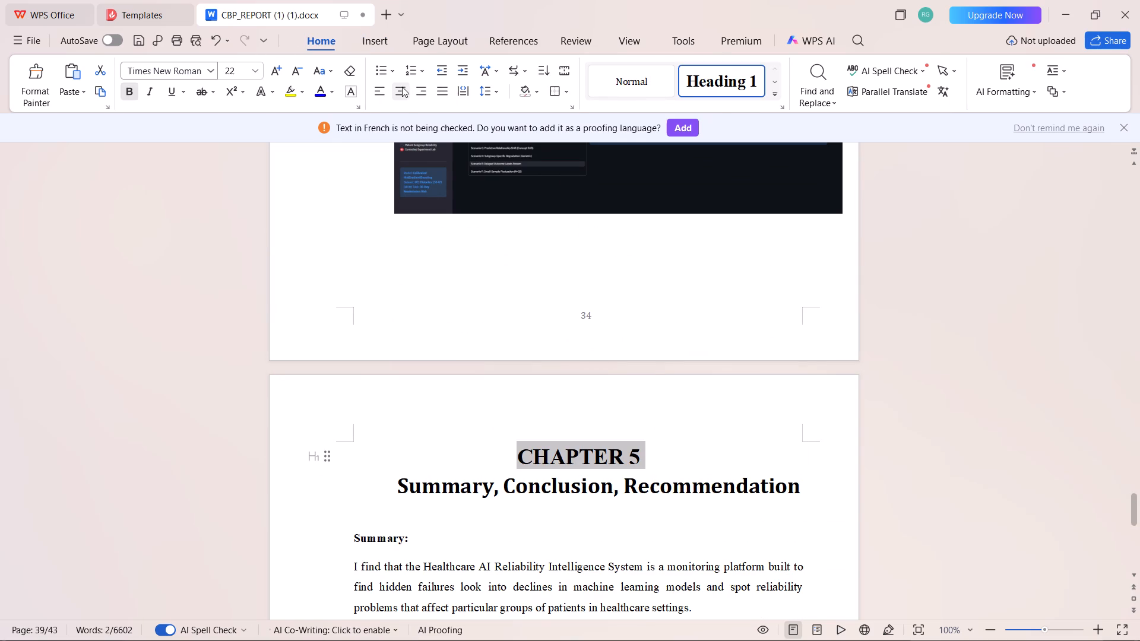
{"action": "left_click", "coordinate": [693, 379]}
Remove the extra blank line before the Summary paragraph beginning "An autonomous diagnostic agent".
{"action": "scroll", "coordinate": [613, 468], "scroll_direction": "down", "scroll_amount": 5}
{"action": "scroll", "coordinate": [383, 366], "scroll_direction": "down", "scroll_amount": 4}
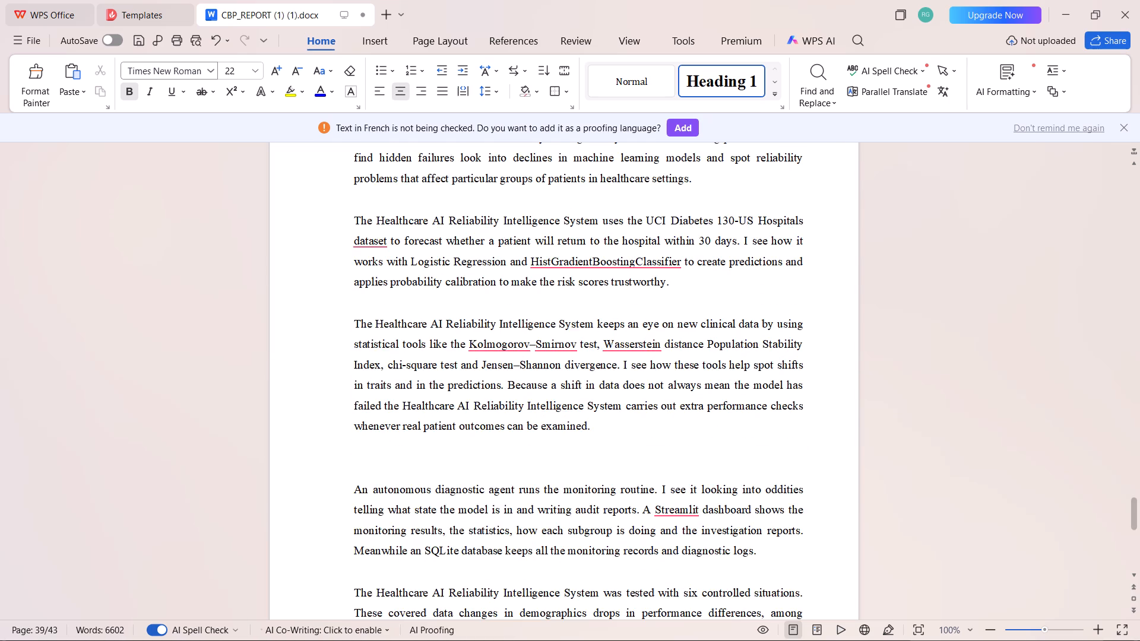
{"action": "scroll", "coordinate": [425, 350], "scroll_direction": "down", "scroll_amount": 5}
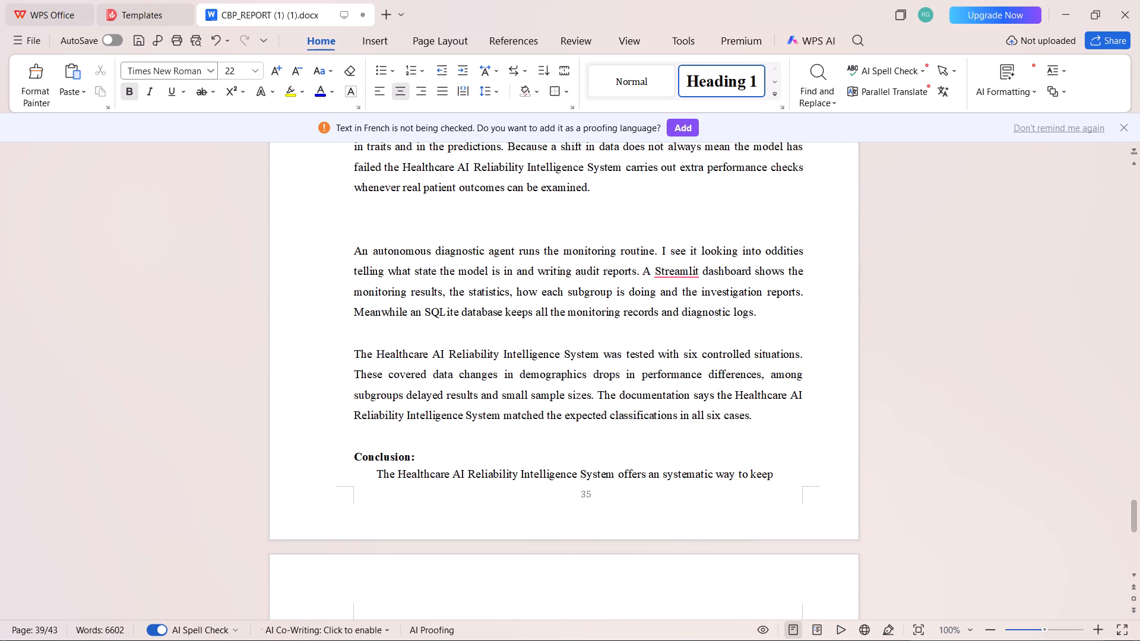
{"action": "left_click", "coordinate": [490, 217]}
{"action": "key", "text": "BackSpace"}
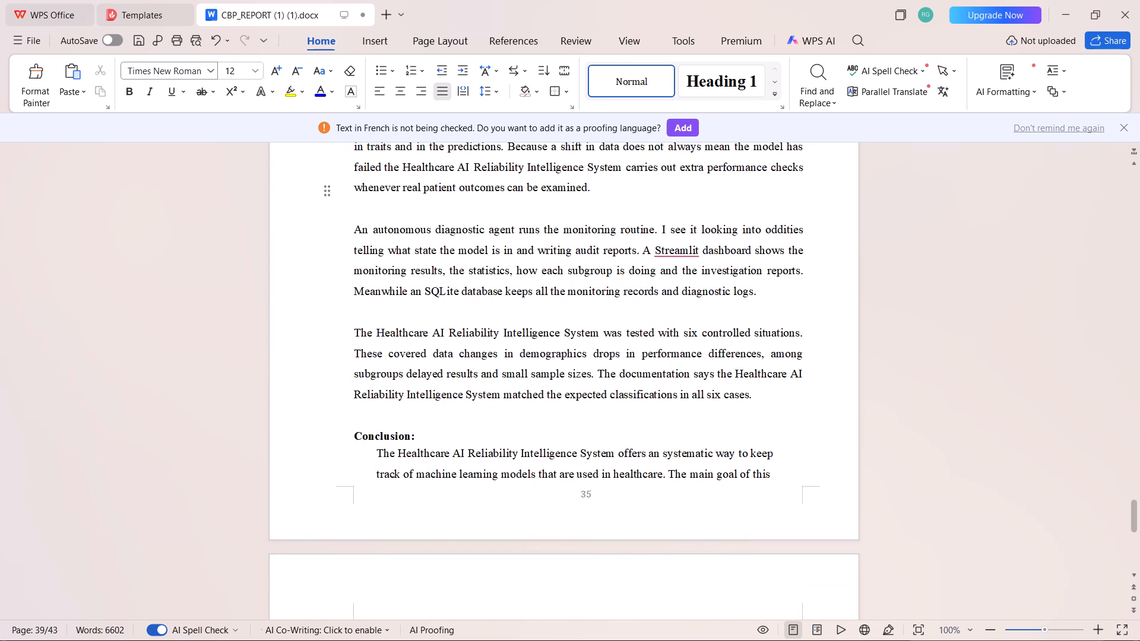
Review the spacing and layout of Chapter 5 from its heading through the start of the Conclusion.
{"action": "scroll", "coordinate": [359, 304], "scroll_direction": "up", "scroll_amount": 4}
{"action": "scroll", "coordinate": [413, 290], "scroll_direction": "up", "scroll_amount": 1}
{"action": "left_click", "coordinate": [403, 296]}
{"action": "scroll", "coordinate": [423, 290], "scroll_direction": "up", "scroll_amount": 5}
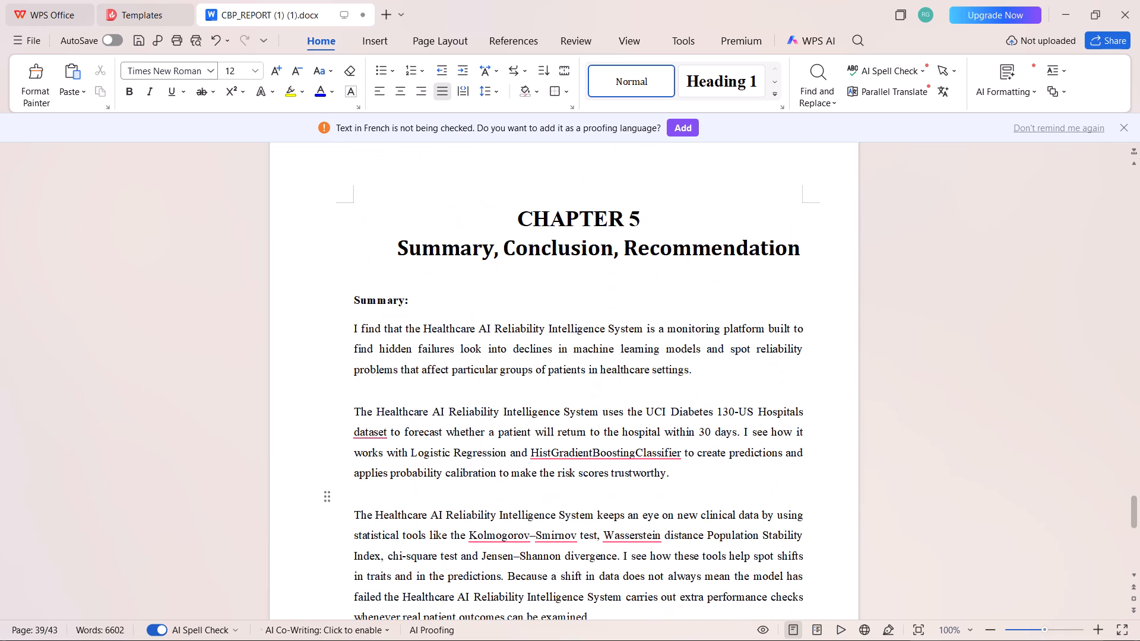
{"action": "scroll", "coordinate": [423, 290], "scroll_direction": "down", "scroll_amount": 3}
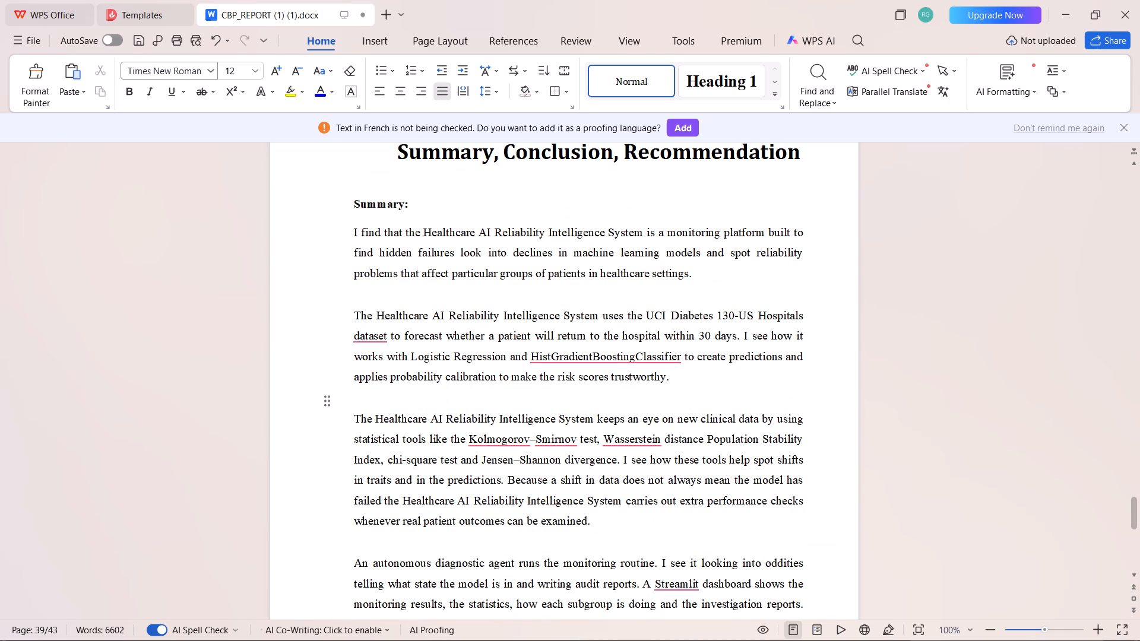
{"action": "scroll", "coordinate": [543, 321], "scroll_direction": "down", "scroll_amount": 5}
{"action": "scroll", "coordinate": [387, 361], "scroll_direction": "down", "scroll_amount": 4}
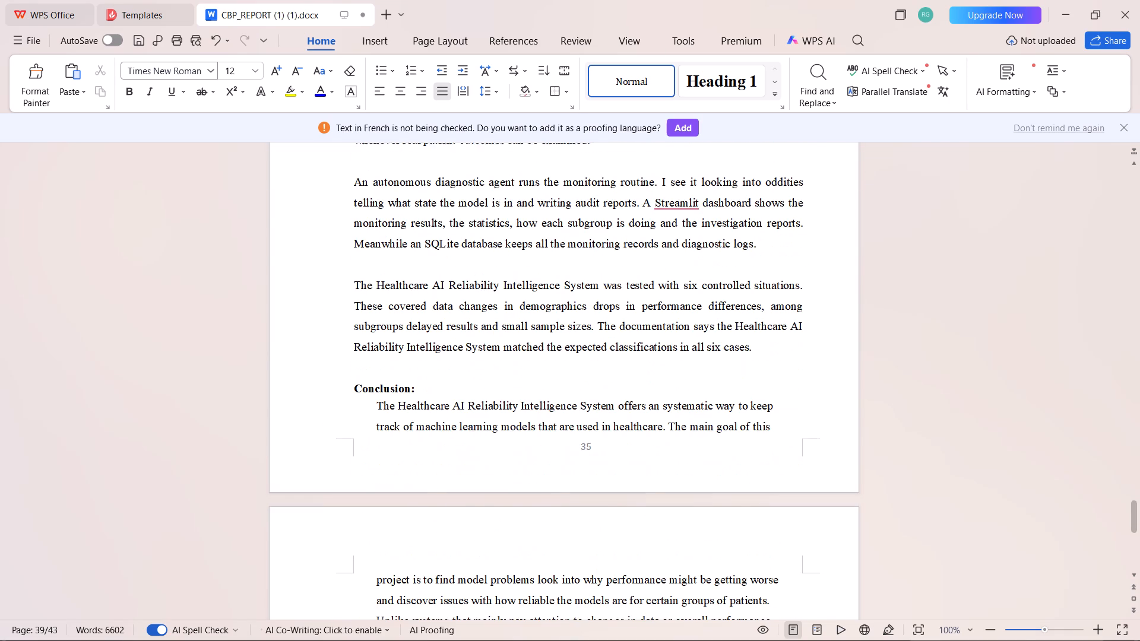
{"action": "scroll", "coordinate": [391, 316], "scroll_direction": "down", "scroll_amount": 3}
{"action": "scroll", "coordinate": [422, 299], "scroll_direction": "up", "scroll_amount": 2}
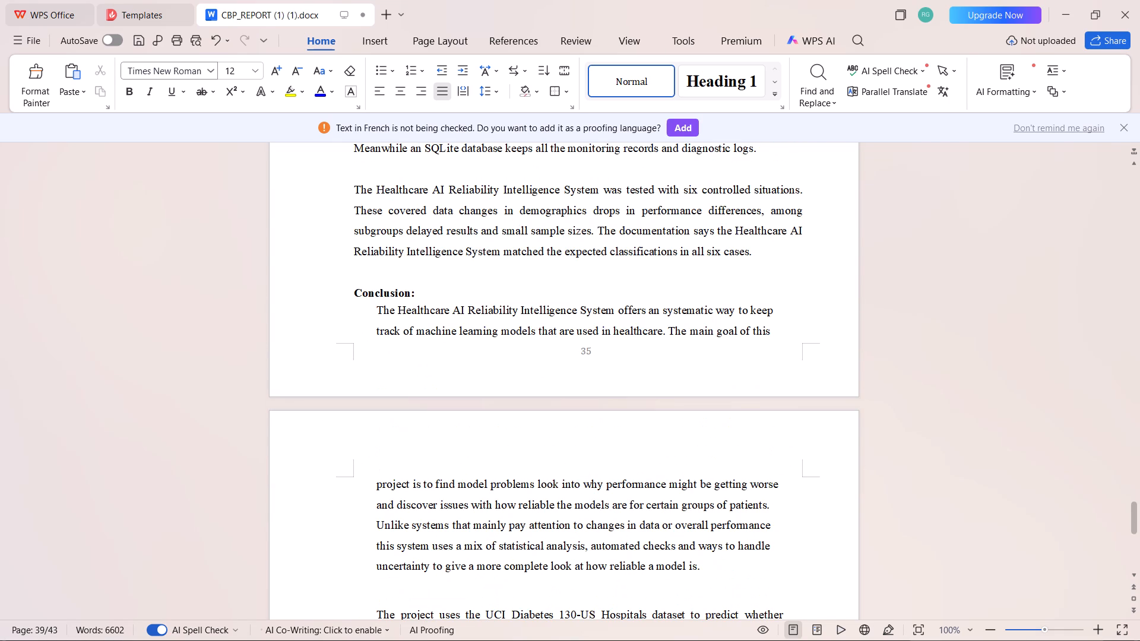
Review the remaining pages from the Conclusion through Recommendations and Future Scope to the end of the References.
{"action": "scroll", "coordinate": [425, 293], "scroll_direction": "up", "scroll_amount": 1}
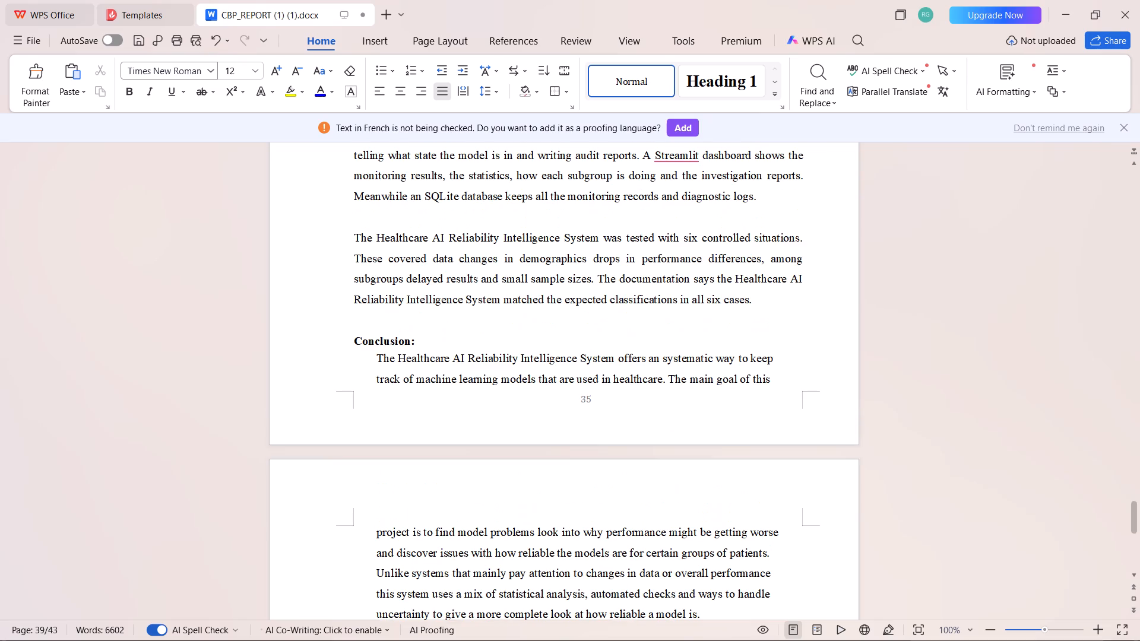
{"action": "scroll", "coordinate": [592, 420], "scroll_direction": "down", "scroll_amount": 5}
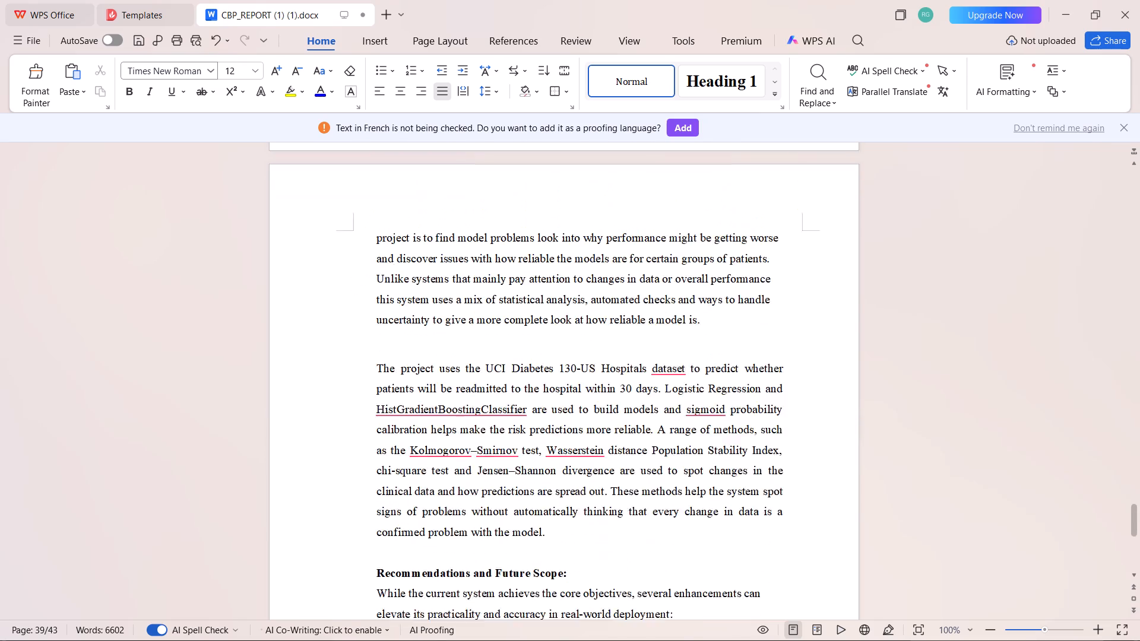
{"action": "scroll", "coordinate": [592, 420], "scroll_direction": "down", "scroll_amount": 5}
{"action": "scroll", "coordinate": [592, 420], "scroll_direction": "up", "scroll_amount": 3}
{"action": "scroll", "coordinate": [592, 420], "scroll_direction": "down", "scroll_amount": 3}
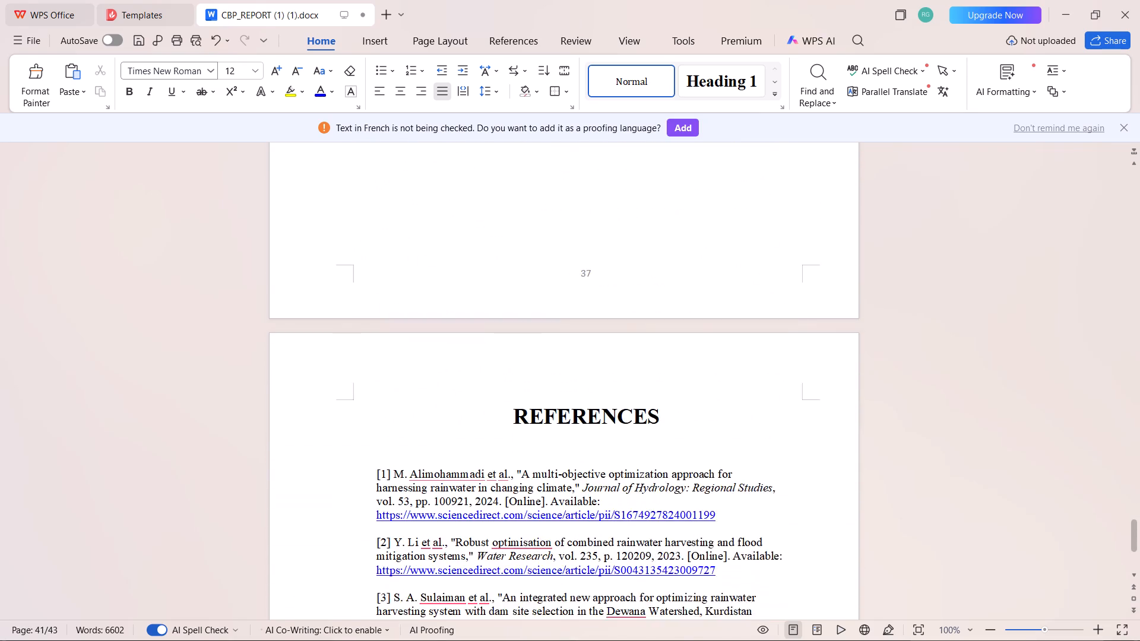
{"action": "scroll", "coordinate": [592, 420], "scroll_direction": "up", "scroll_amount": 3}
{"action": "scroll", "coordinate": [592, 420], "scroll_direction": "down", "scroll_amount": 2}
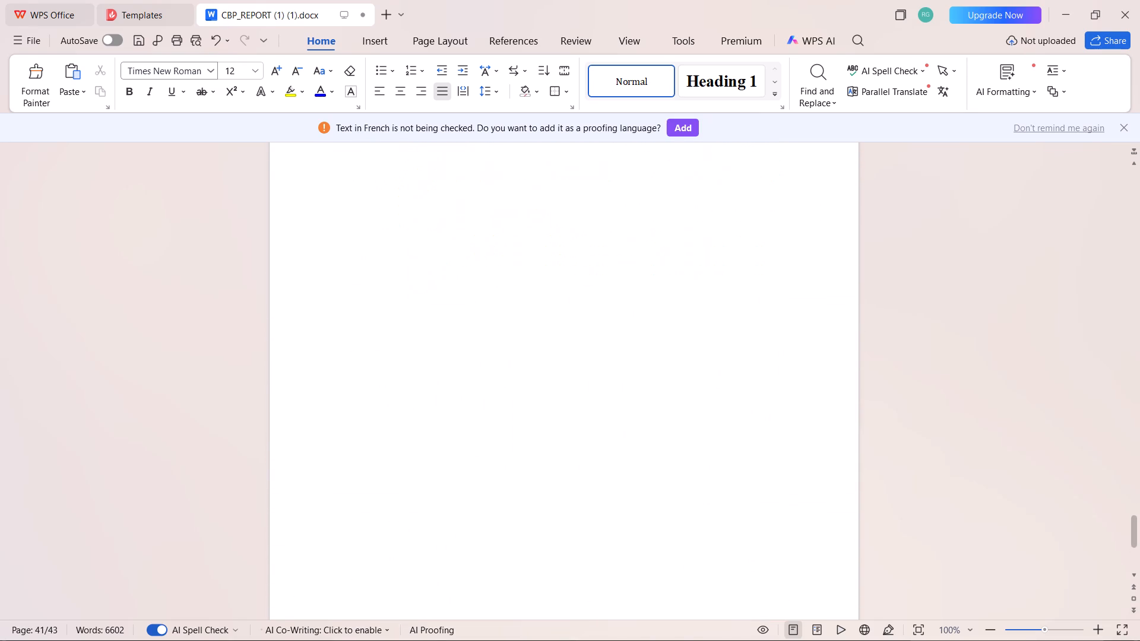
{"action": "scroll", "coordinate": [592, 420], "scroll_direction": "down", "scroll_amount": 9}
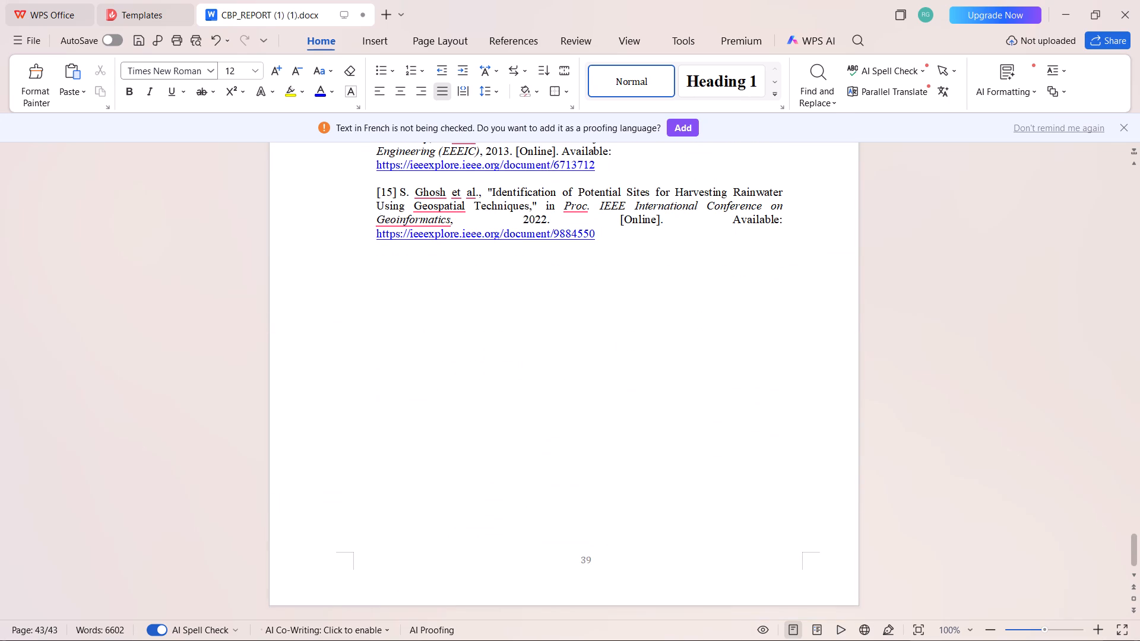
Delete rainwater harvesting references [10] to [15], along with the link that ends reference [9].
{"action": "scroll", "coordinate": [592, 420], "scroll_direction": "up", "scroll_amount": 7}
{"action": "scroll", "coordinate": [592, 420], "scroll_direction": "down", "scroll_amount": 4}
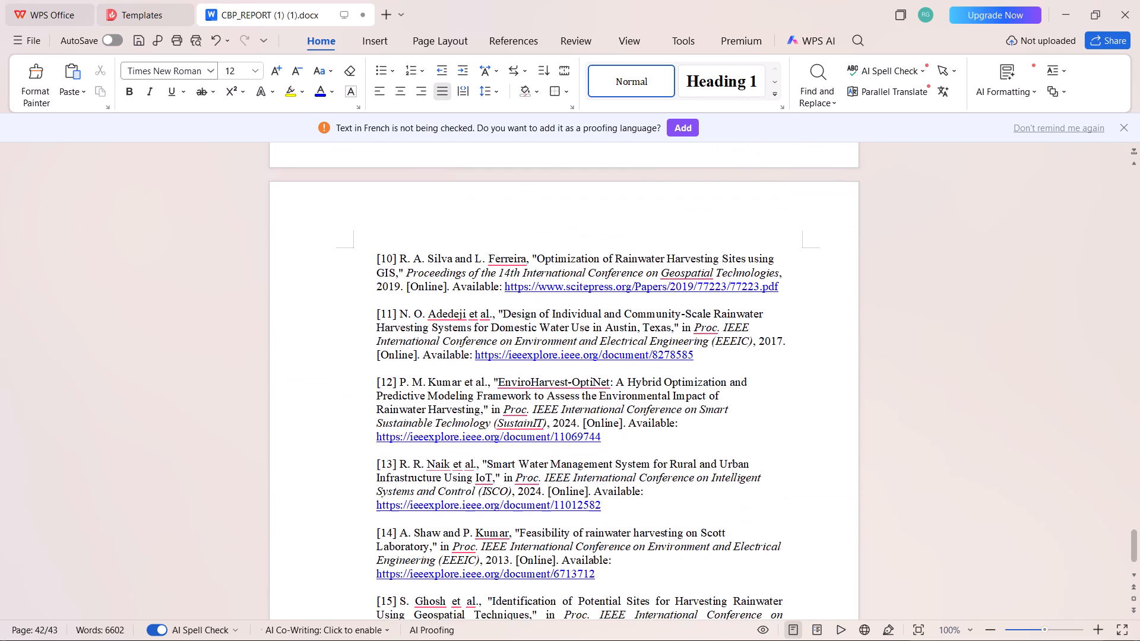
{"action": "scroll", "coordinate": [592, 420], "scroll_direction": "down", "scroll_amount": 1}
{"action": "left_click_drag", "start_coordinate": [594, 531], "coordinate": [423, 312]}
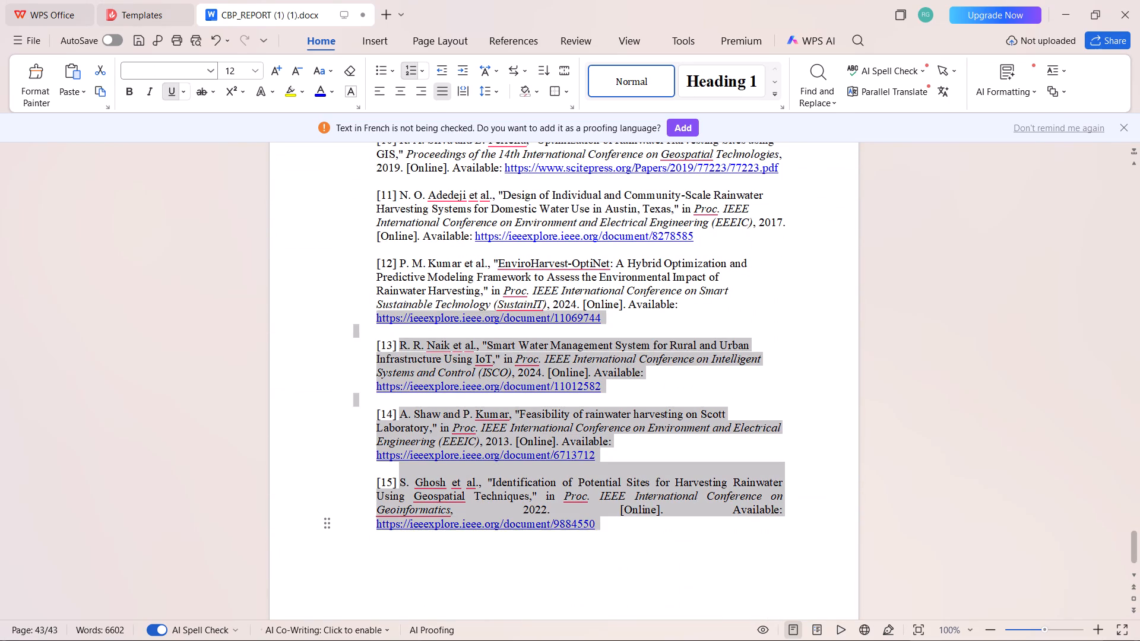
{"action": "left_click_drag", "start_coordinate": [423, 312], "coordinate": [351, 186]}
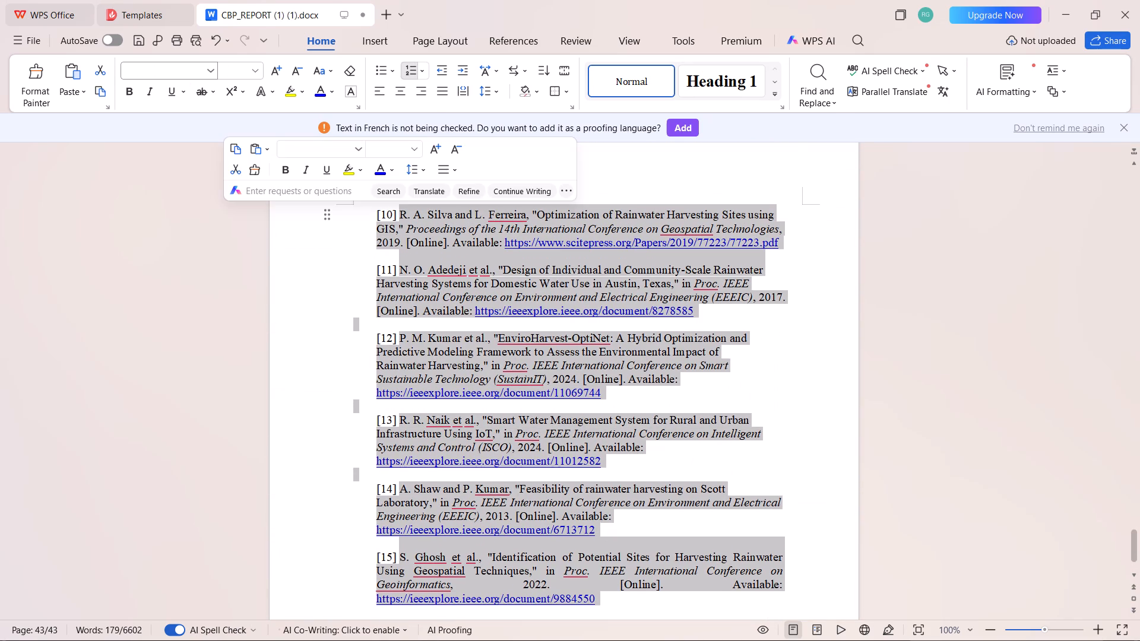
{"action": "key", "text": "BackSpace"}
{"action": "key", "text": "BackSpace"}
{"action": "key", "text": "BackSpace"}
{"action": "key", "text": "BackSpace"}
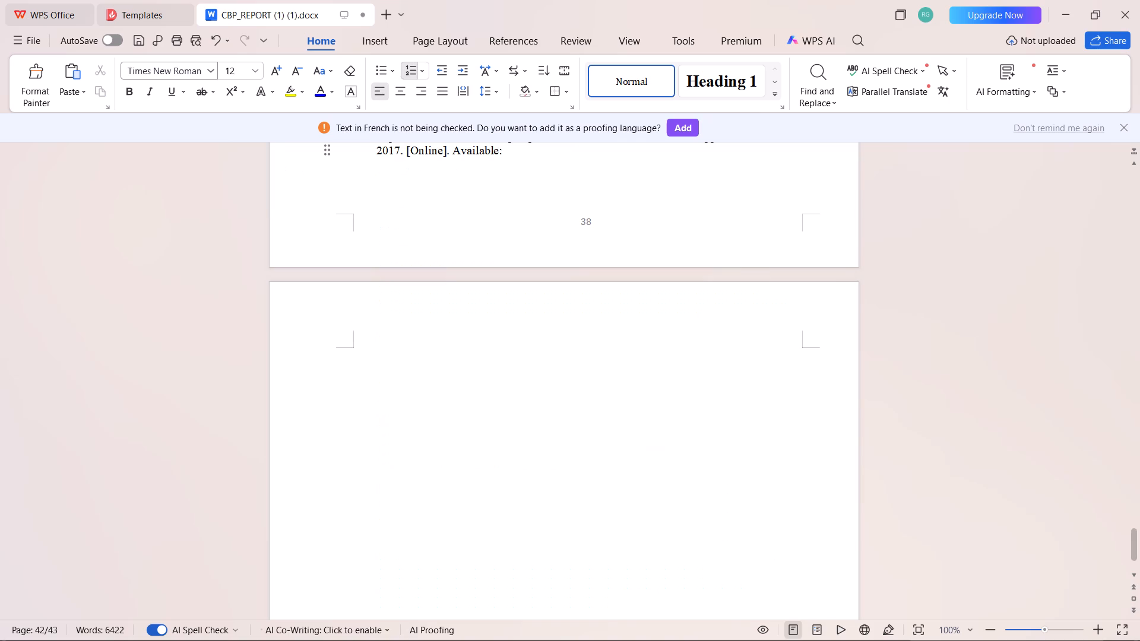
Try to delete the blank last page that follows reference [9].
{"action": "left_click", "coordinate": [617, 506]}
{"action": "scroll", "coordinate": [617, 506], "scroll_direction": "down", "scroll_amount": 9}
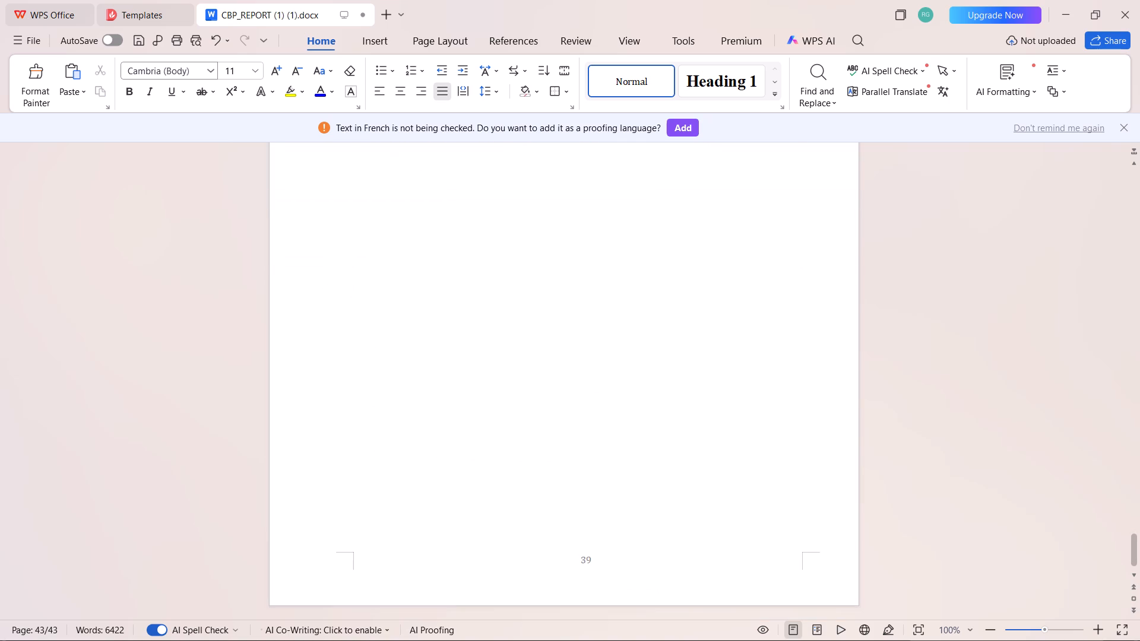
{"action": "key", "text": "BackSpace"}
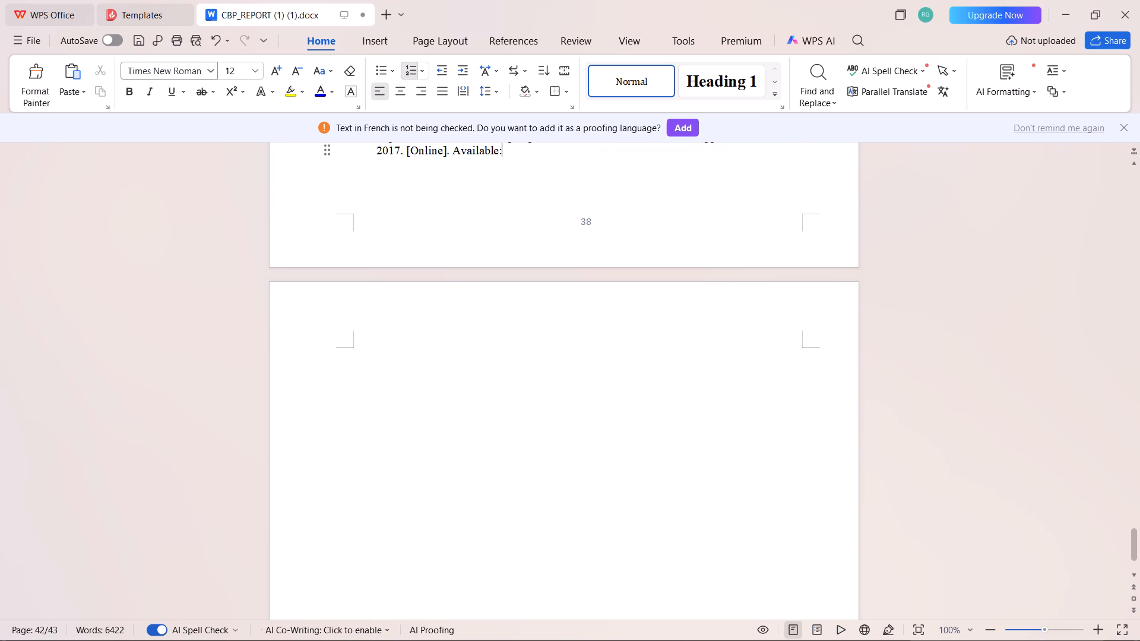
{"action": "left_click", "coordinate": [835, 556]}
{"action": "key", "text": "BackSpace"}
Examine the report backwards from the References through Future Scope and the code pages, and check the cover and certificate pages.
{"action": "scroll", "coordinate": [566, 453], "scroll_direction": "up", "scroll_amount": 5}
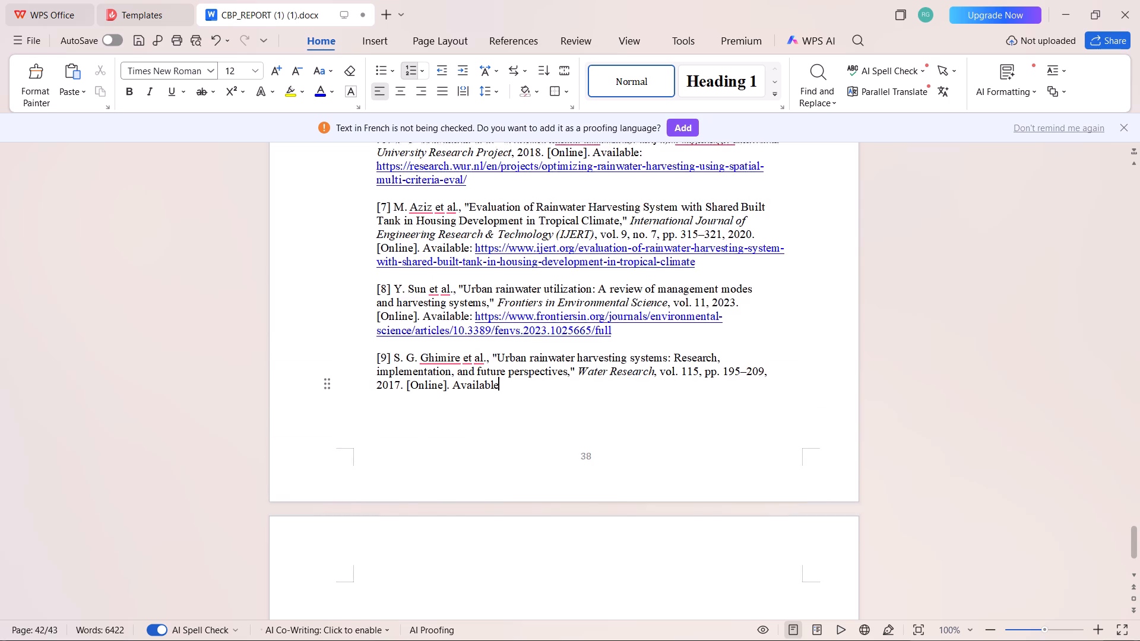
{"action": "scroll", "coordinate": [566, 453], "scroll_direction": "up", "scroll_amount": 10}
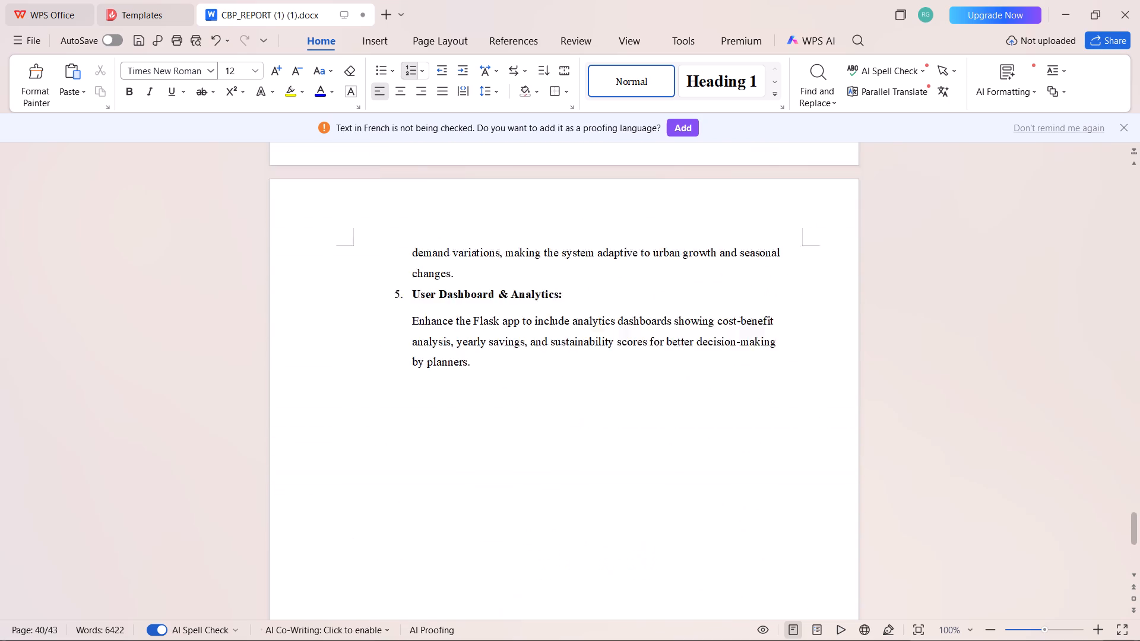
{"action": "scroll", "coordinate": [566, 453], "scroll_direction": "up", "scroll_amount": 2}
{"action": "scroll", "coordinate": [566, 453], "scroll_direction": "down", "scroll_amount": 2}
{"action": "scroll", "coordinate": [566, 453], "scroll_direction": "up", "scroll_amount": 1}
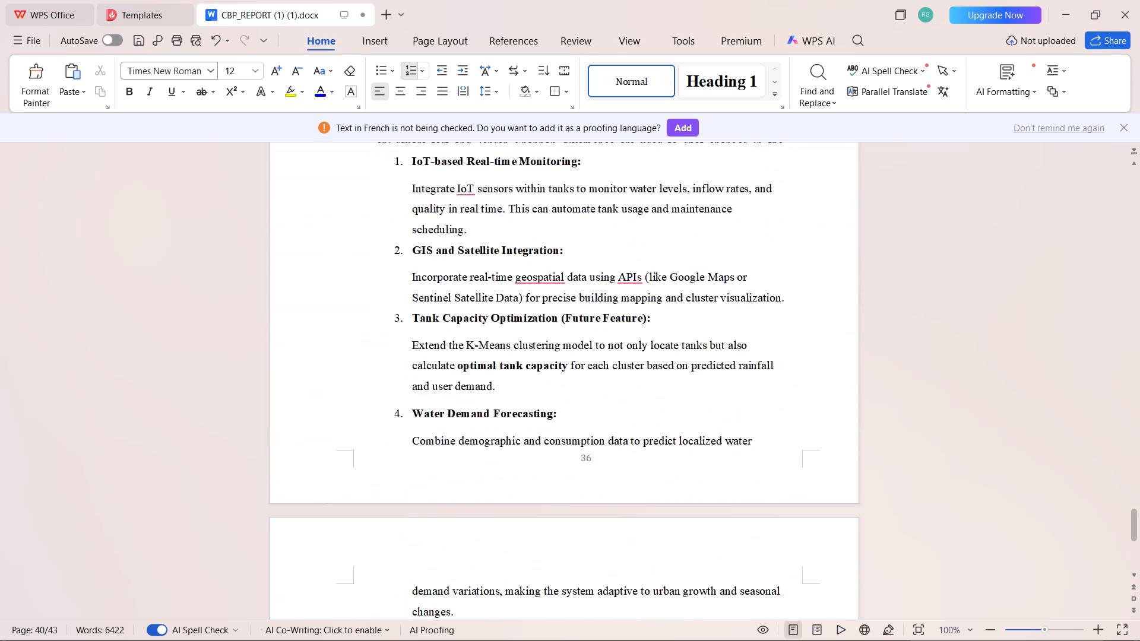
{"action": "scroll", "coordinate": [566, 453], "scroll_direction": "up", "scroll_amount": 13}
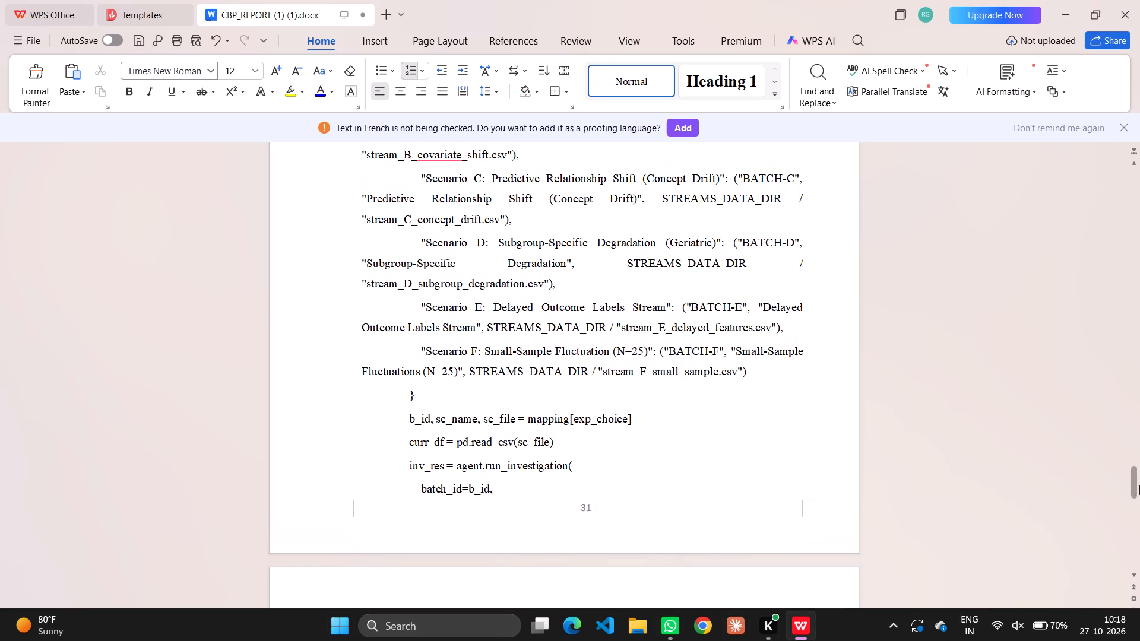
{"action": "left_click_drag", "start_coordinate": [1137, 489], "coordinate": [1071, 195]}
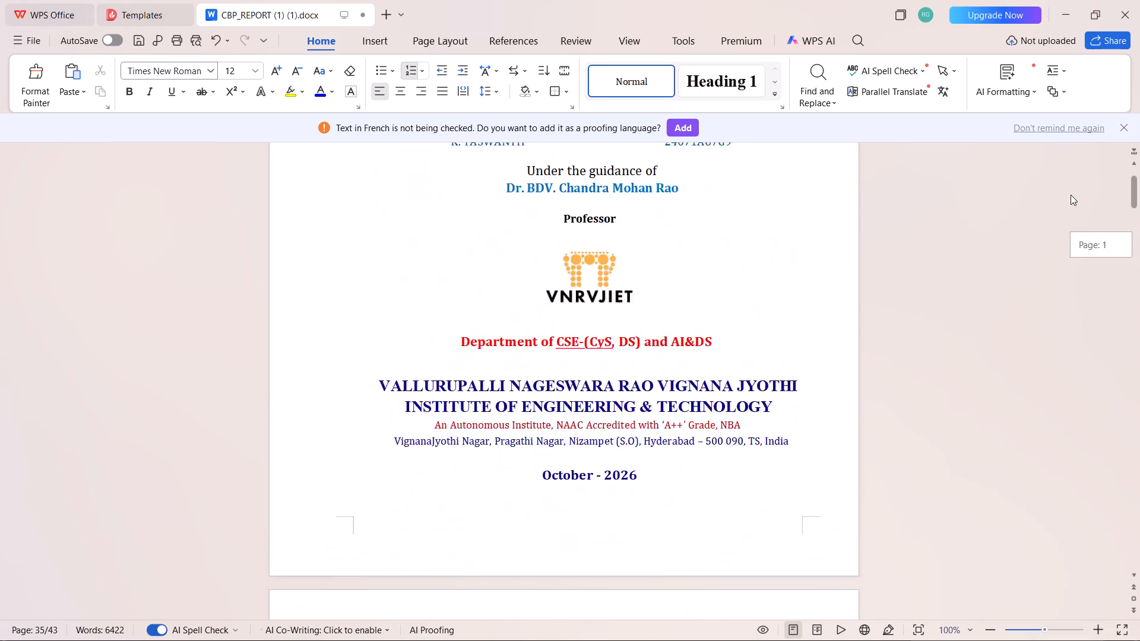
{"action": "left_click_drag", "start_coordinate": [1071, 195], "coordinate": [1068, 166]}
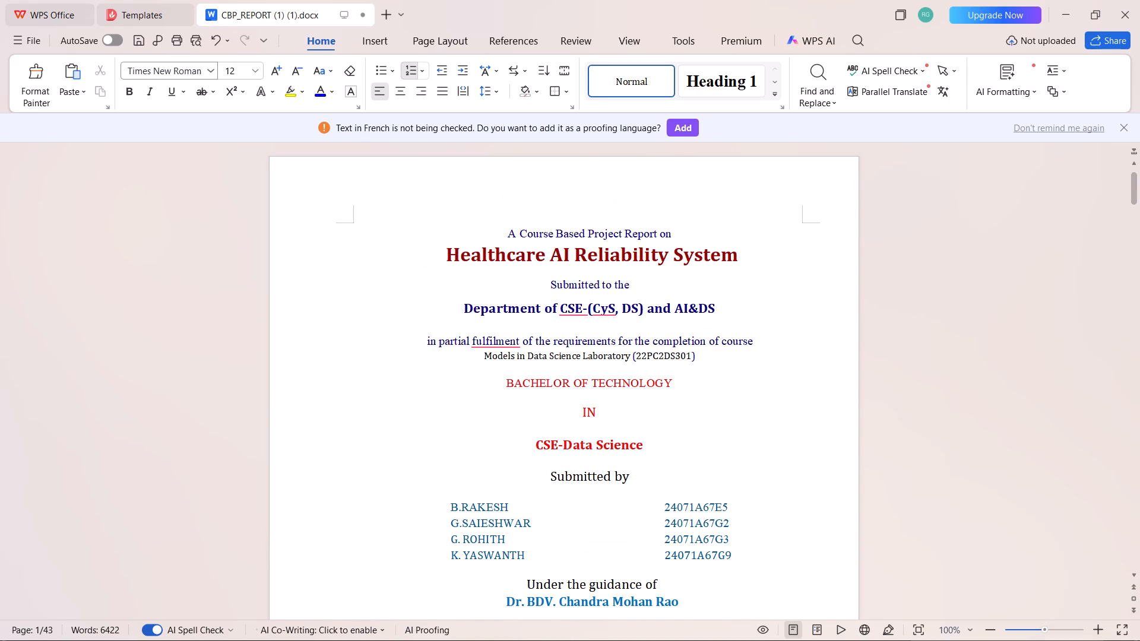
{"action": "scroll", "coordinate": [744, 325], "scroll_direction": "down", "scroll_amount": 18}
{"action": "scroll", "coordinate": [743, 311], "scroll_direction": "down", "scroll_amount": 5}
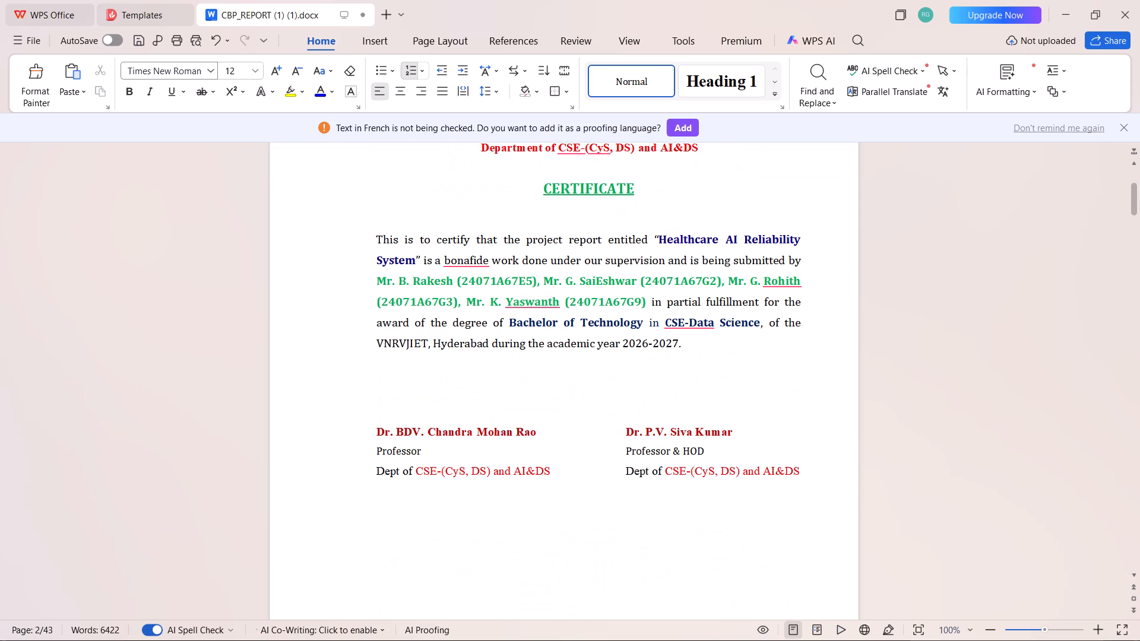
{"action": "scroll", "coordinate": [712, 296], "scroll_direction": "down", "scroll_amount": 1}
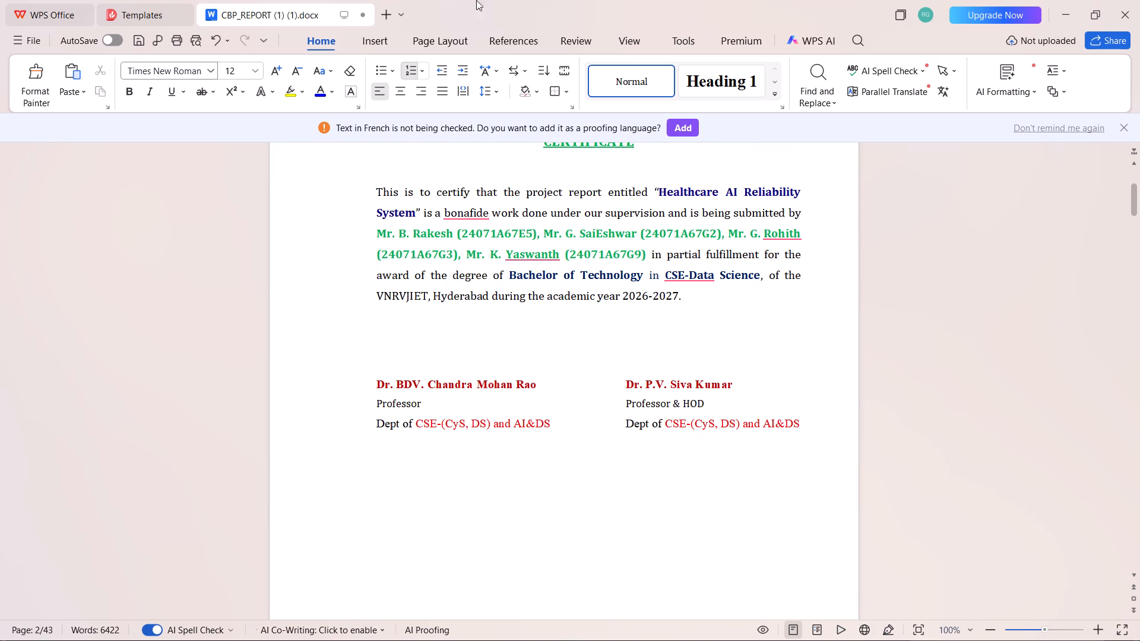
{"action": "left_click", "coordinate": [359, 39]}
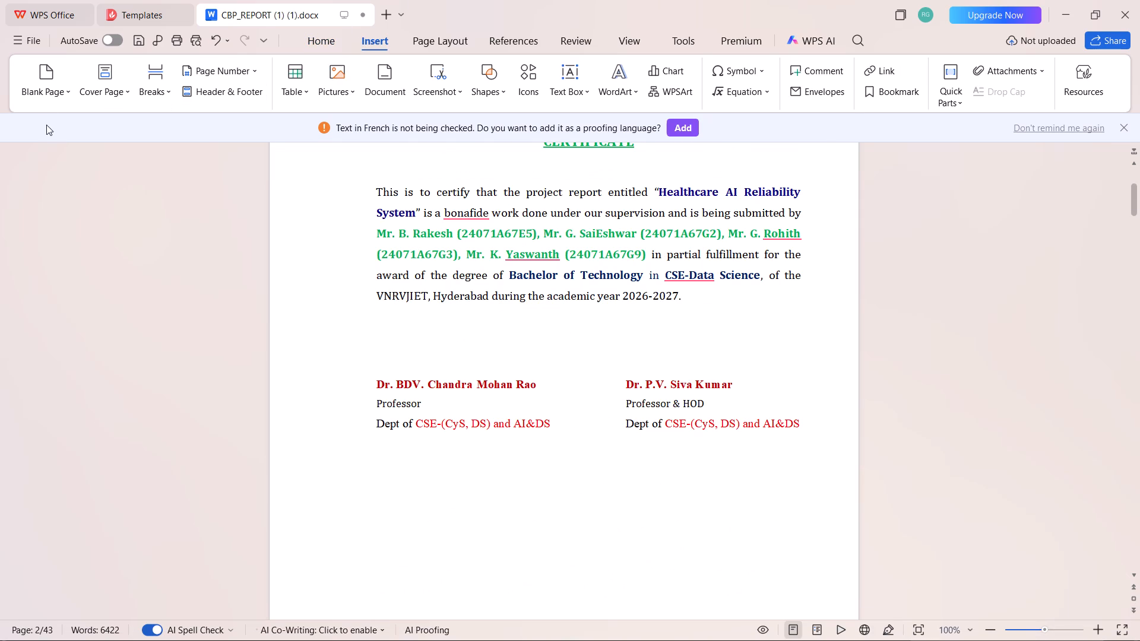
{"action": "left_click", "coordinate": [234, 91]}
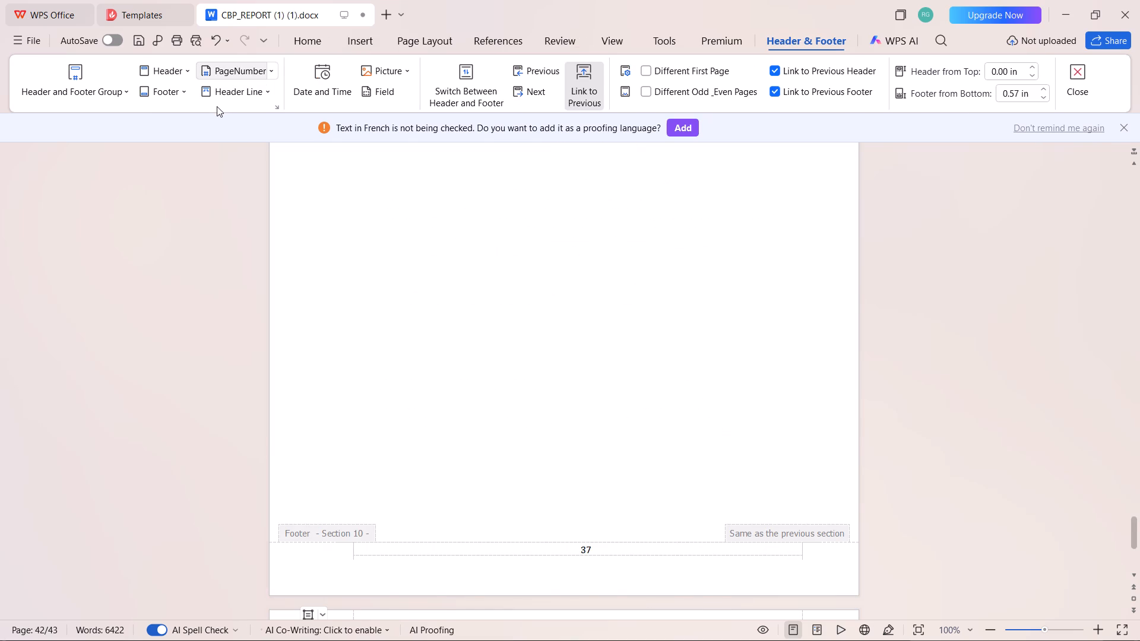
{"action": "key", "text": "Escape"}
Delete the "LIST OF FIGURES:" heading above the table of figure and page numbers.
{"action": "scroll", "coordinate": [204, 173], "scroll_direction": "up", "scroll_amount": 2}
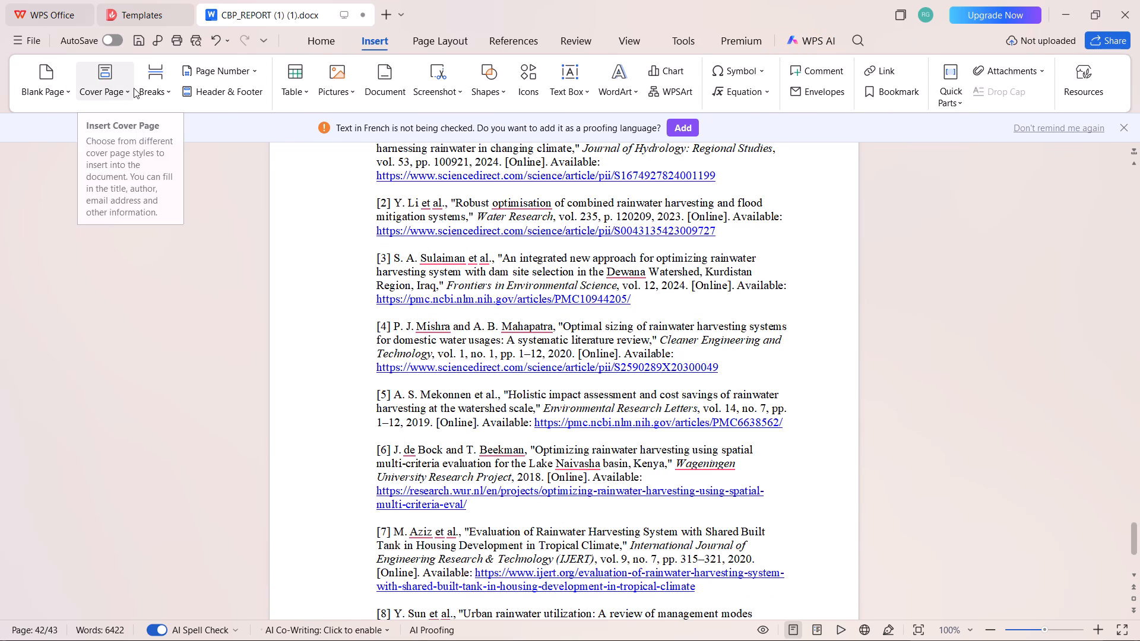
{"action": "scroll", "coordinate": [968, 276], "scroll_direction": "up", "scroll_amount": 5}
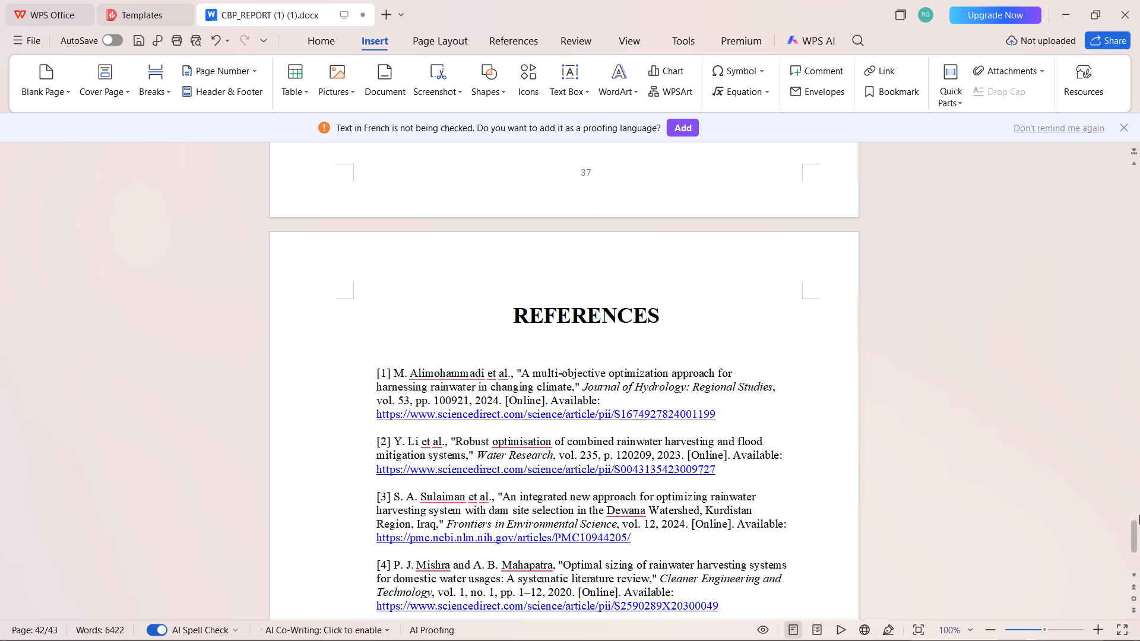
{"action": "left_click_drag", "start_coordinate": [1135, 527], "coordinate": [1052, 79]}
{"action": "scroll", "coordinate": [555, 498], "scroll_direction": "down", "scroll_amount": 16}
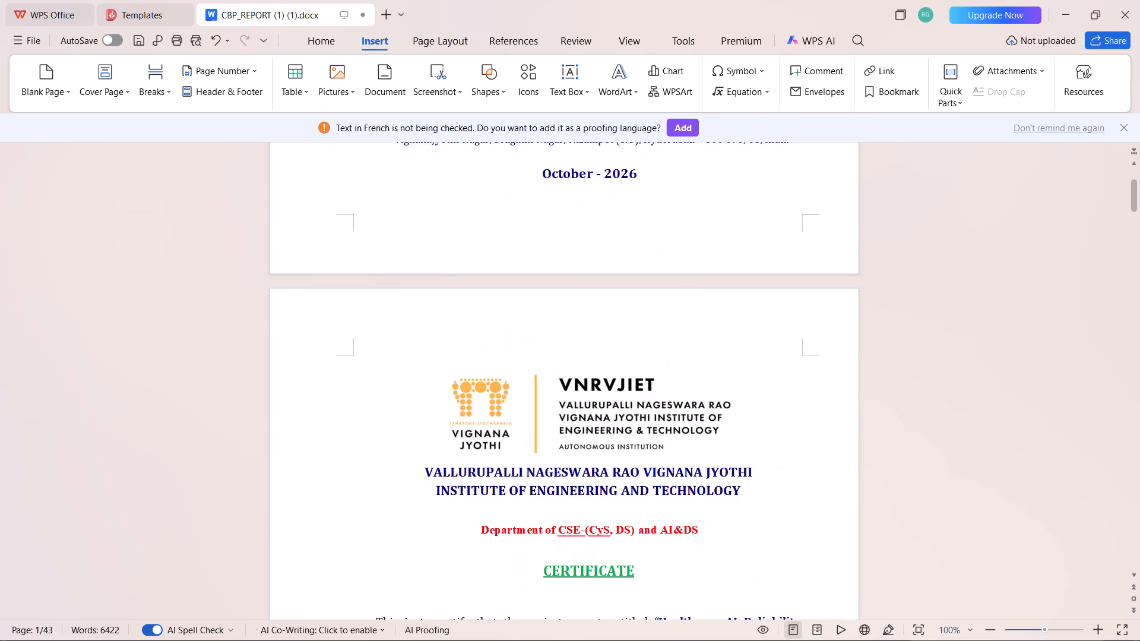
{"action": "scroll", "coordinate": [541, 426], "scroll_direction": "down", "scroll_amount": 20}
{"action": "scroll", "coordinate": [541, 426], "scroll_direction": "down", "scroll_amount": 20}
{"action": "scroll", "coordinate": [541, 426], "scroll_direction": "down", "scroll_amount": 2}
{"action": "scroll", "coordinate": [531, 377], "scroll_direction": "down", "scroll_amount": 4}
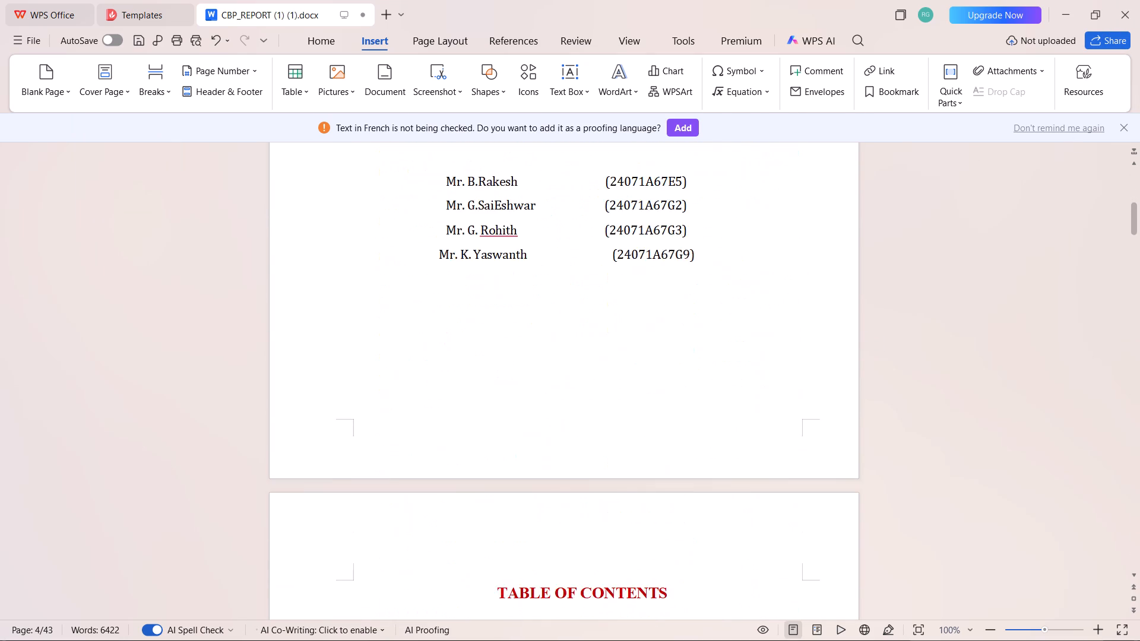
{"action": "scroll", "coordinate": [534, 376], "scroll_direction": "down", "scroll_amount": 20}
{"action": "scroll", "coordinate": [534, 376], "scroll_direction": "down", "scroll_amount": 20}
{"action": "scroll", "coordinate": [534, 376], "scroll_direction": "down", "scroll_amount": 4}
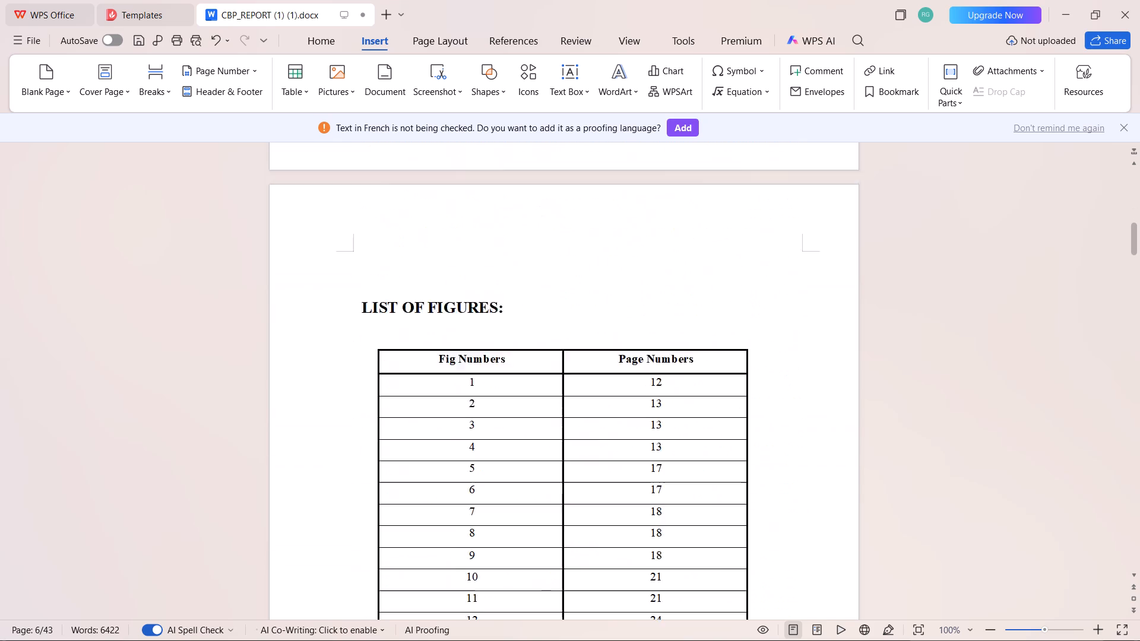
{"action": "scroll", "coordinate": [539, 347], "scroll_direction": "down", "scroll_amount": 7}
{"action": "scroll", "coordinate": [671, 373], "scroll_direction": "up", "scroll_amount": 5}
{"action": "left_click", "coordinate": [530, 207]}
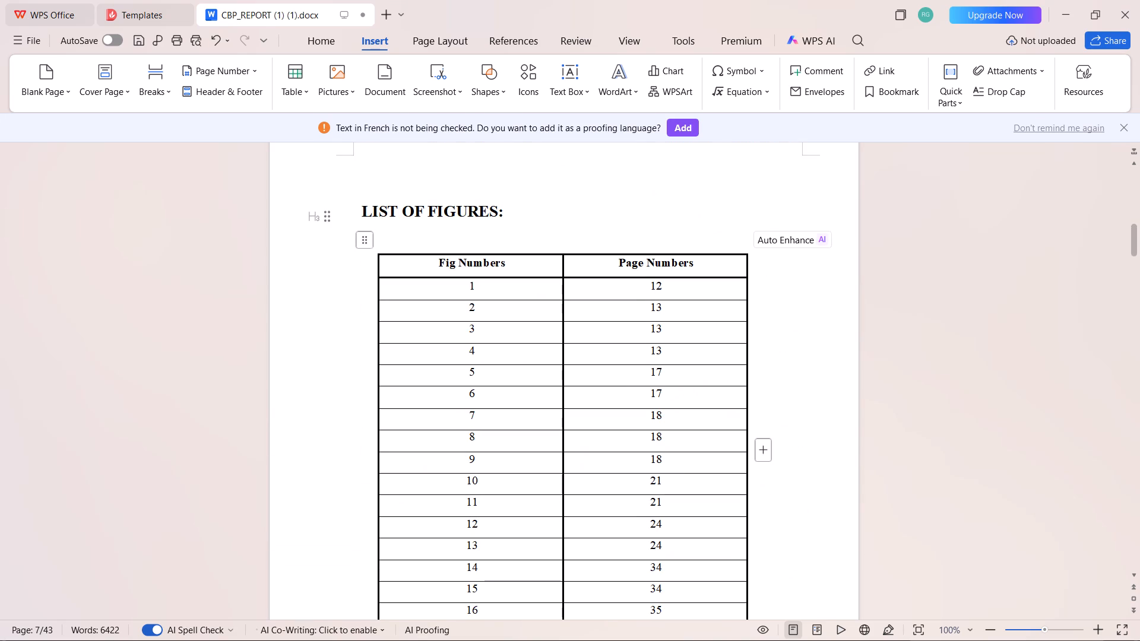
{"action": "left_click", "coordinate": [796, 395]}
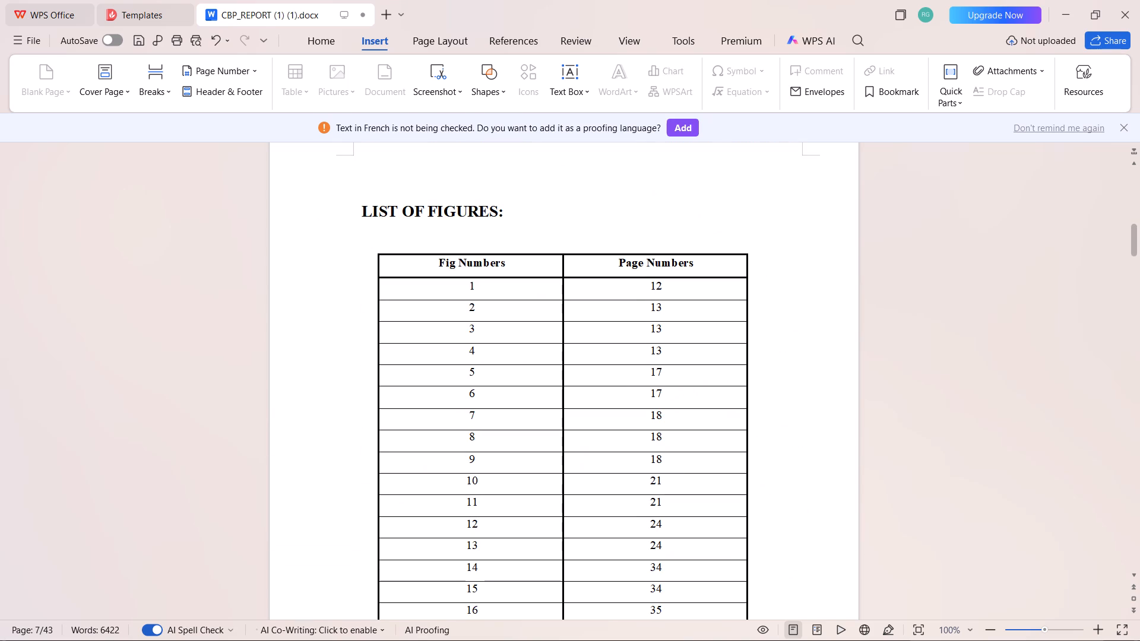
{"action": "left_click", "coordinate": [706, 375]}
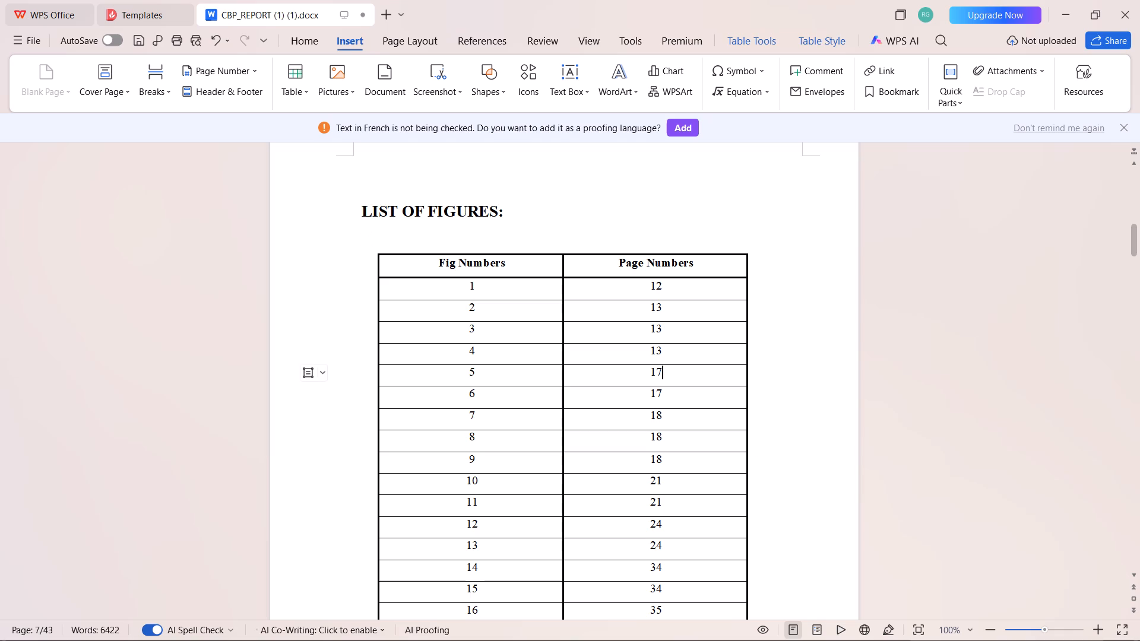
{"action": "left_click_drag", "start_coordinate": [511, 212], "coordinate": [346, 212]}
{"action": "key", "text": "BackSpace"}
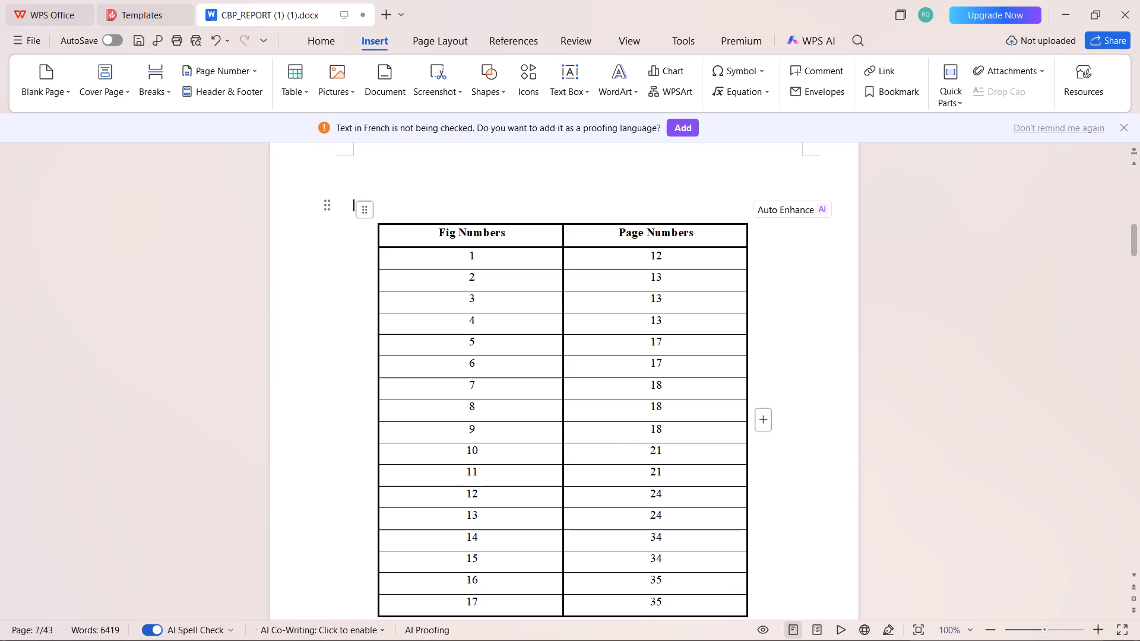
Delete the entire Fig Numbers and Page Numbers table between the Abstract and Chapter 1.
{"action": "scroll", "coordinate": [768, 503], "scroll_direction": "down", "scroll_amount": 3}
{"action": "scroll", "coordinate": [729, 441], "scroll_direction": "up", "scroll_amount": 20}
{"action": "scroll", "coordinate": [729, 441], "scroll_direction": "up", "scroll_amount": 11}
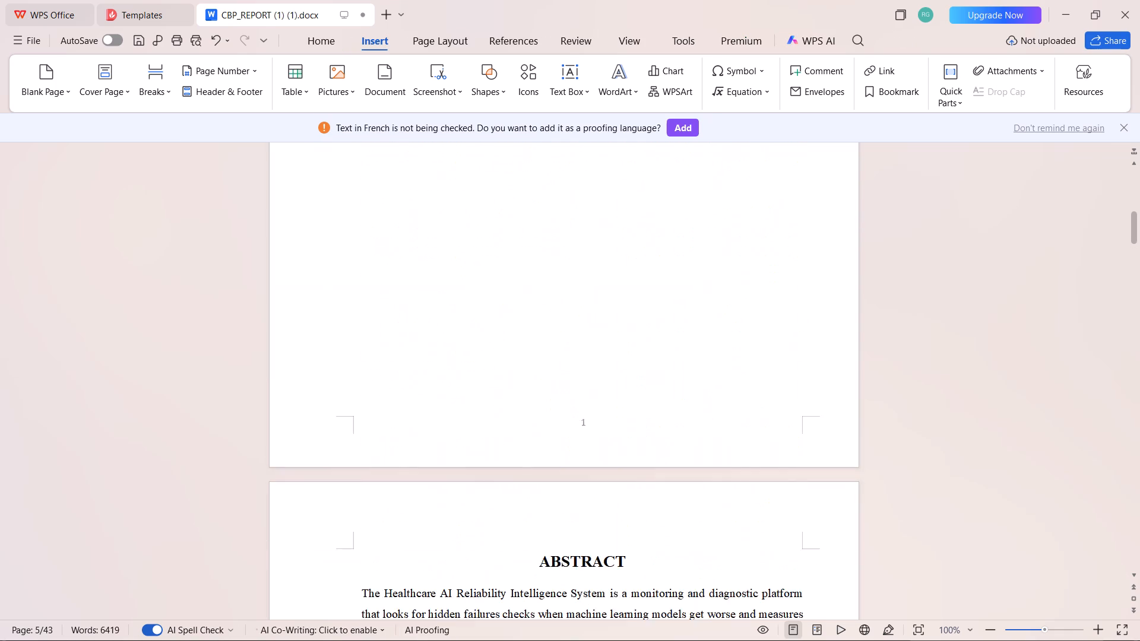
{"action": "scroll", "coordinate": [714, 425], "scroll_direction": "up", "scroll_amount": 14}
{"action": "scroll", "coordinate": [778, 535], "scroll_direction": "down", "scroll_amount": 3}
{"action": "scroll", "coordinate": [762, 483], "scroll_direction": "down", "scroll_amount": 8}
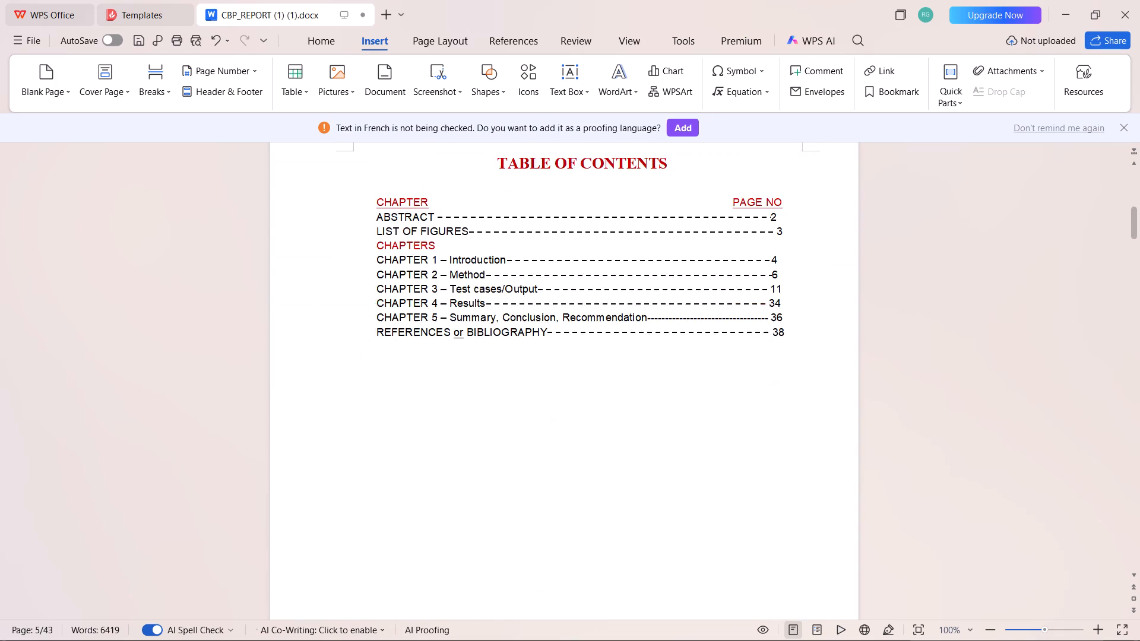
{"action": "scroll", "coordinate": [762, 469], "scroll_direction": "down", "scroll_amount": 20}
{"action": "scroll", "coordinate": [762, 469], "scroll_direction": "down", "scroll_amount": 12}
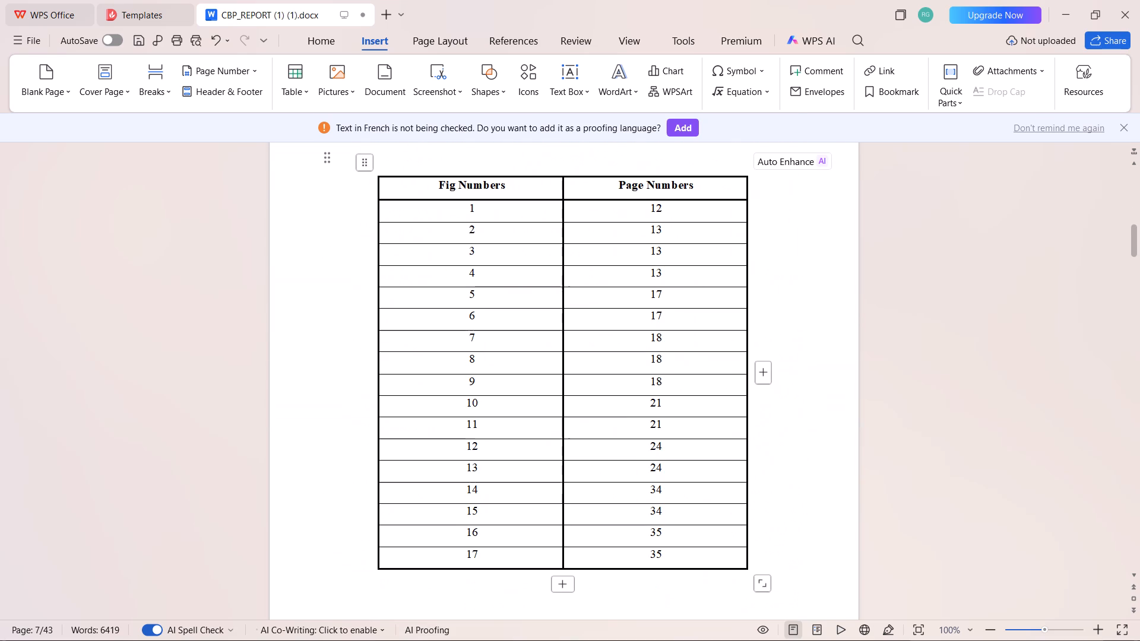
{"action": "left_click", "coordinate": [729, 555]}
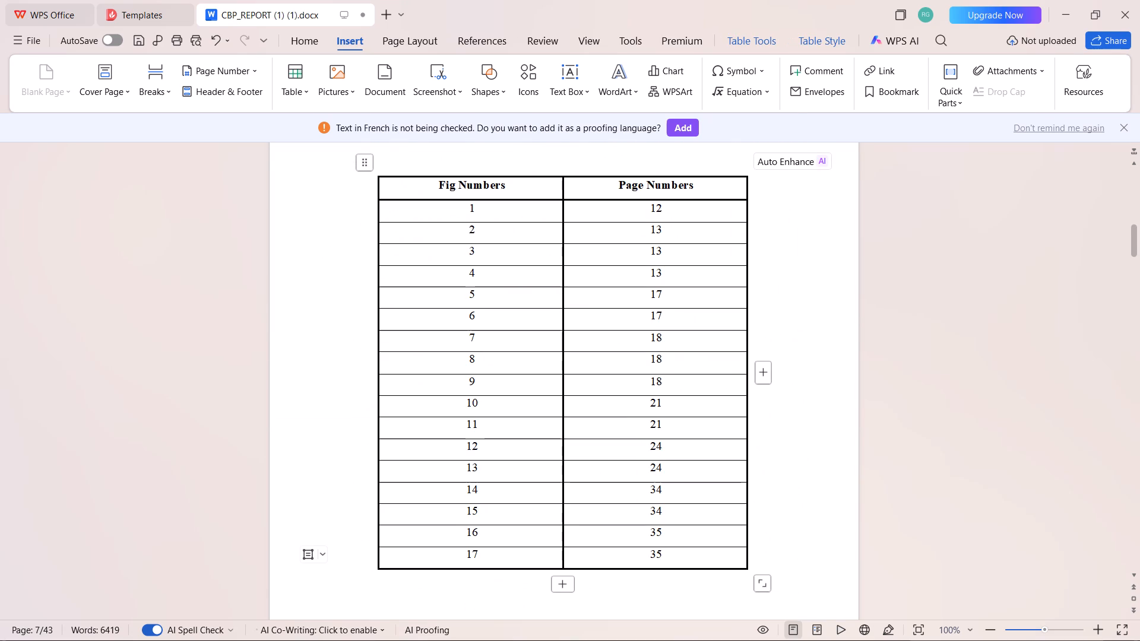
{"action": "left_click_drag", "start_coordinate": [783, 274], "coordinate": [579, 579]}
{"action": "key", "text": "Delete"}
{"action": "left_click_drag", "start_coordinate": [750, 265], "coordinate": [486, 250]}
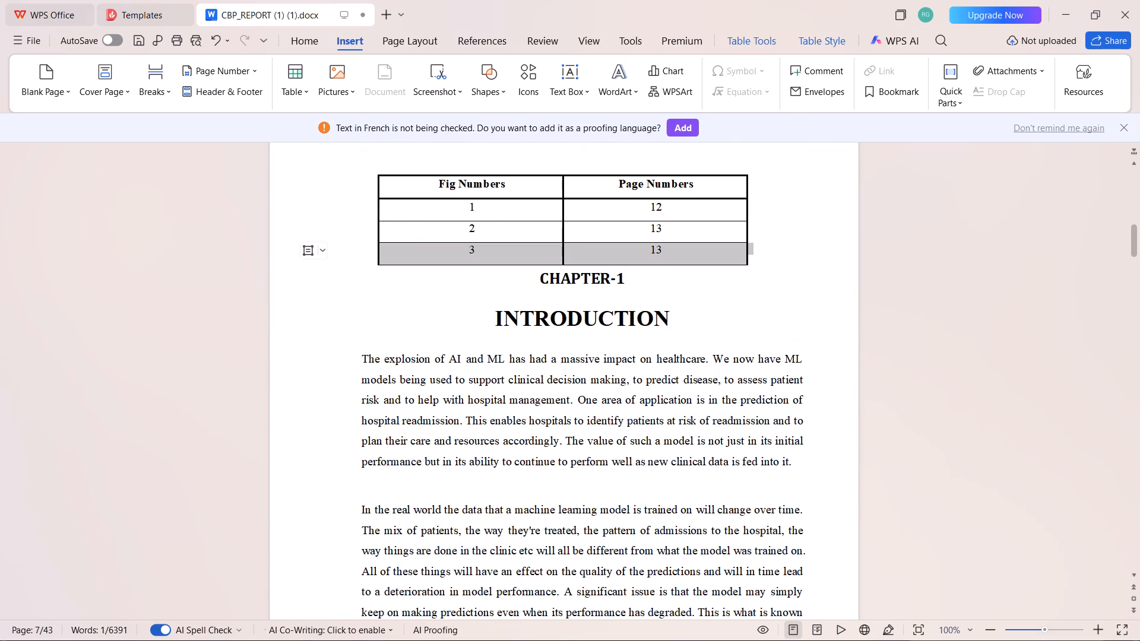
{"action": "left_click_drag", "start_coordinate": [486, 250], "coordinate": [359, 170]}
{"action": "key", "text": "Delete"}
Remove the blank lines above the CHAPTER-1 heading to move it up to the top of its page.
{"action": "scroll", "coordinate": [416, 234], "scroll_direction": "up", "scroll_amount": 5}
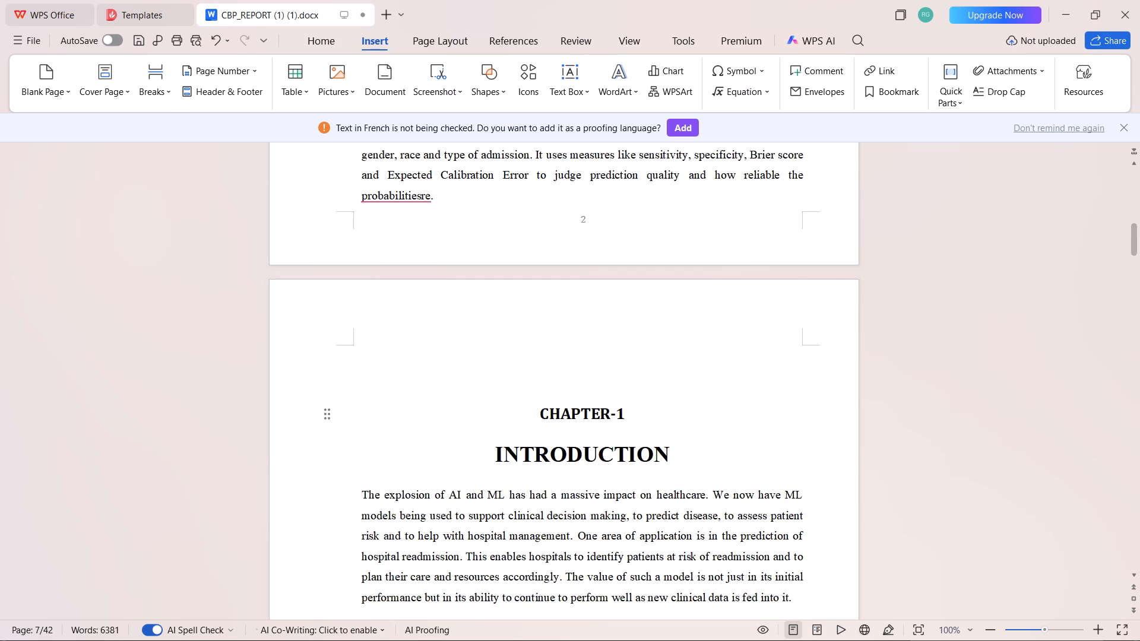
{"action": "scroll", "coordinate": [522, 353], "scroll_direction": "up", "scroll_amount": 4}
{"action": "scroll", "coordinate": [547, 410], "scroll_direction": "down", "scroll_amount": 4}
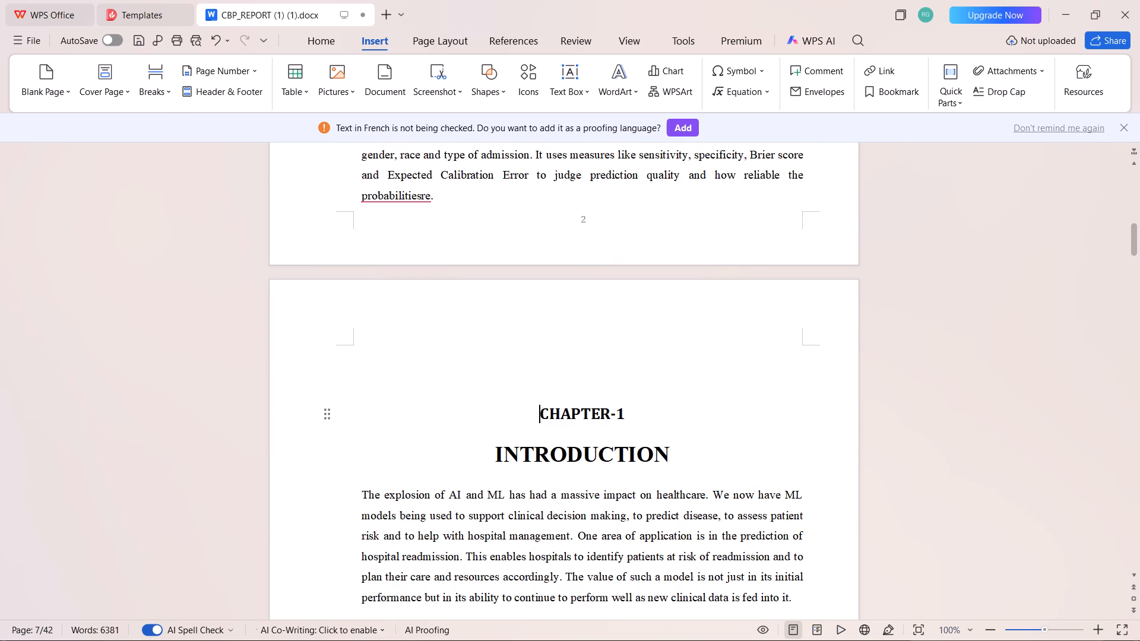
{"action": "key", "text": "BackSpace"}
{"action": "key", "text": "BackSpace"}
{"action": "key", "text": "BackSpace"}
{"action": "key", "text": "BackSpace"}
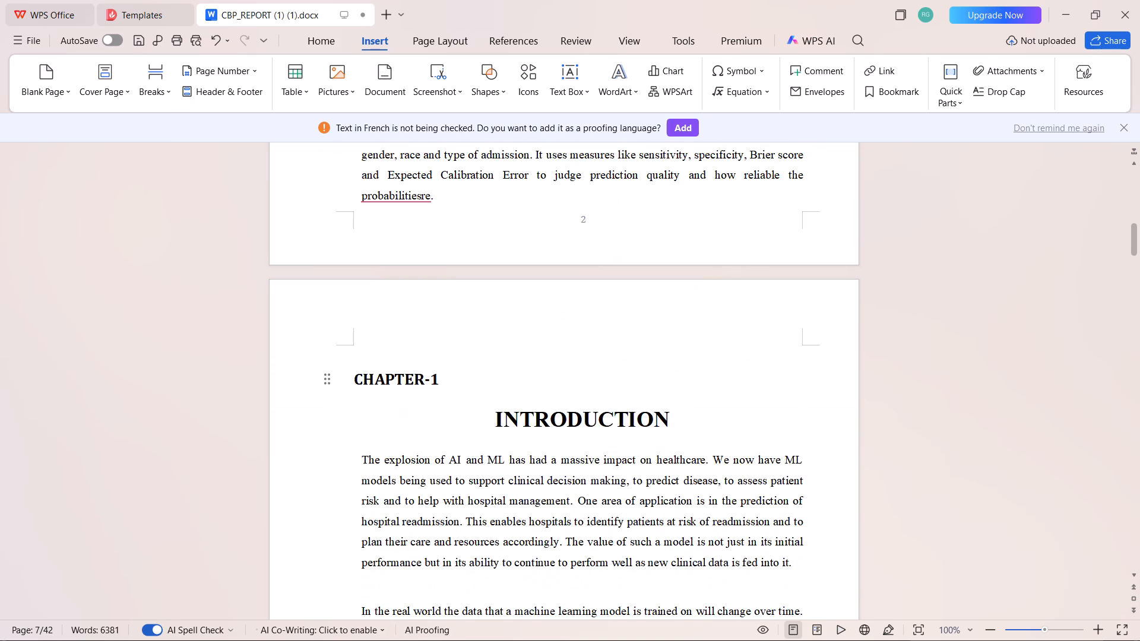
{"action": "key", "text": "BackSpace"}
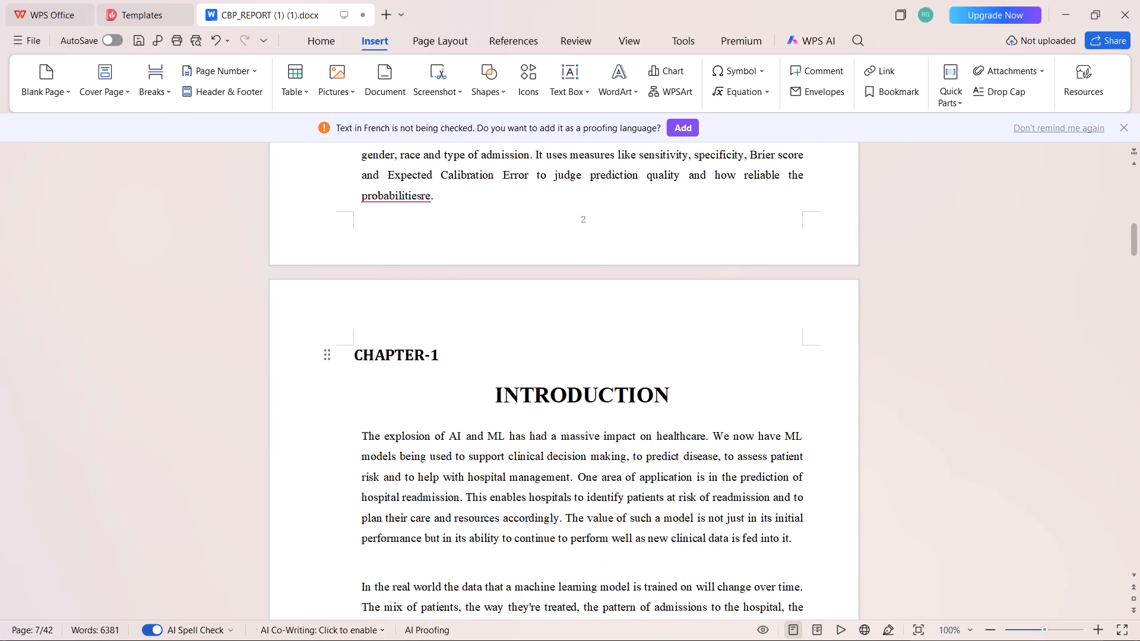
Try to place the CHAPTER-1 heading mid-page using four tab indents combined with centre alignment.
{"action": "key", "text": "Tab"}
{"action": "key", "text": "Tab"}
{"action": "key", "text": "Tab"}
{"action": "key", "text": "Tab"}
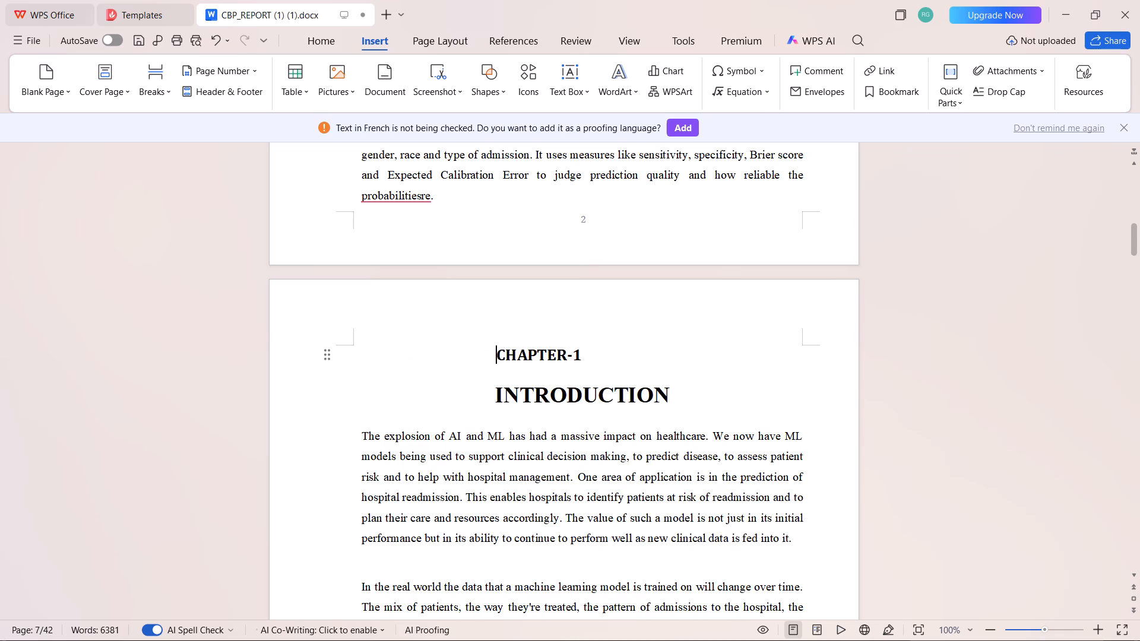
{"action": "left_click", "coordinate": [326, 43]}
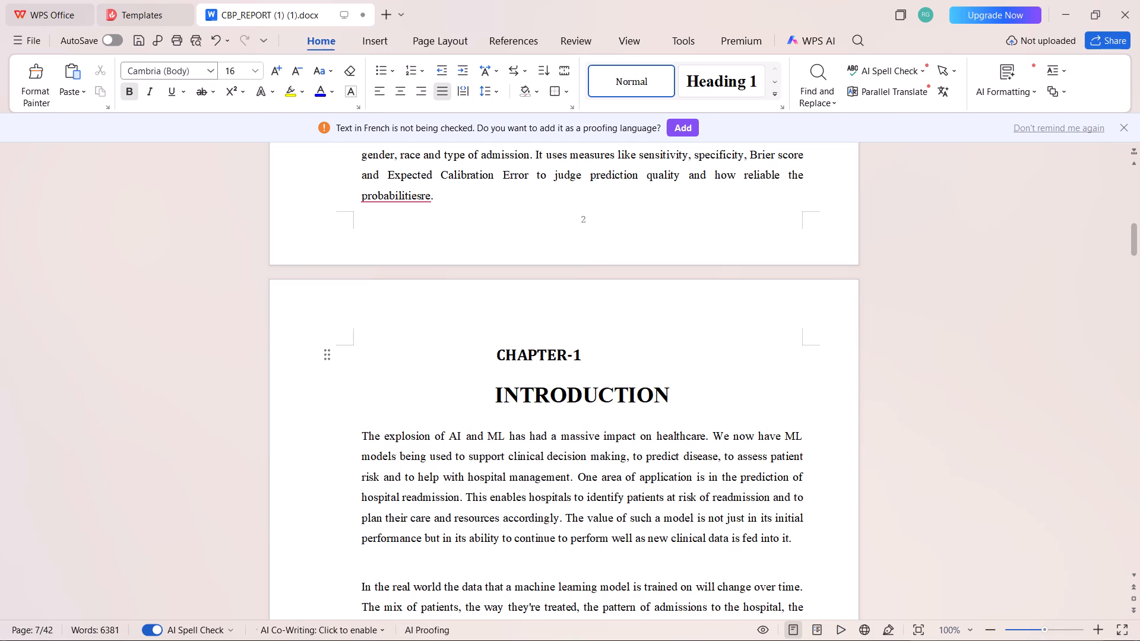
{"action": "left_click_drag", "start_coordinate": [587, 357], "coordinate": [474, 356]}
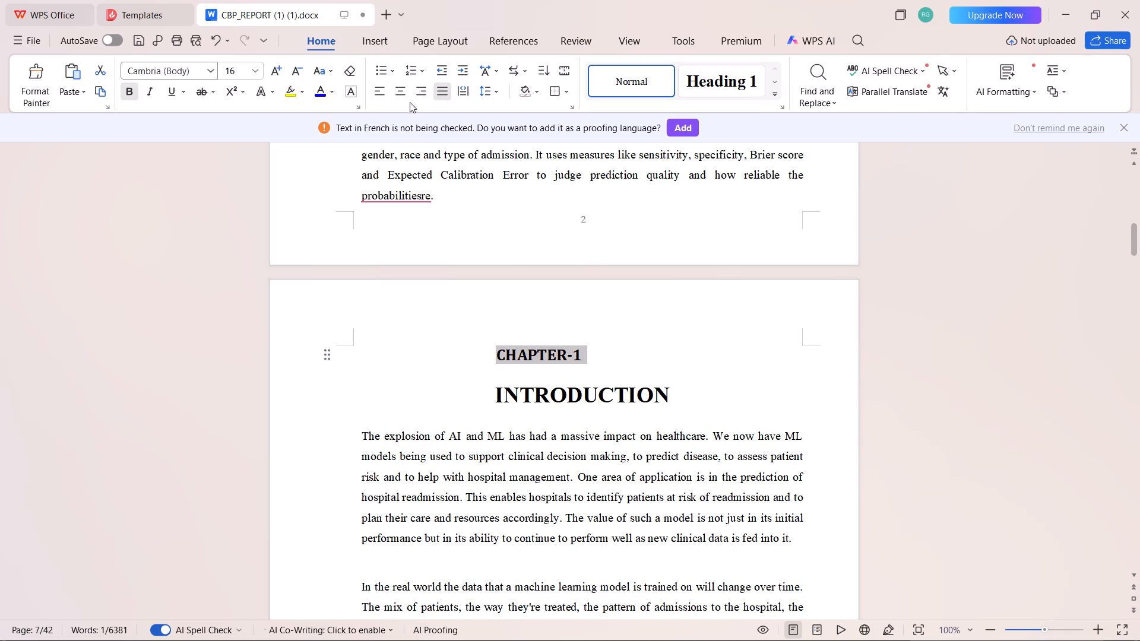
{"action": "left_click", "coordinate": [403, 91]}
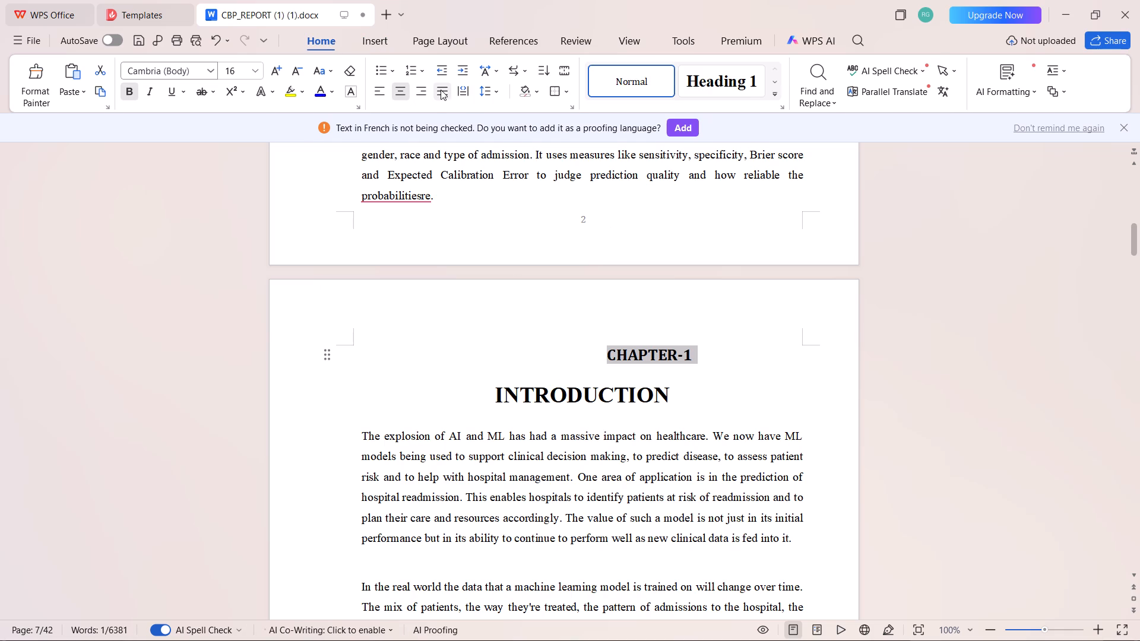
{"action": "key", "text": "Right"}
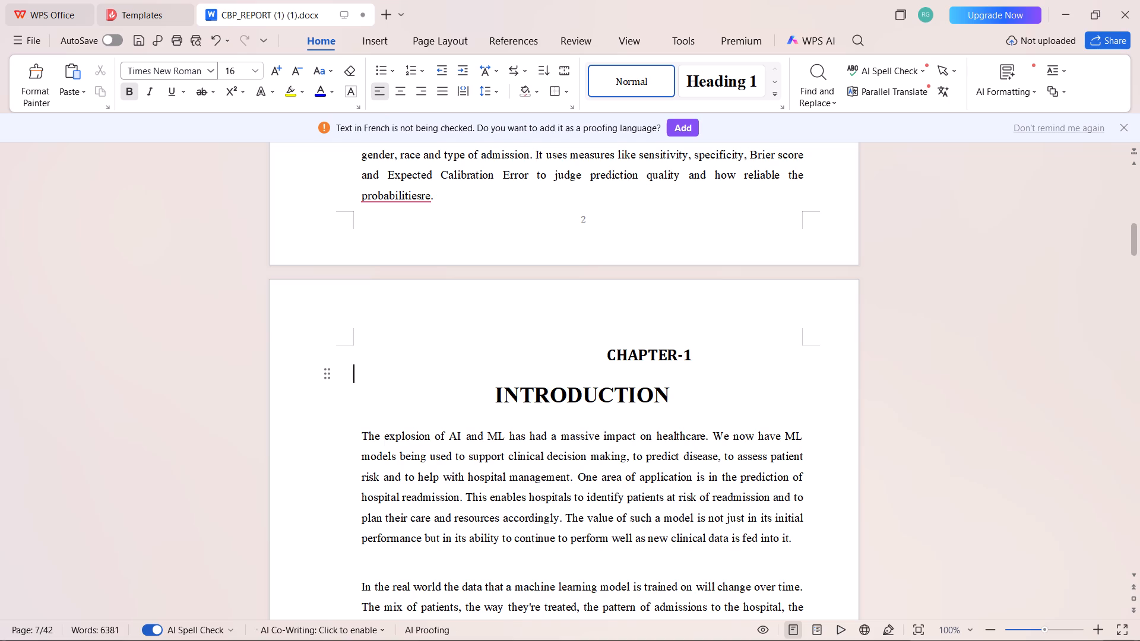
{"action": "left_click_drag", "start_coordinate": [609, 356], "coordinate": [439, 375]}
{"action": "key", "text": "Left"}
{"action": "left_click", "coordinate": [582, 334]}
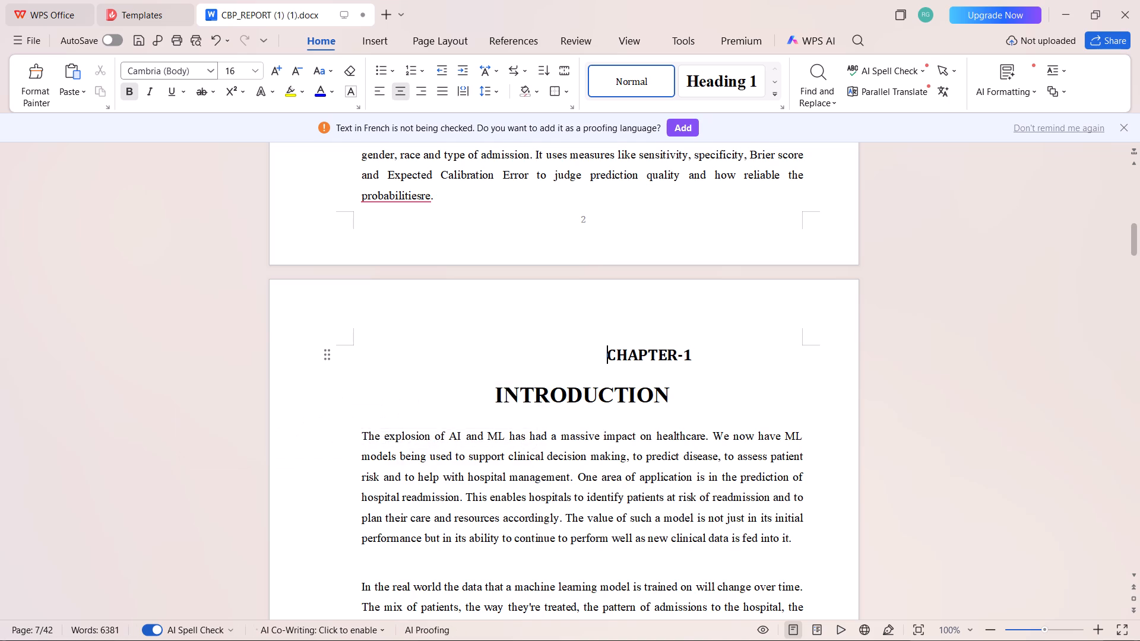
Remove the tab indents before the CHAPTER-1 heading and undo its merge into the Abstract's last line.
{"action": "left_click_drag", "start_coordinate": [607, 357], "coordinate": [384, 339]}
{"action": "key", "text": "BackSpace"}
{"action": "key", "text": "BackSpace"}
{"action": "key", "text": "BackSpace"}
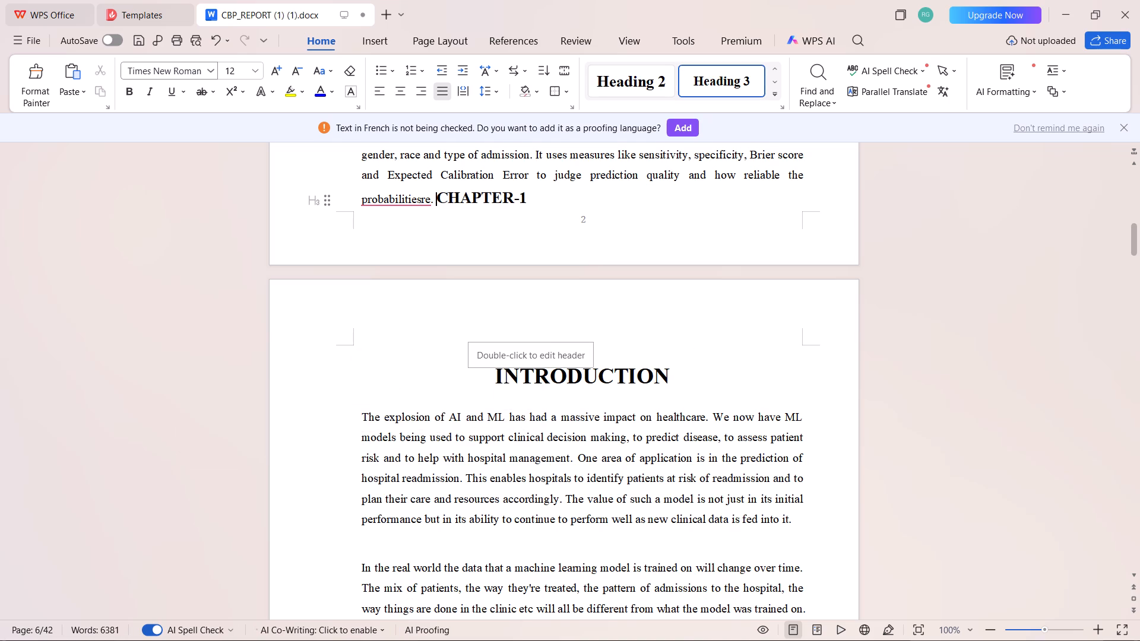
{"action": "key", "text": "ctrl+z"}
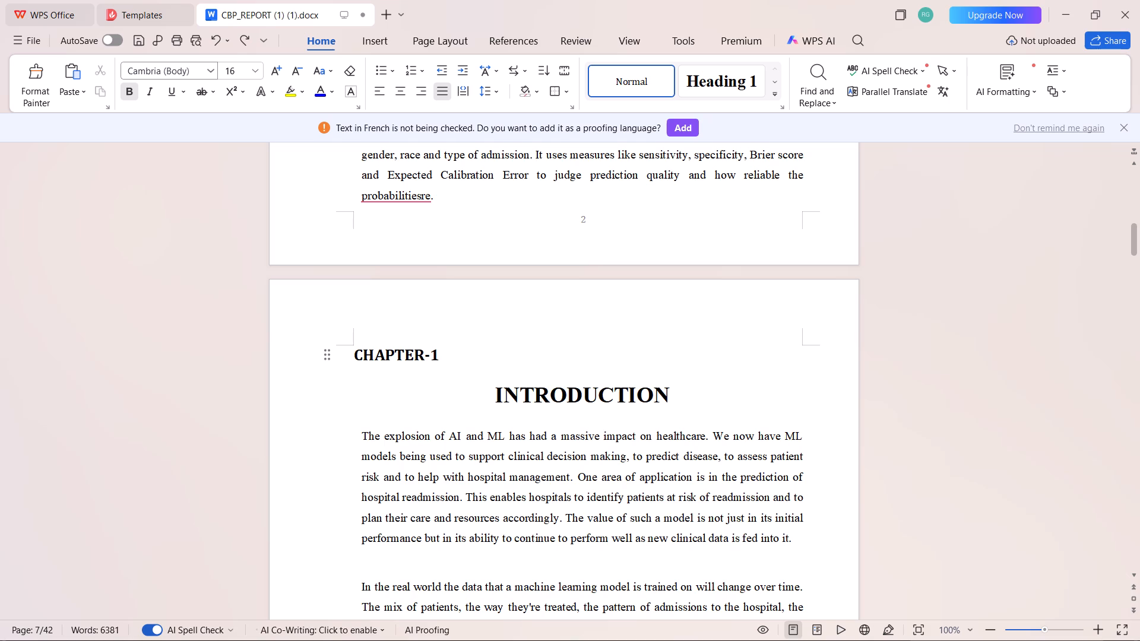
Centre the CHAPTER-1 heading above INTRODUCTION.
{"action": "left_click_drag", "start_coordinate": [446, 357], "coordinate": [356, 360]}
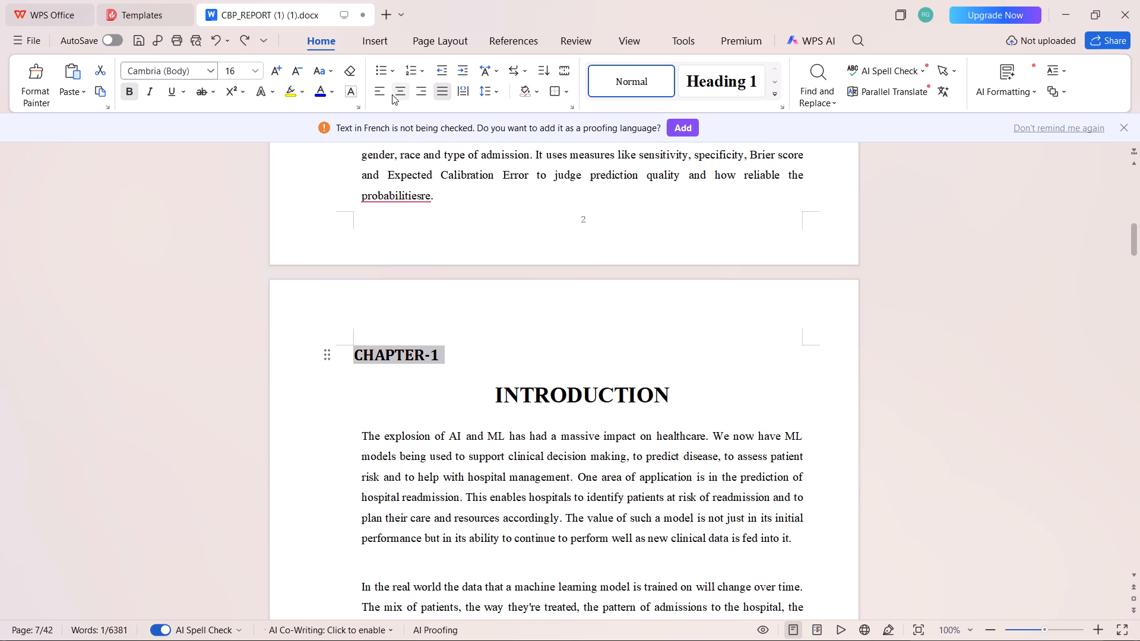
{"action": "left_click", "coordinate": [396, 94]}
{"action": "left_click", "coordinate": [723, 351]}
Examine the Chapter 1 Introduction and the Chapter 2 Method sections for content and layout.
{"action": "scroll", "coordinate": [721, 347], "scroll_direction": "down", "scroll_amount": 6}
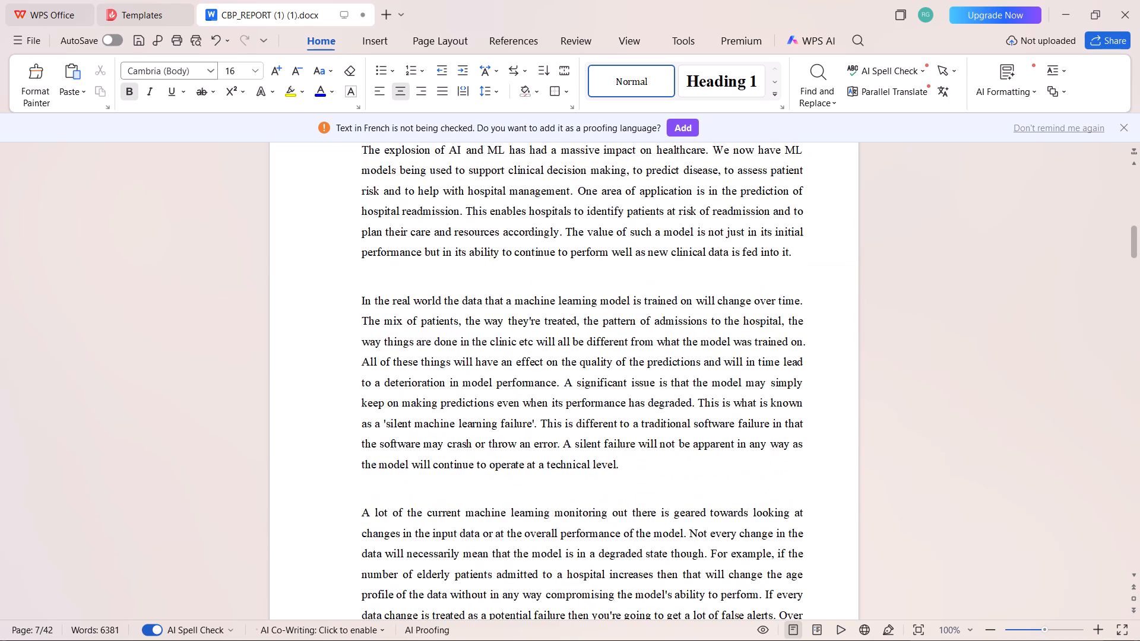
{"action": "scroll", "coordinate": [721, 342], "scroll_direction": "down", "scroll_amount": 19}
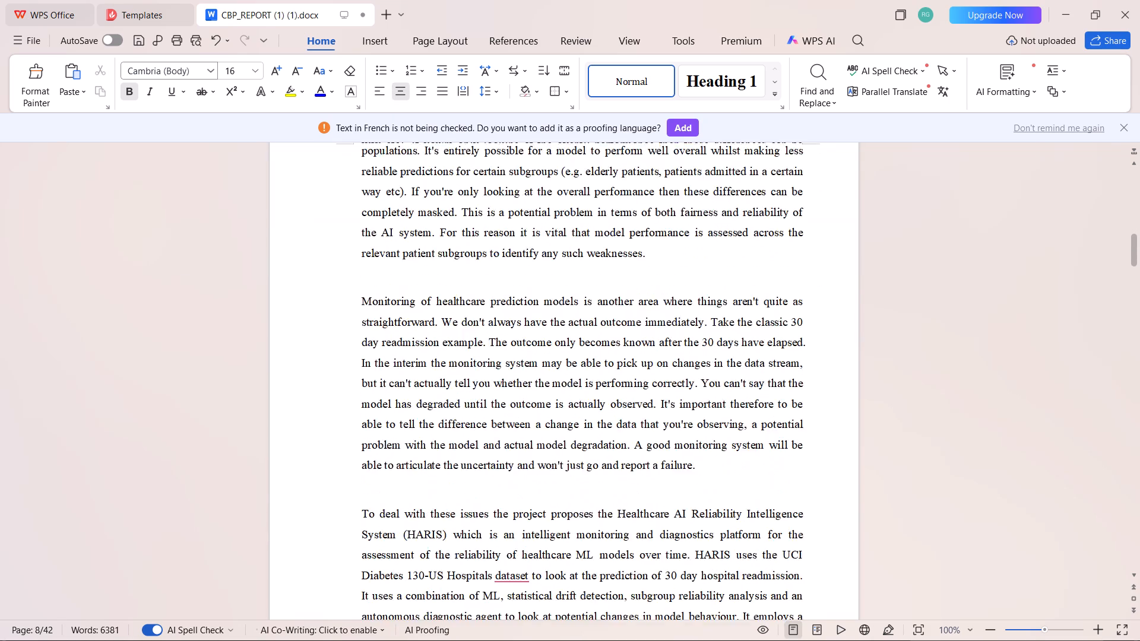
{"action": "scroll", "coordinate": [729, 332], "scroll_direction": "down", "scroll_amount": 6}
{"action": "scroll", "coordinate": [736, 316], "scroll_direction": "up", "scroll_amount": 2}
{"action": "scroll", "coordinate": [739, 309], "scroll_direction": "down", "scroll_amount": 7}
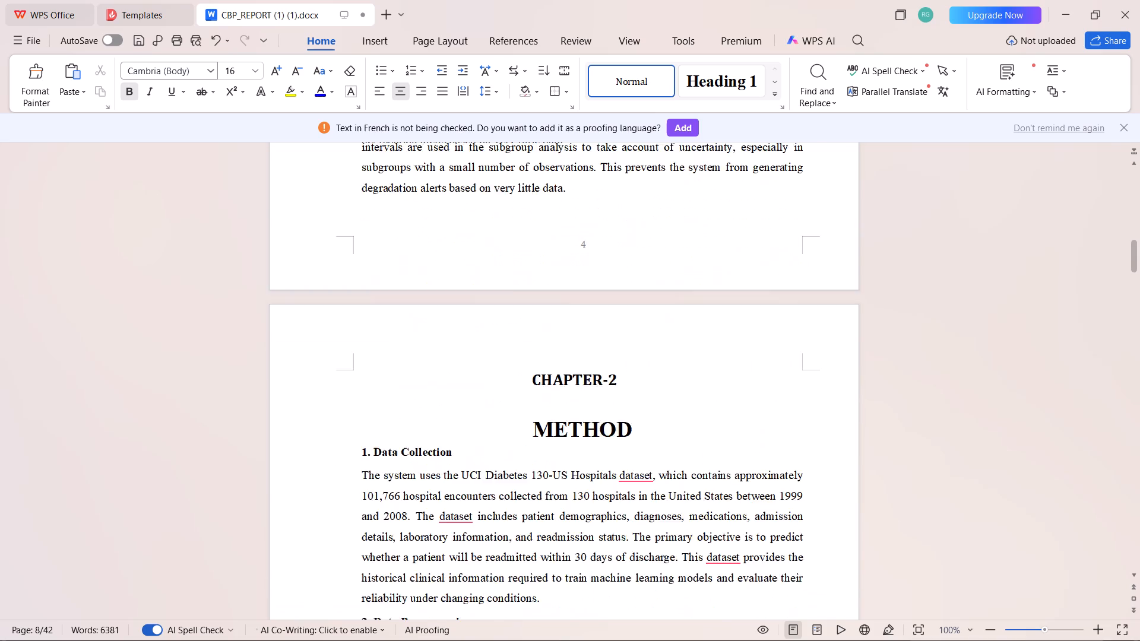
{"action": "scroll", "coordinate": [737, 316], "scroll_direction": "down", "scroll_amount": 15}
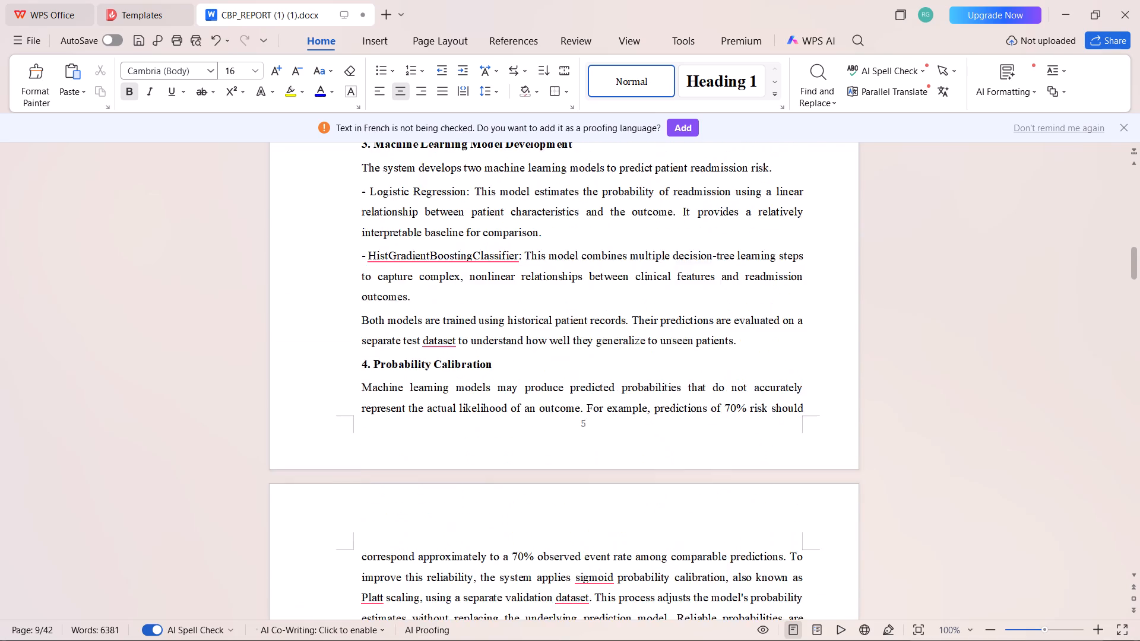
{"action": "scroll", "coordinate": [739, 361], "scroll_direction": "down", "scroll_amount": 20}
{"action": "scroll", "coordinate": [739, 361], "scroll_direction": "down", "scroll_amount": 11}
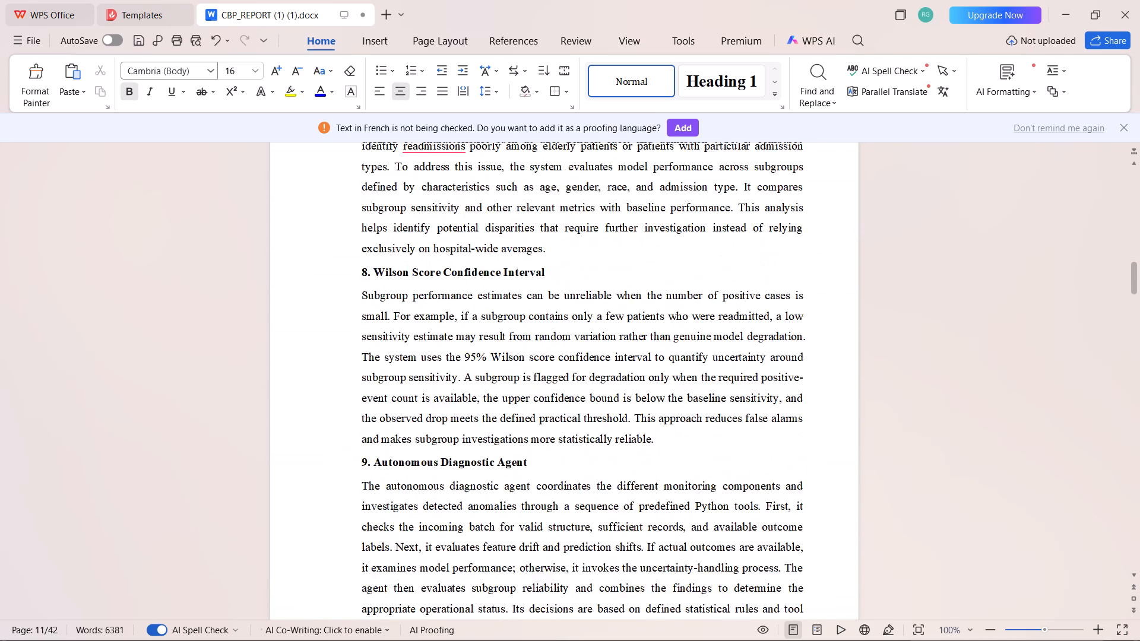
{"action": "scroll", "coordinate": [787, 268], "scroll_direction": "down", "scroll_amount": 7}
{"action": "scroll", "coordinate": [788, 259], "scroll_direction": "down", "scroll_amount": 20}
{"action": "scroll", "coordinate": [788, 259], "scroll_direction": "down", "scroll_amount": 4}
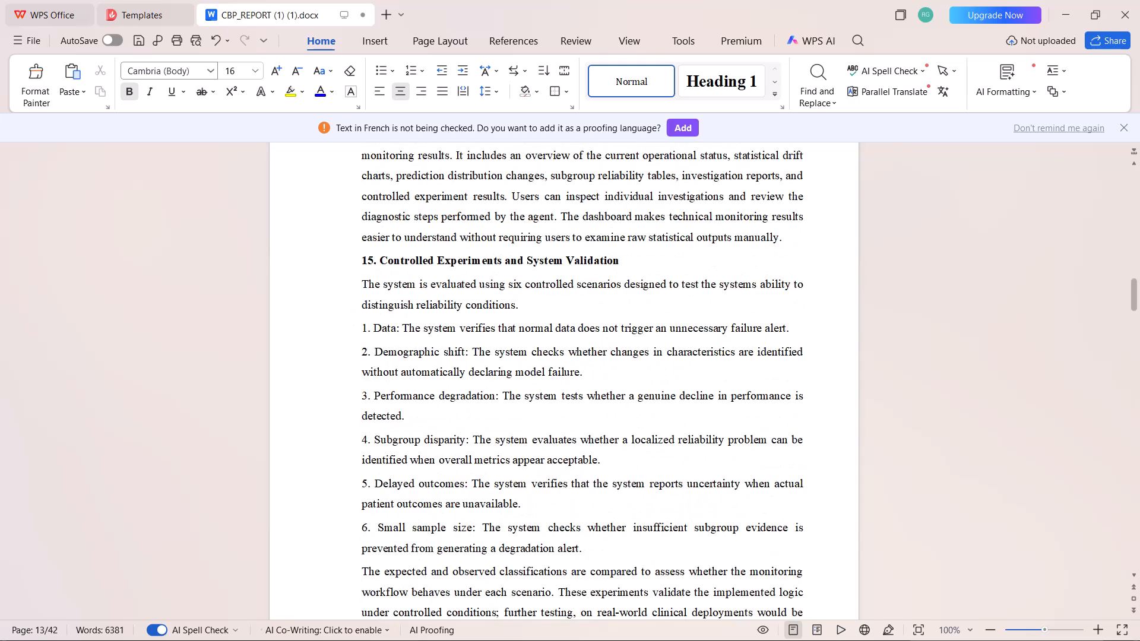
Examine the end of Chapter 2 and the Chapter 3 notebook and dashboard code listings through to the RESULTS section.
{"action": "scroll", "coordinate": [796, 243], "scroll_direction": "down", "scroll_amount": 6}
{"action": "scroll", "coordinate": [799, 240], "scroll_direction": "up", "scroll_amount": 2}
{"action": "scroll", "coordinate": [799, 240], "scroll_direction": "down", "scroll_amount": 10}
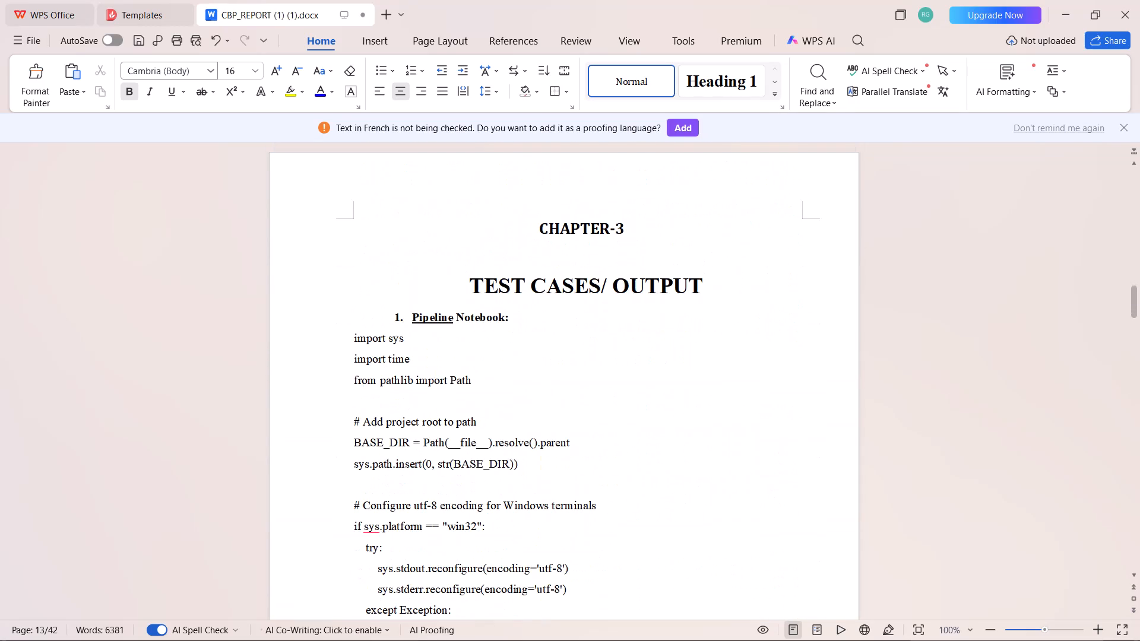
{"action": "scroll", "coordinate": [800, 239], "scroll_direction": "down", "scroll_amount": 10}
{"action": "scroll", "coordinate": [807, 221], "scroll_direction": "down", "scroll_amount": 19}
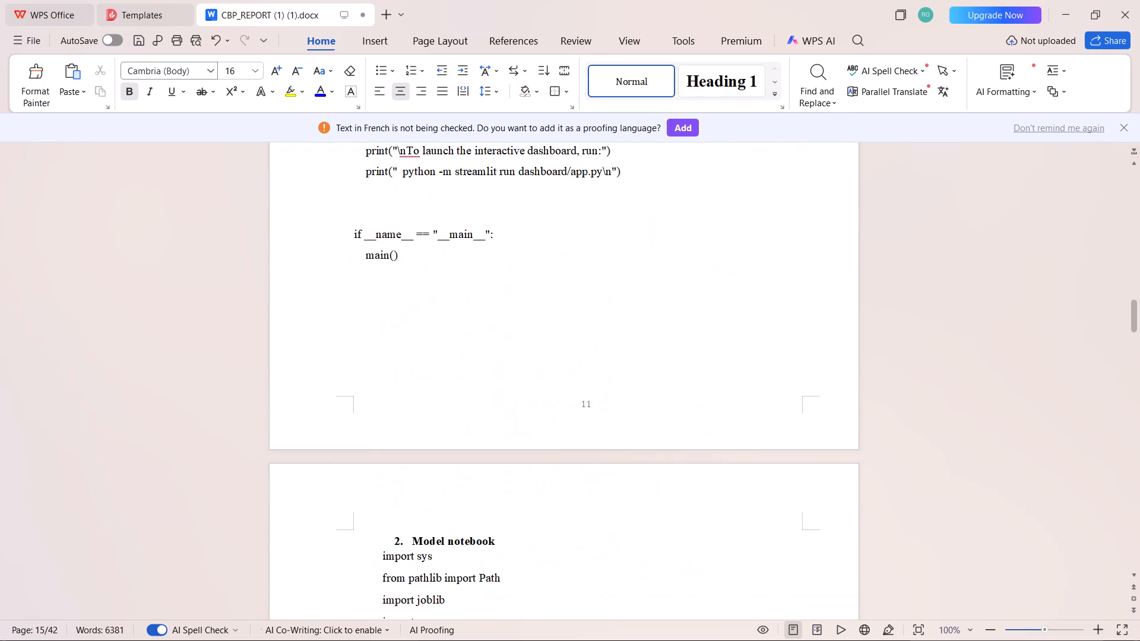
{"action": "scroll", "coordinate": [810, 213], "scroll_direction": "up", "scroll_amount": 7}
{"action": "scroll", "coordinate": [812, 203], "scroll_direction": "up", "scroll_amount": 20}
{"action": "scroll", "coordinate": [812, 203], "scroll_direction": "up", "scroll_amount": 4}
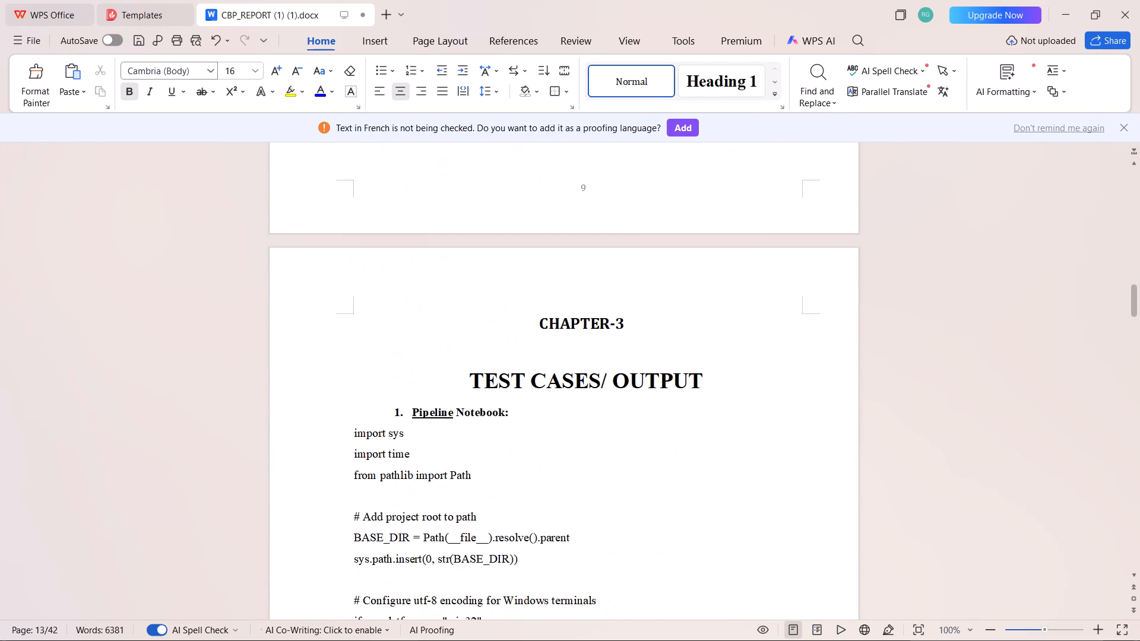
{"action": "scroll", "coordinate": [733, 364], "scroll_direction": "down", "scroll_amount": 1}
{"action": "scroll", "coordinate": [733, 362], "scroll_direction": "down", "scroll_amount": 20}
{"action": "scroll", "coordinate": [733, 362], "scroll_direction": "down", "scroll_amount": 16}
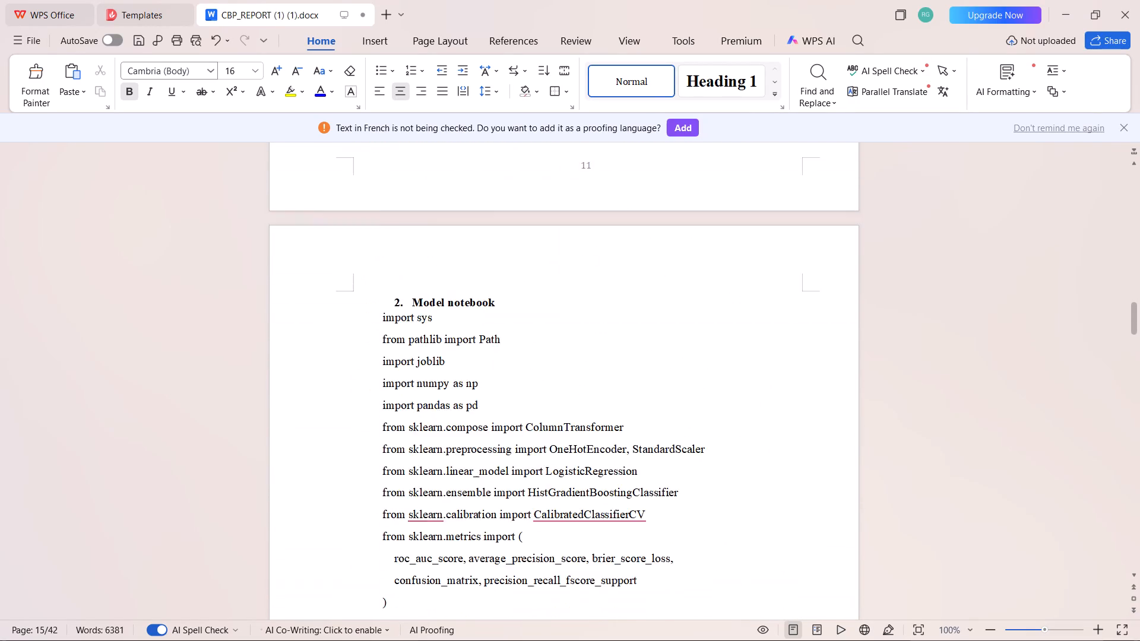
{"action": "scroll", "coordinate": [722, 332], "scroll_direction": "down", "scroll_amount": 6}
{"action": "scroll", "coordinate": [723, 328], "scroll_direction": "down", "scroll_amount": 20}
{"action": "scroll", "coordinate": [723, 328], "scroll_direction": "down", "scroll_amount": 14}
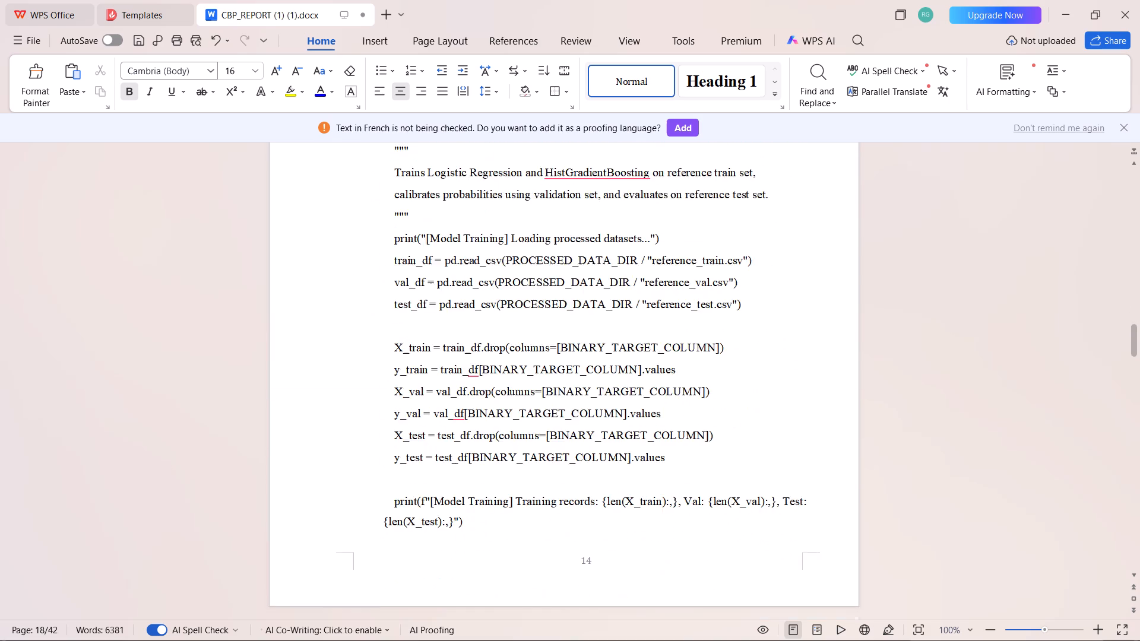
{"action": "scroll", "coordinate": [727, 319], "scroll_direction": "down", "scroll_amount": 20}
{"action": "scroll", "coordinate": [727, 319], "scroll_direction": "down", "scroll_amount": 20}
{"action": "scroll", "coordinate": [727, 319], "scroll_direction": "down", "scroll_amount": 6}
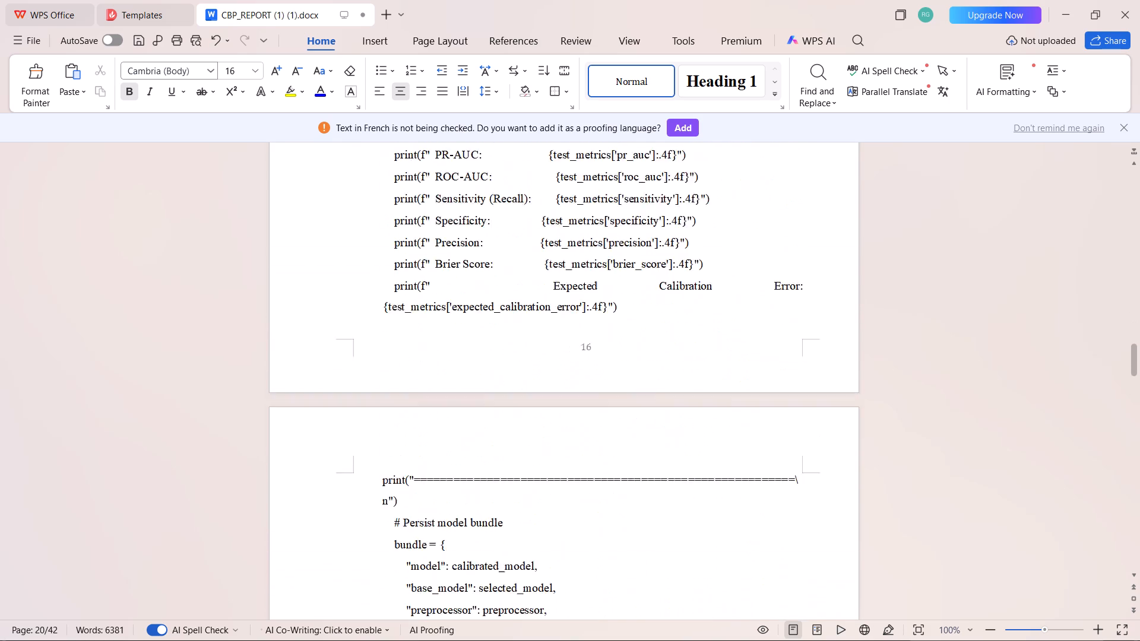
{"action": "scroll", "coordinate": [731, 311], "scroll_direction": "down", "scroll_amount": 20}
{"action": "scroll", "coordinate": [731, 311], "scroll_direction": "down", "scroll_amount": 19}
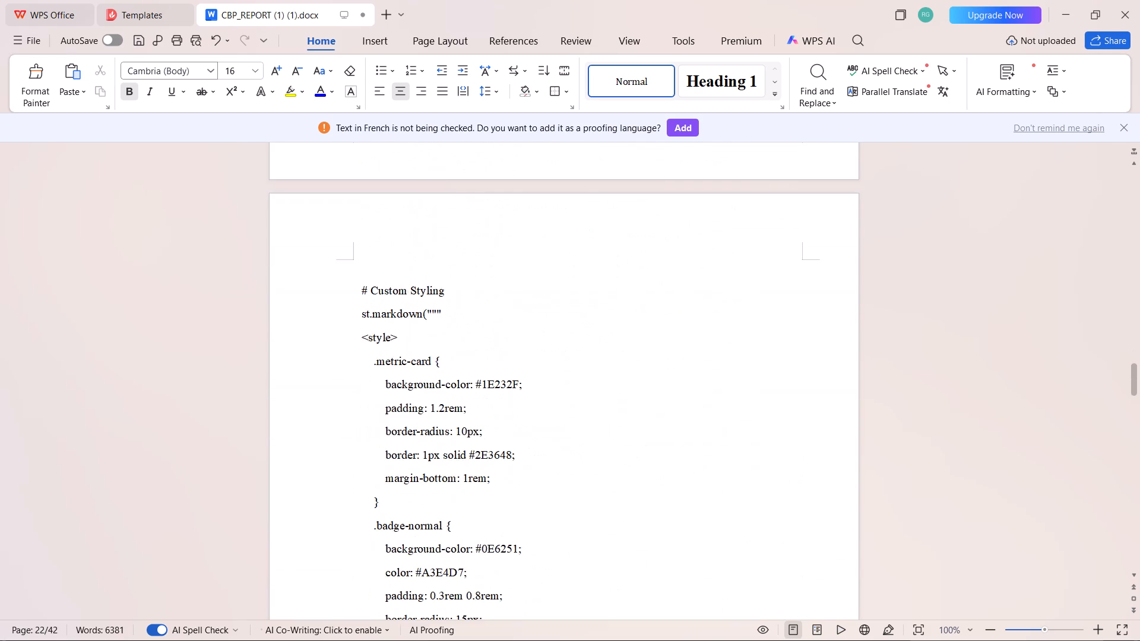
{"action": "scroll", "coordinate": [731, 311], "scroll_direction": "down", "scroll_amount": 20}
{"action": "scroll", "coordinate": [731, 311], "scroll_direction": "down", "scroll_amount": 20}
{"action": "scroll", "coordinate": [731, 311], "scroll_direction": "down", "scroll_amount": 10}
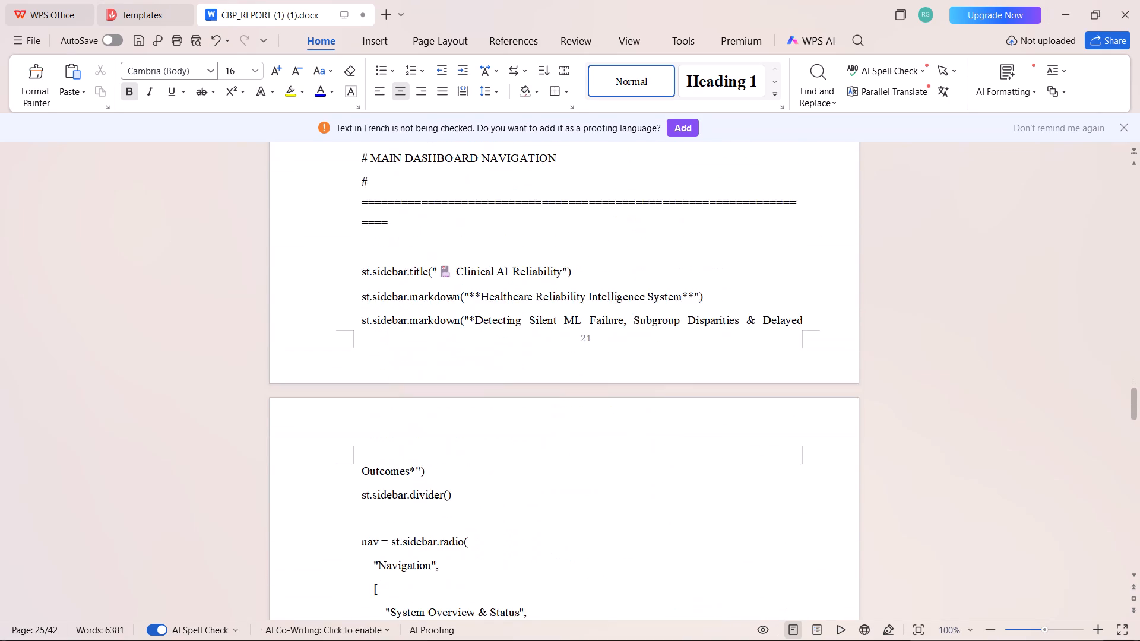
{"action": "scroll", "coordinate": [732, 309], "scroll_direction": "down", "scroll_amount": 19}
{"action": "scroll", "coordinate": [740, 296], "scroll_direction": "down", "scroll_amount": 15}
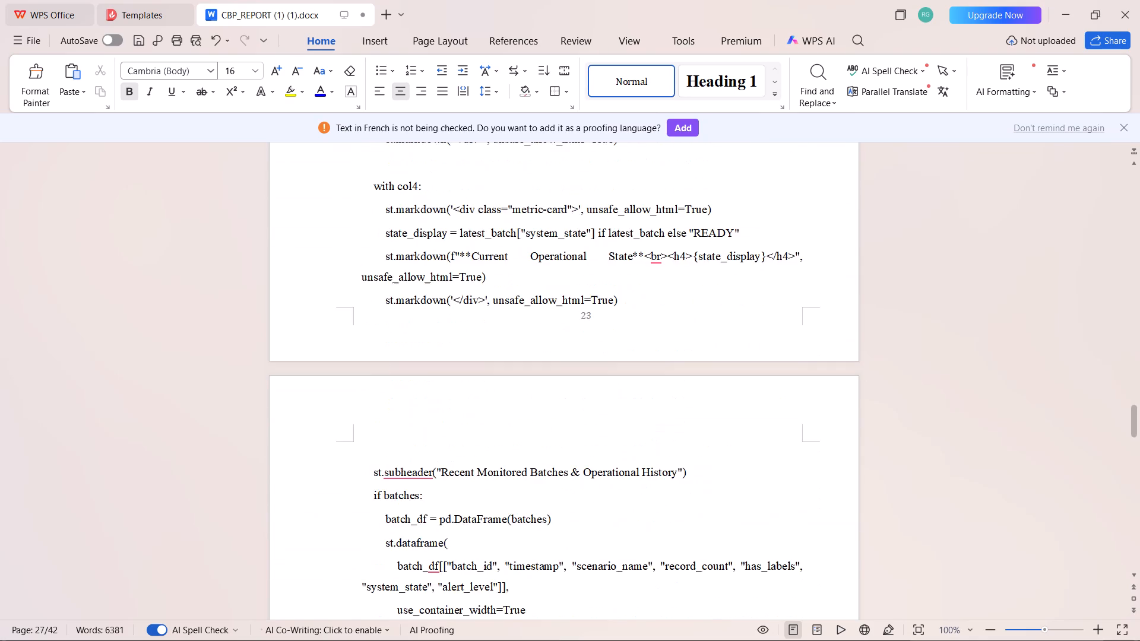
{"action": "scroll", "coordinate": [744, 289], "scroll_direction": "down", "scroll_amount": 6}
{"action": "scroll", "coordinate": [744, 289], "scroll_direction": "down", "scroll_amount": 20}
{"action": "scroll", "coordinate": [744, 289], "scroll_direction": "down", "scroll_amount": 11}
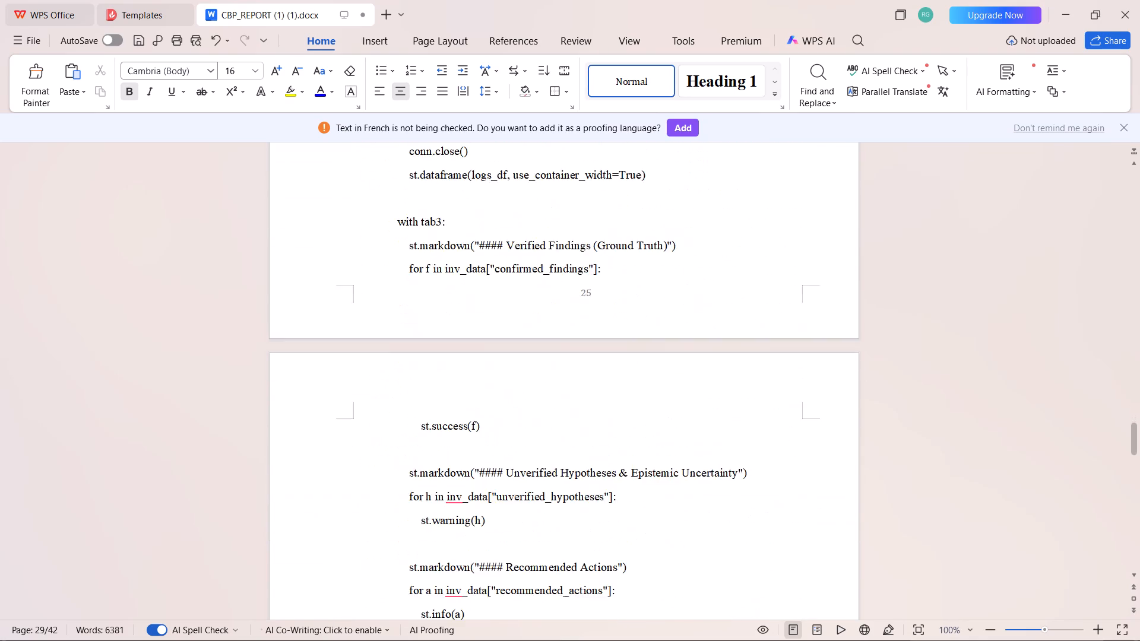
{"action": "scroll", "coordinate": [747, 282], "scroll_direction": "down", "scroll_amount": 14}
{"action": "scroll", "coordinate": [750, 291], "scroll_direction": "down", "scroll_amount": 20}
{"action": "scroll", "coordinate": [750, 291], "scroll_direction": "down", "scroll_amount": 3}
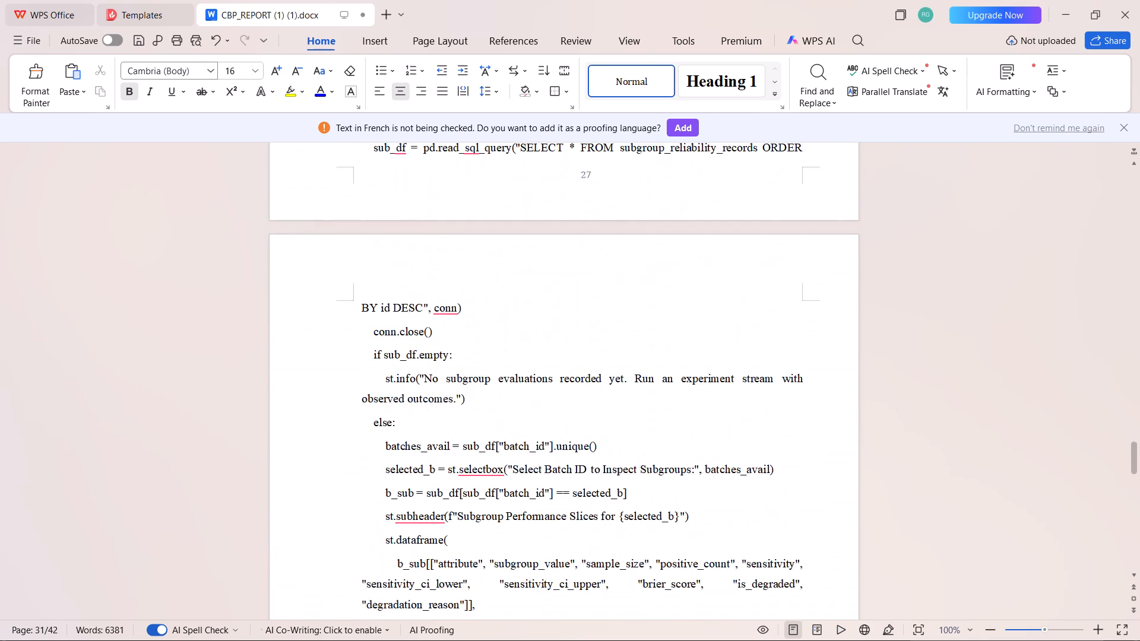
{"action": "scroll", "coordinate": [746, 285], "scroll_direction": "down", "scroll_amount": 11}
{"action": "scroll", "coordinate": [781, 238], "scroll_direction": "down", "scroll_amount": 20}
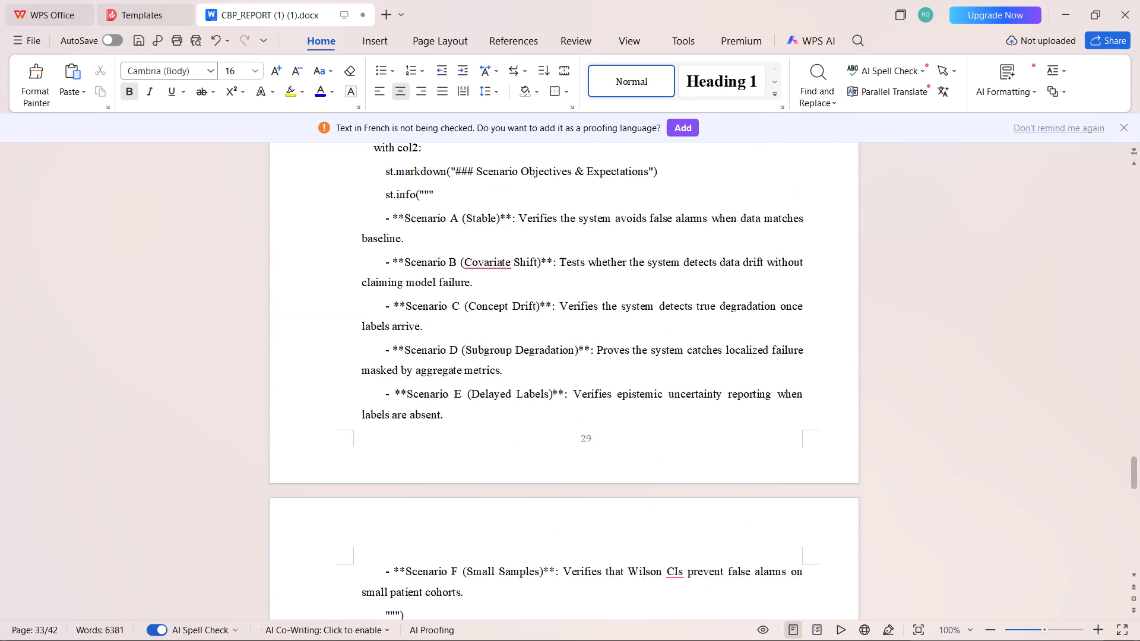
{"action": "scroll", "coordinate": [781, 234], "scroll_direction": "down", "scroll_amount": 20}
{"action": "scroll", "coordinate": [781, 234], "scroll_direction": "down", "scroll_amount": 20}
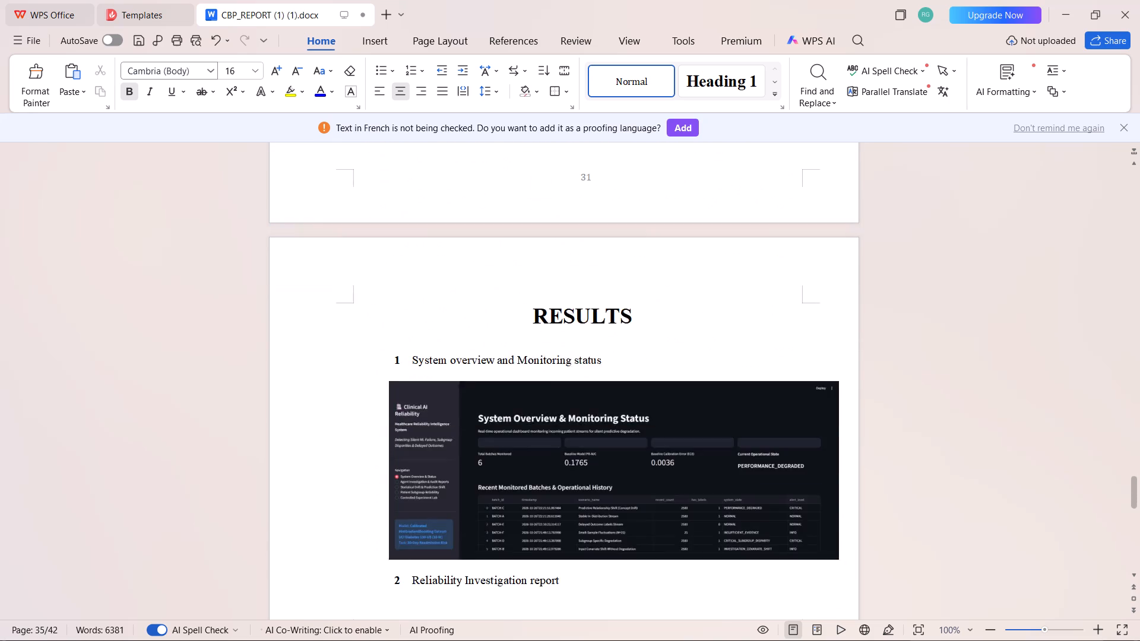
Push the CHAPTER-4 heading onto the RESULTS page with two line breaks and delete the blank line between CHAPTER-4 and RESULTS.
{"action": "scroll", "coordinate": [775, 220], "scroll_direction": "up", "scroll_amount": 6}
{"action": "left_click", "coordinate": [537, 406]}
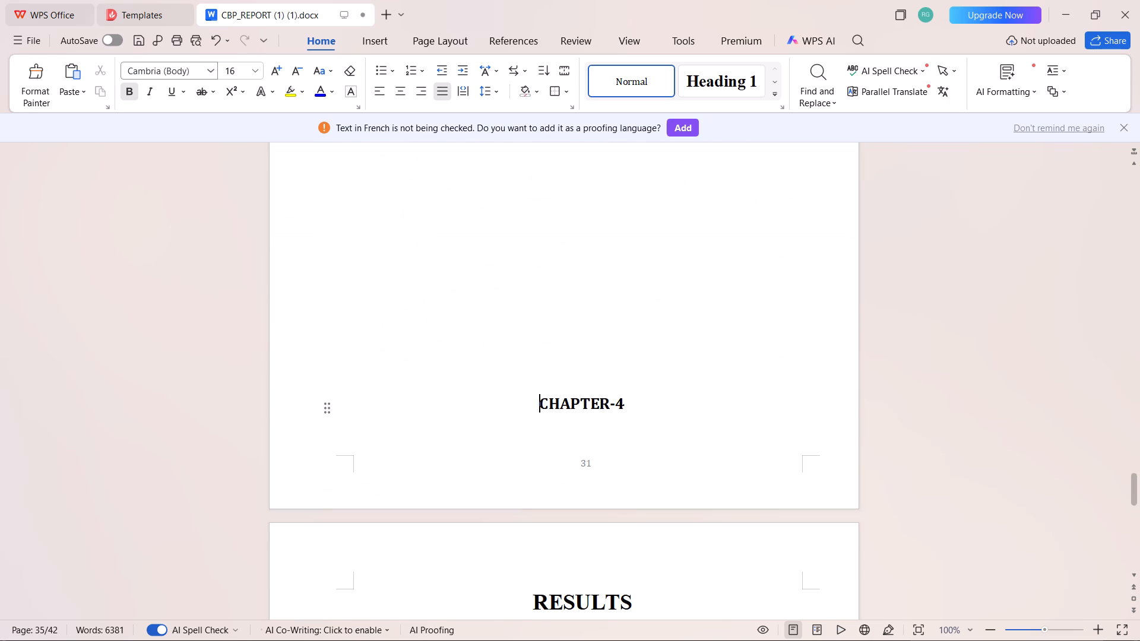
{"action": "key", "text": "Return"}
{"action": "key", "text": "Return"}
{"action": "scroll", "coordinate": [626, 328], "scroll_direction": "down", "scroll_amount": 2}
{"action": "scroll", "coordinate": [626, 328], "scroll_direction": "up", "scroll_amount": 4}
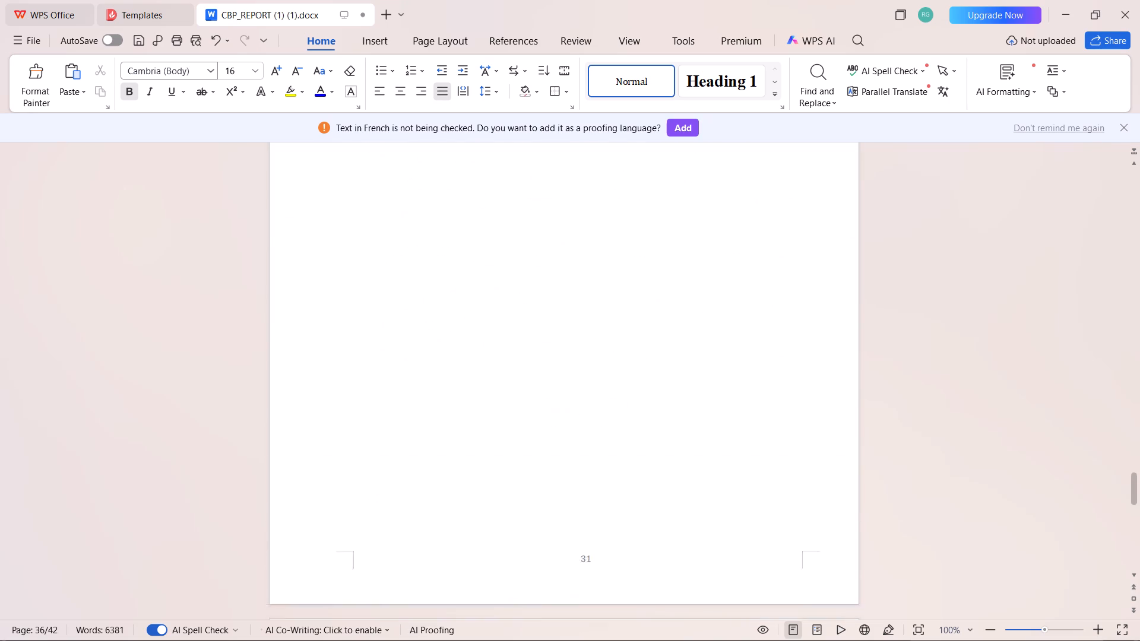
{"action": "scroll", "coordinate": [628, 326], "scroll_direction": "down", "scroll_amount": 9}
{"action": "left_click", "coordinate": [521, 348]}
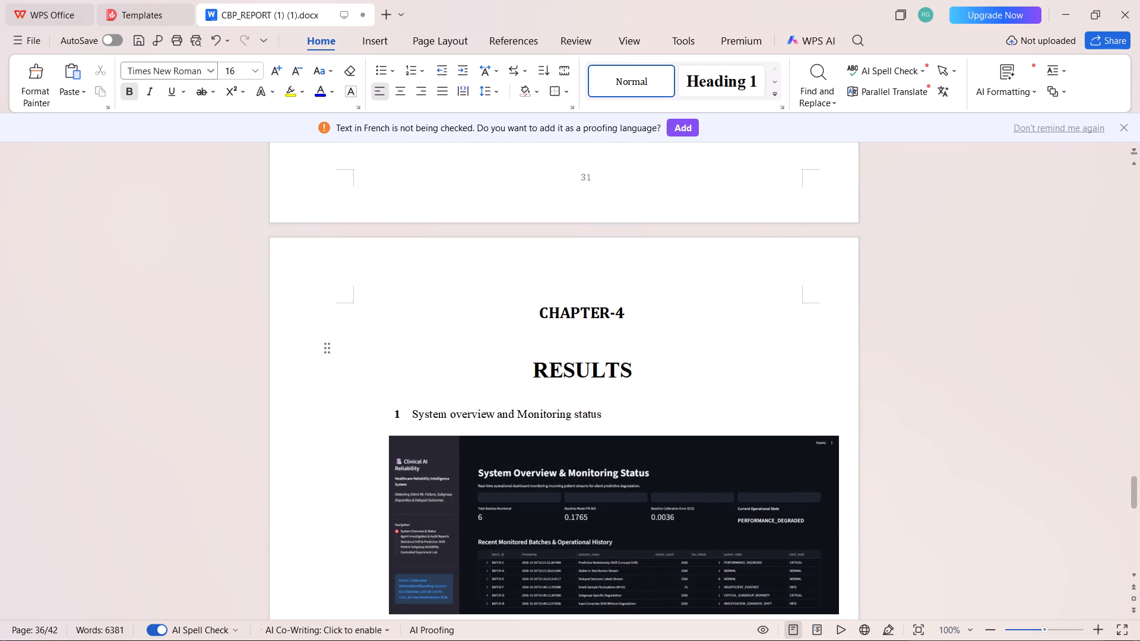
{"action": "key", "text": "BackSpace"}
Delete the dashboard code from the VIEW 4: PATIENT SUBGROUP RELIABILITY block through the end of the listing, including surplus blank lines around it.
{"action": "scroll", "coordinate": [641, 293], "scroll_direction": "up", "scroll_amount": 20}
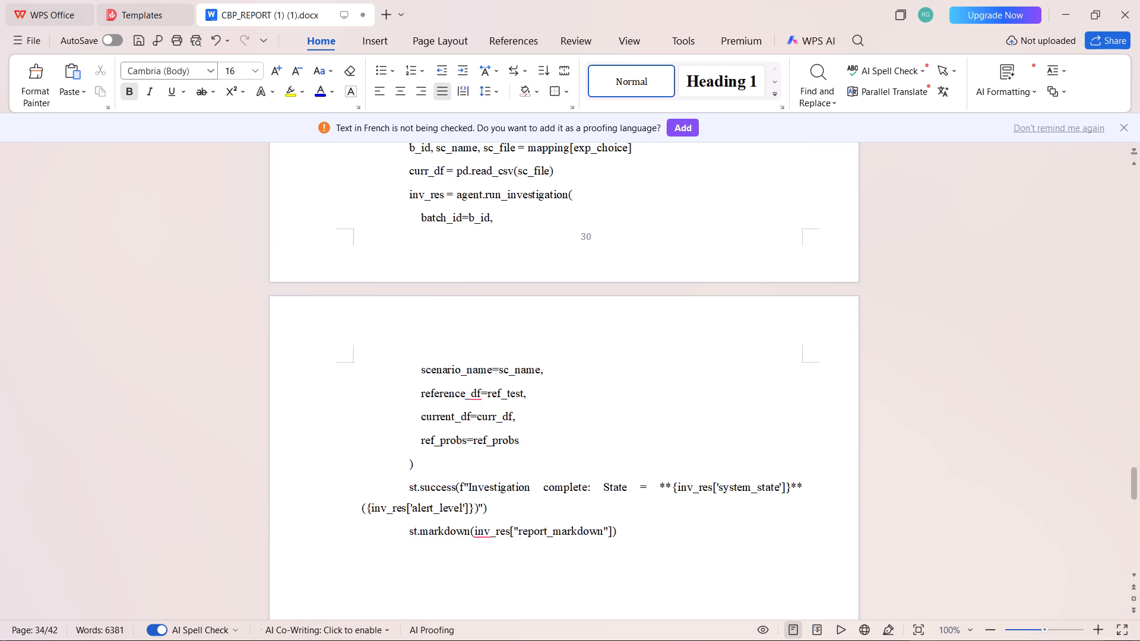
{"action": "scroll", "coordinate": [642, 288], "scroll_direction": "up", "scroll_amount": 20}
{"action": "scroll", "coordinate": [642, 288], "scroll_direction": "up", "scroll_amount": 13}
{"action": "scroll", "coordinate": [642, 284], "scroll_direction": "up", "scroll_amount": 8}
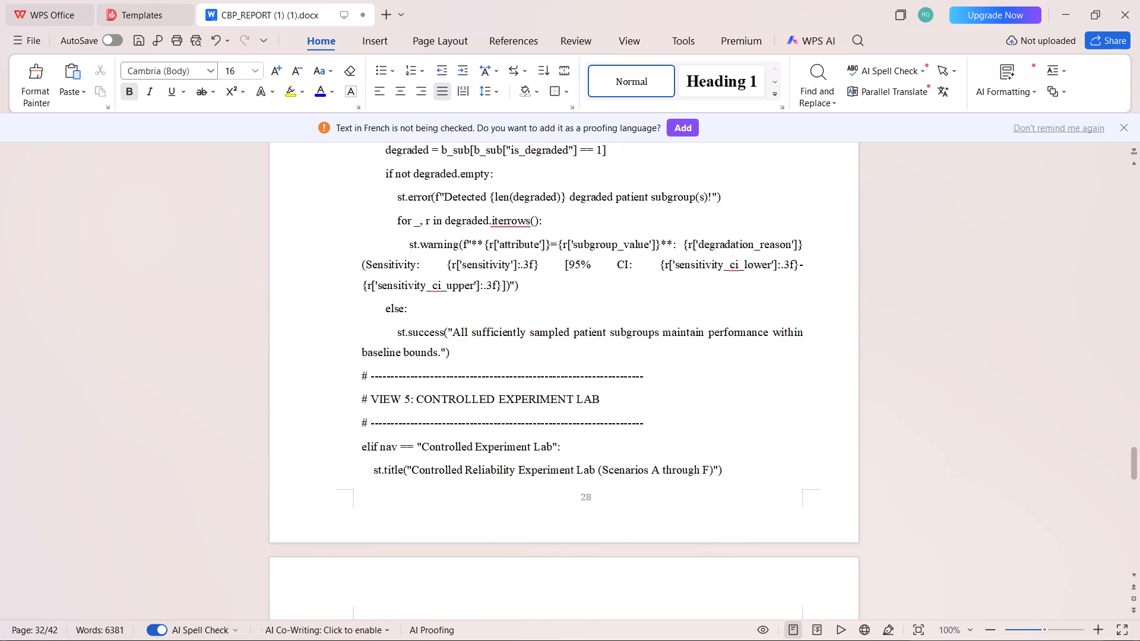
{"action": "scroll", "coordinate": [642, 284], "scroll_direction": "up", "scroll_amount": 17}
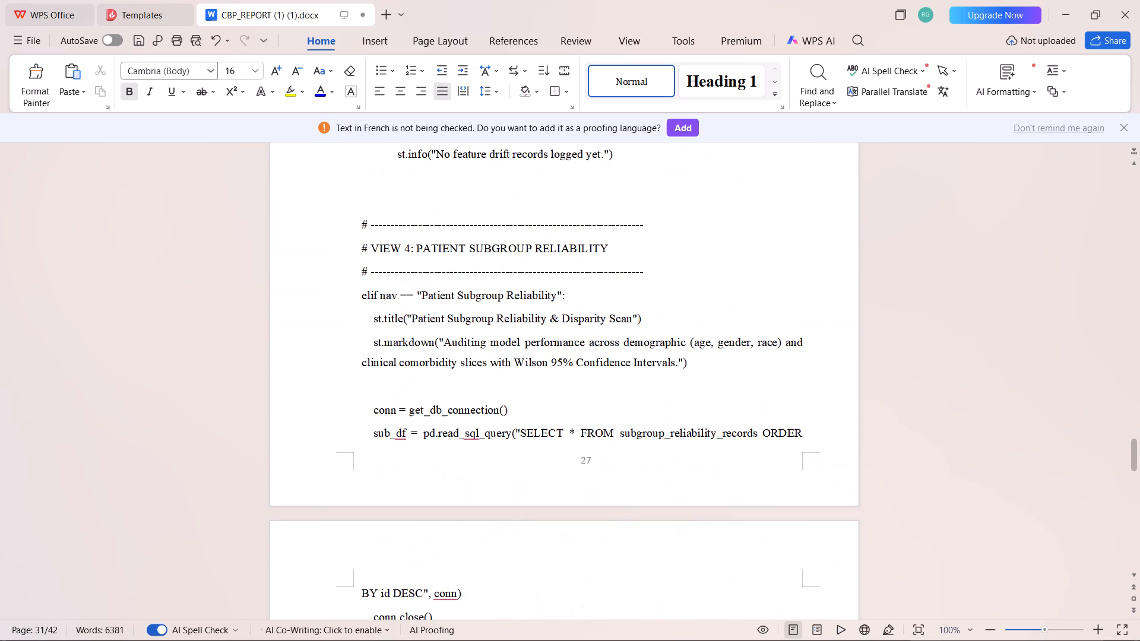
{"action": "scroll", "coordinate": [644, 281], "scroll_direction": "up", "scroll_amount": 5}
{"action": "scroll", "coordinate": [644, 281], "scroll_direction": "down", "scroll_amount": 5}
{"action": "scroll", "coordinate": [644, 281], "scroll_direction": "up", "scroll_amount": 1}
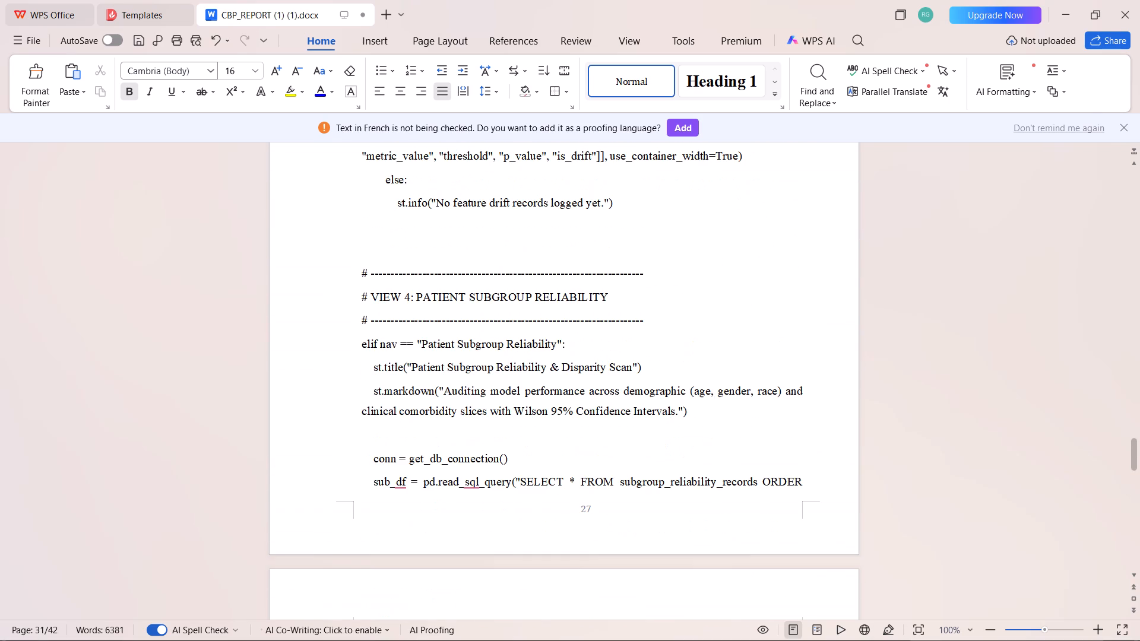
{"action": "left_click_drag", "start_coordinate": [362, 271], "coordinate": [455, 622]}
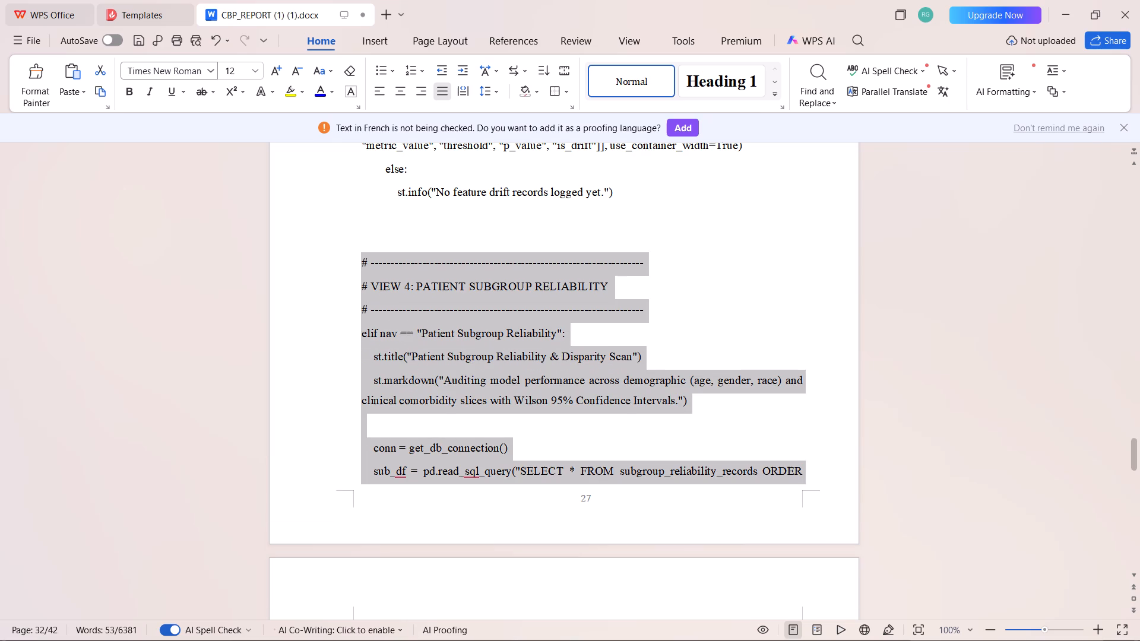
{"action": "left_click_drag", "start_coordinate": [455, 622], "coordinate": [522, 613]}
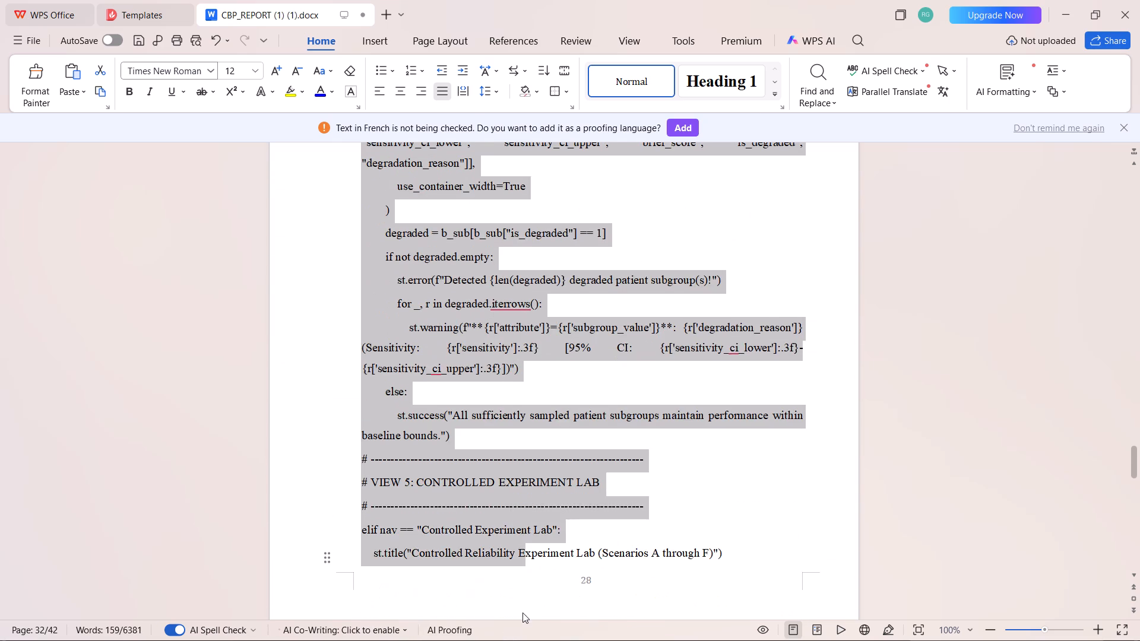
{"action": "left_click_drag", "start_coordinate": [522, 613], "coordinate": [521, 446]}
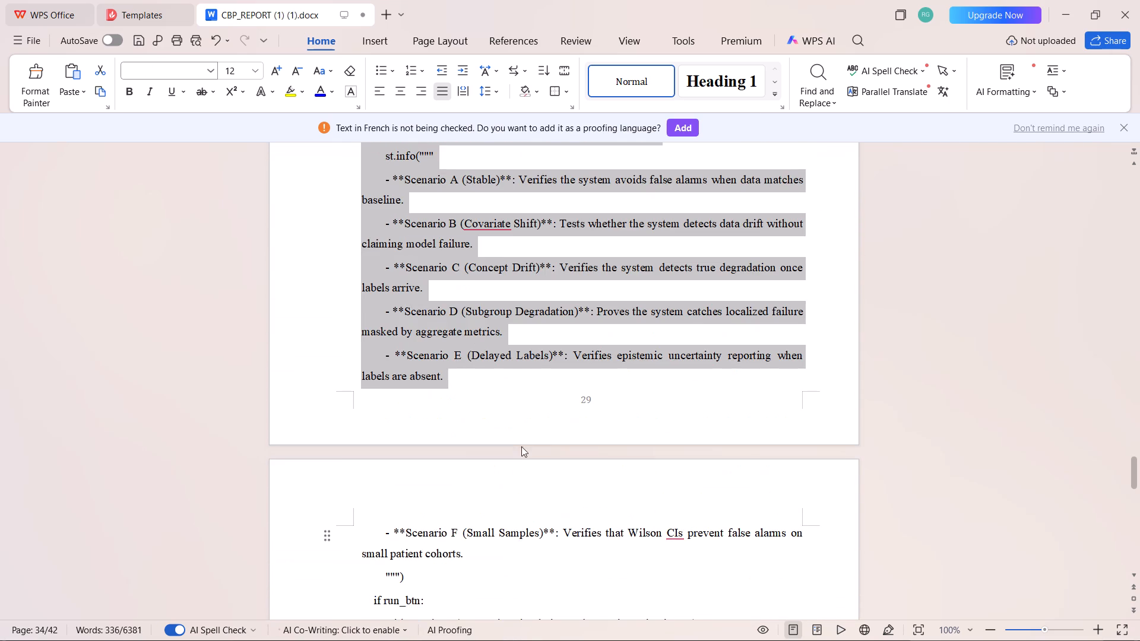
{"action": "left_click_drag", "start_coordinate": [521, 446], "coordinate": [544, 634]}
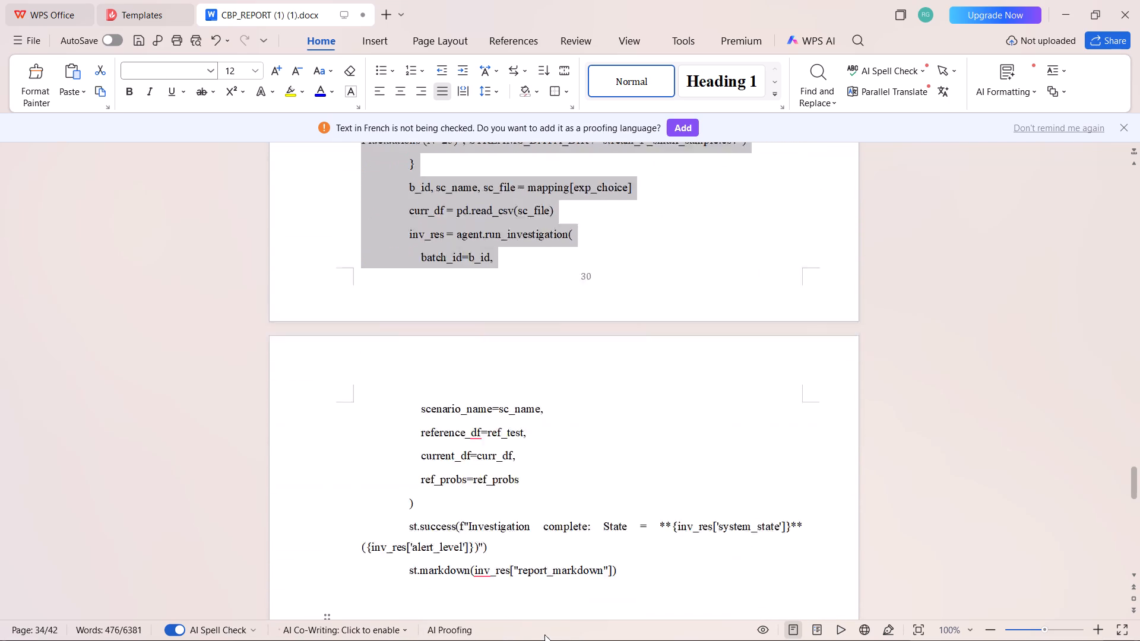
{"action": "left_click_drag", "start_coordinate": [544, 634], "coordinate": [579, 272]}
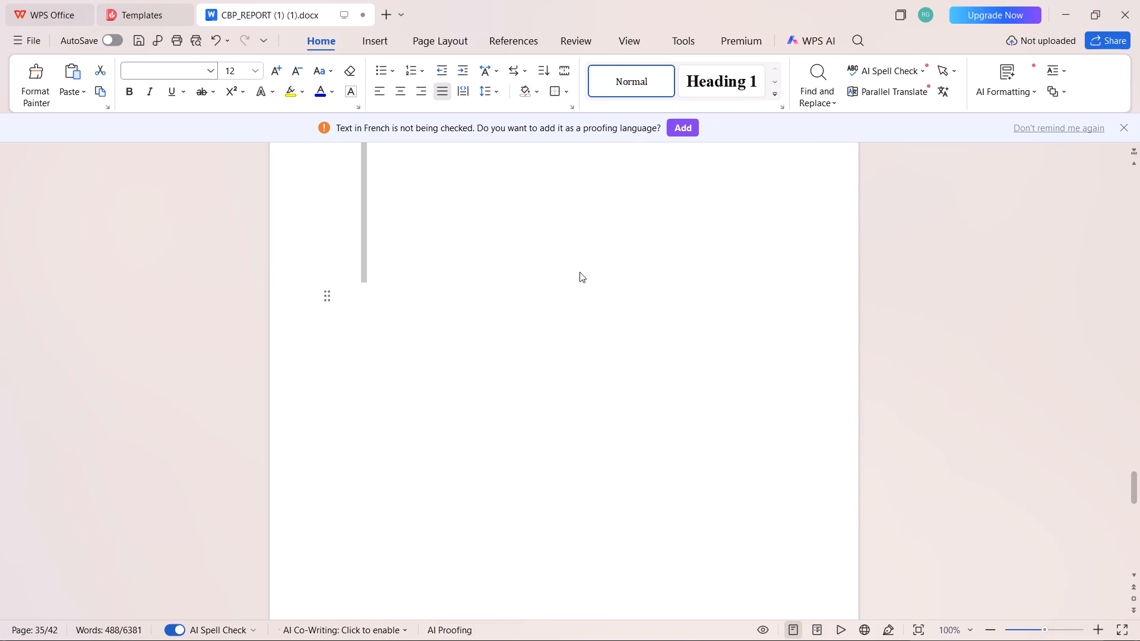
{"action": "left_click_drag", "start_coordinate": [579, 272], "coordinate": [620, 170]}
{"action": "scroll", "coordinate": [650, 192], "scroll_direction": "up", "scroll_amount": 6}
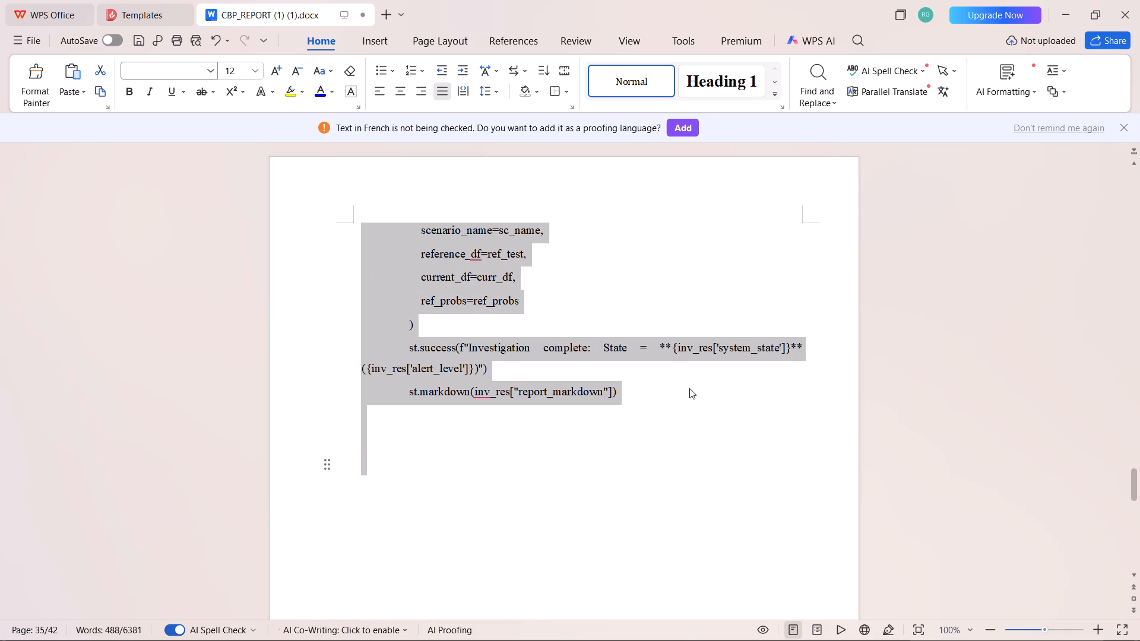
{"action": "key", "text": "BackSpace"}
{"action": "scroll", "coordinate": [698, 379], "scroll_direction": "up", "scroll_amount": 6}
{"action": "key", "text": "BackSpace"}
{"action": "key", "text": "BackSpace"}
{"action": "key", "text": "BackSpace"}
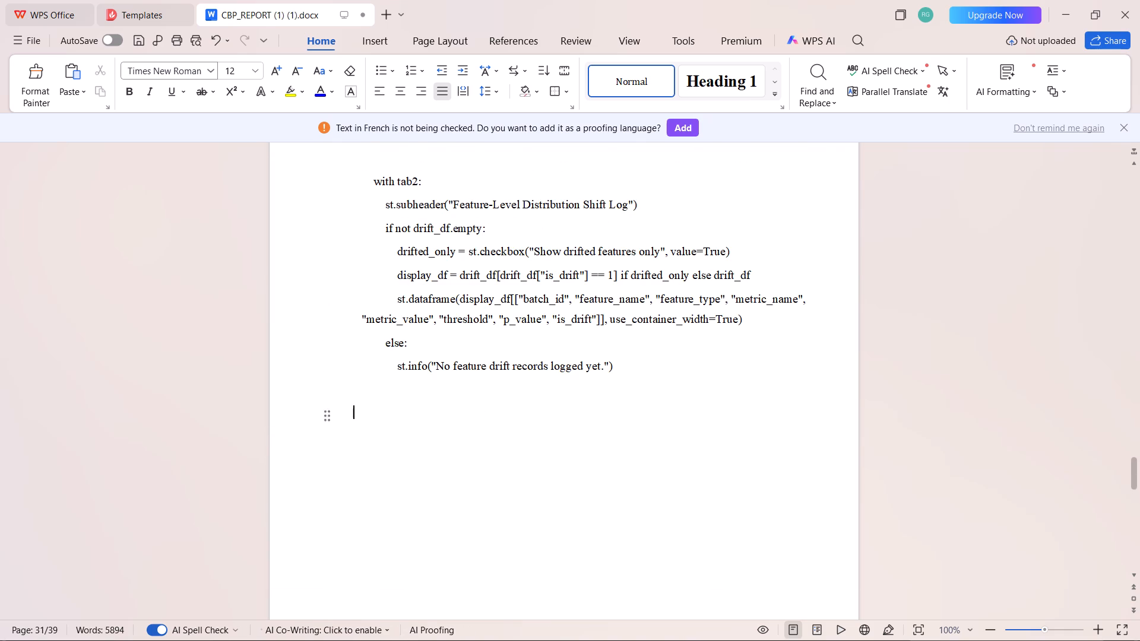
{"action": "key", "text": "BackSpace"}
Examine the remaining Chapter 3 dashboard code listing for surplus blank lines and its page layout.
{"action": "scroll", "coordinate": [620, 392], "scroll_direction": "down", "scroll_amount": 13}
{"action": "scroll", "coordinate": [579, 307], "scroll_direction": "up", "scroll_amount": 6}
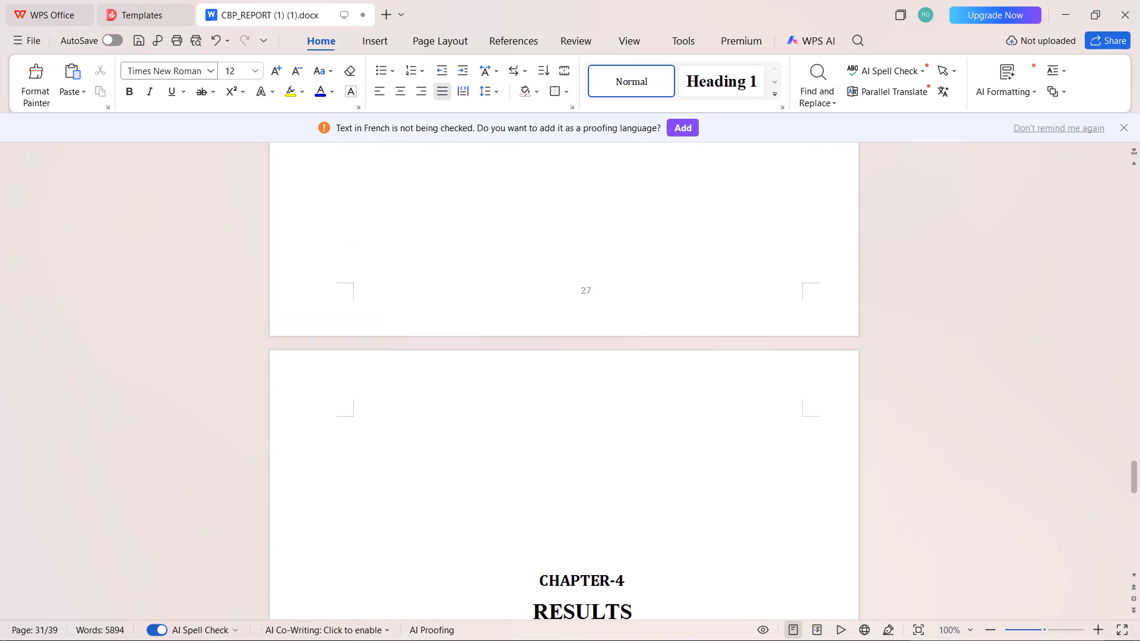
{"action": "scroll", "coordinate": [538, 404], "scroll_direction": "up", "scroll_amount": 20}
{"action": "scroll", "coordinate": [538, 404], "scroll_direction": "up", "scroll_amount": 18}
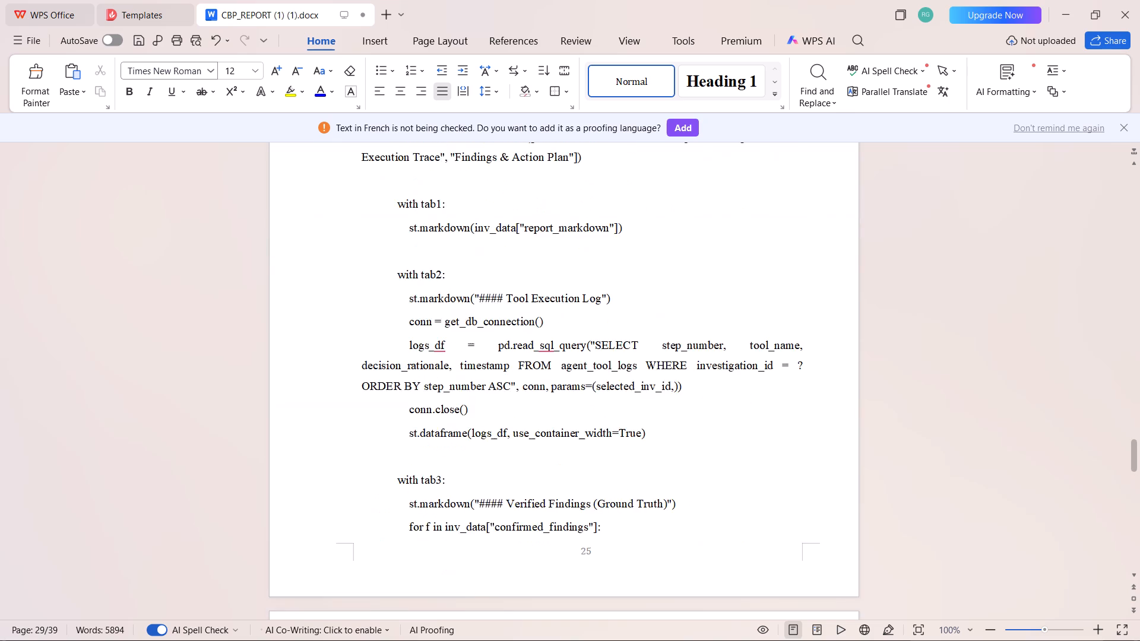
{"action": "scroll", "coordinate": [562, 302], "scroll_direction": "up", "scroll_amount": 20}
{"action": "scroll", "coordinate": [562, 302], "scroll_direction": "up", "scroll_amount": 20}
{"action": "scroll", "coordinate": [562, 302], "scroll_direction": "up", "scroll_amount": 6}
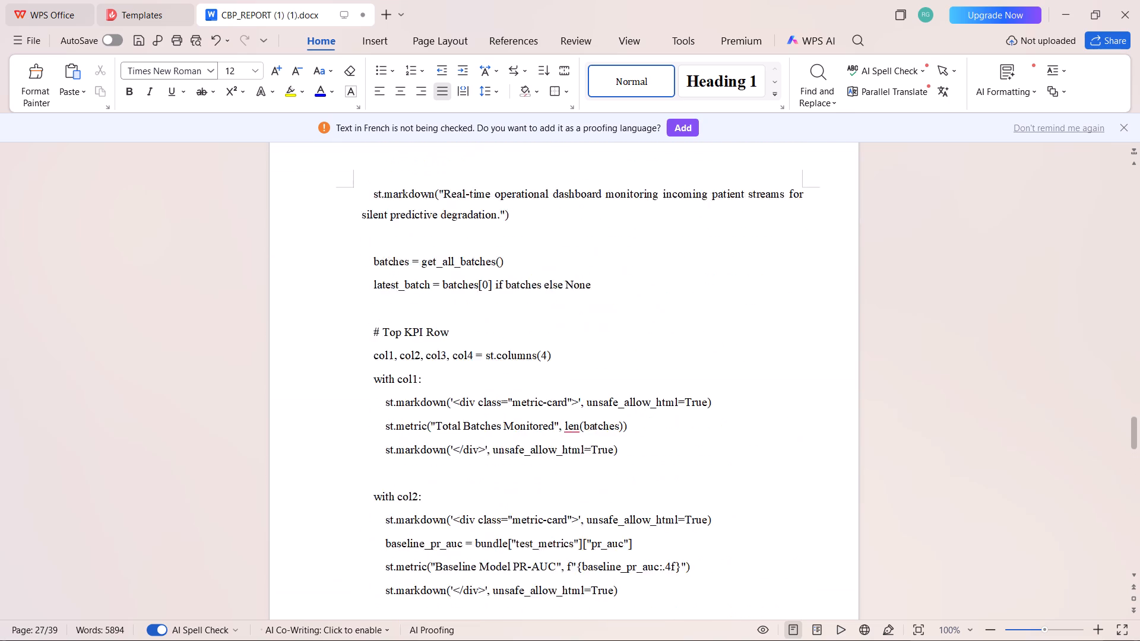
{"action": "scroll", "coordinate": [601, 309], "scroll_direction": "up", "scroll_amount": 20}
{"action": "scroll", "coordinate": [601, 309], "scroll_direction": "up", "scroll_amount": 20}
{"action": "scroll", "coordinate": [601, 309], "scroll_direction": "up", "scroll_amount": 5}
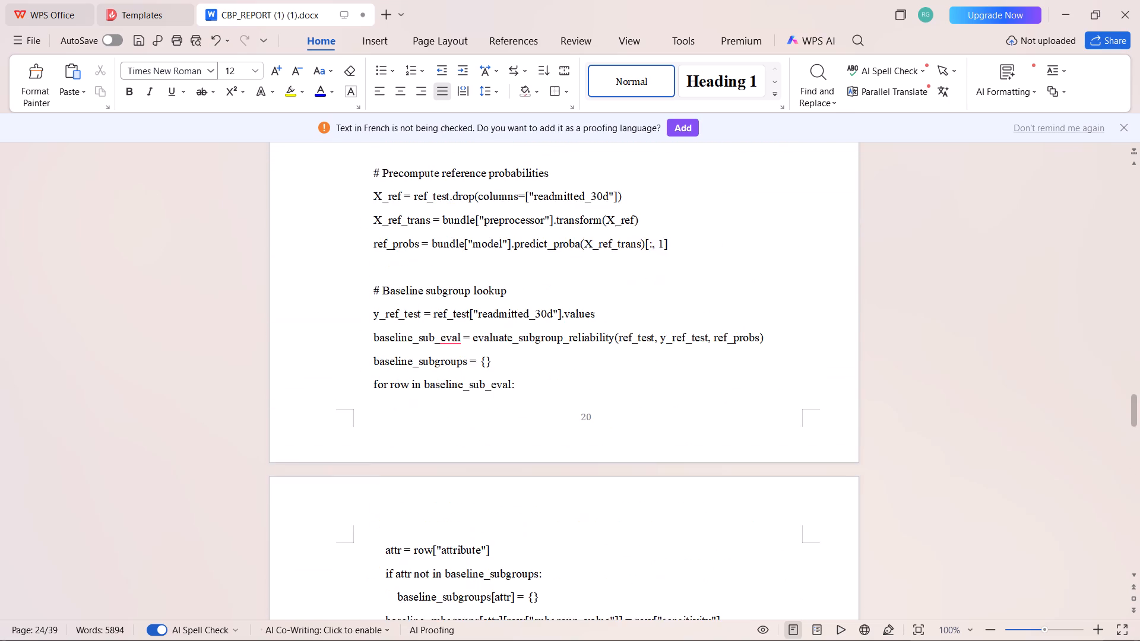
{"action": "scroll", "coordinate": [631, 296], "scroll_direction": "up", "scroll_amount": 13}
{"action": "scroll", "coordinate": [629, 347], "scroll_direction": "down", "scroll_amount": 6}
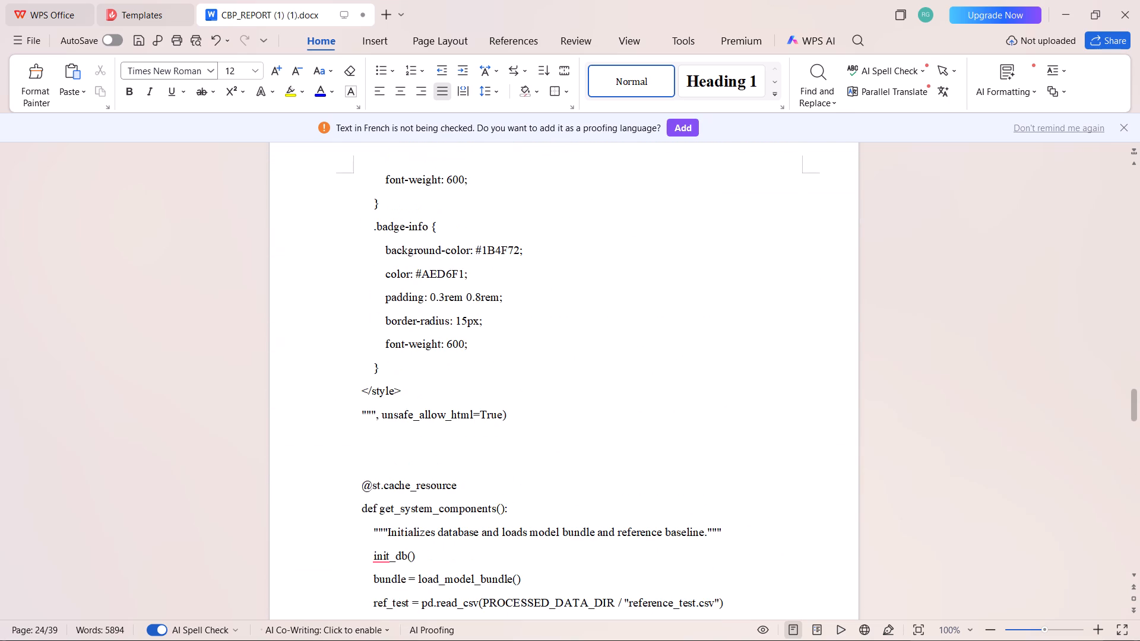
{"action": "scroll", "coordinate": [608, 406], "scroll_direction": "down", "scroll_amount": 20}
{"action": "scroll", "coordinate": [608, 406], "scroll_direction": "down", "scroll_amount": 13}
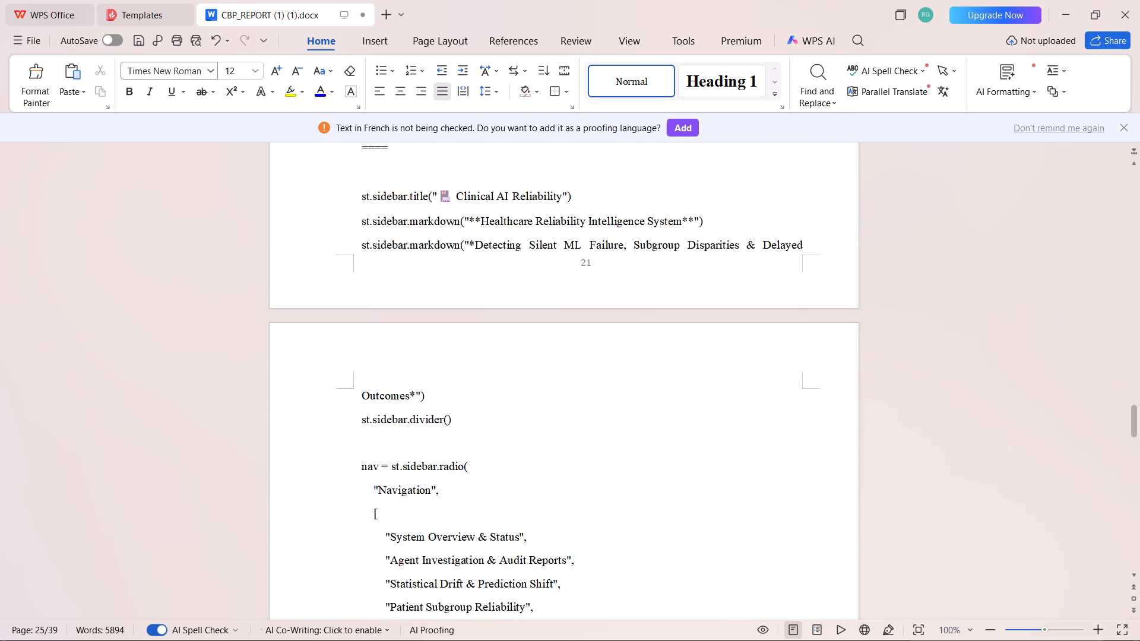
{"action": "scroll", "coordinate": [543, 392], "scroll_direction": "down", "scroll_amount": 9}
{"action": "scroll", "coordinate": [591, 332], "scroll_direction": "down", "scroll_amount": 20}
{"action": "scroll", "coordinate": [591, 332], "scroll_direction": "down", "scroll_amount": 1}
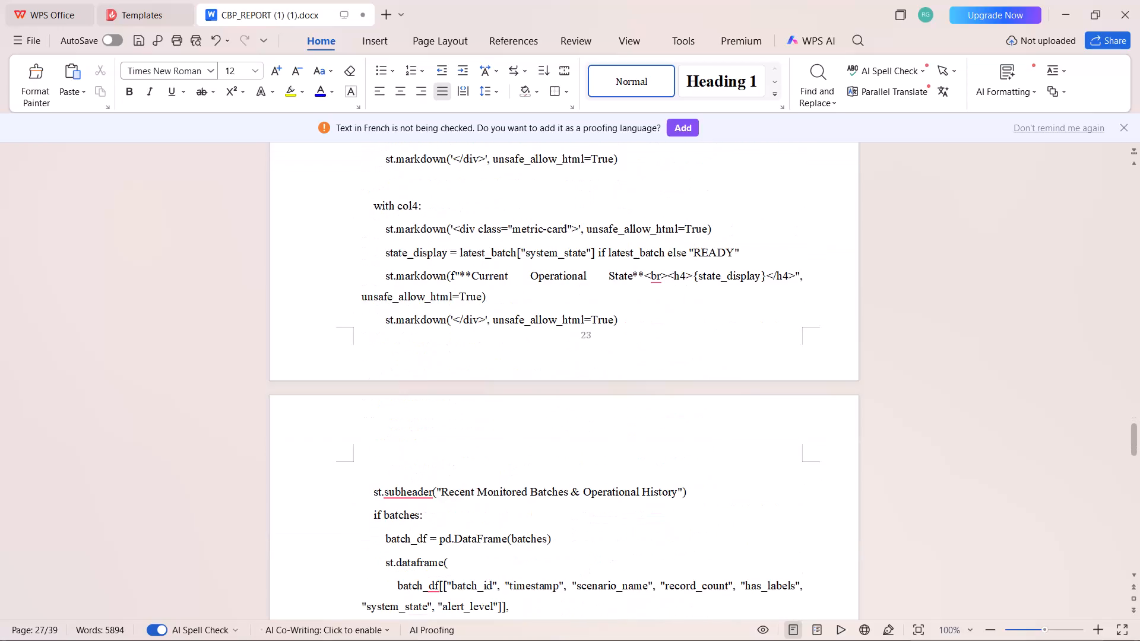
{"action": "scroll", "coordinate": [597, 340], "scroll_direction": "down", "scroll_amount": 20}
{"action": "scroll", "coordinate": [597, 340], "scroll_direction": "down", "scroll_amount": 9}
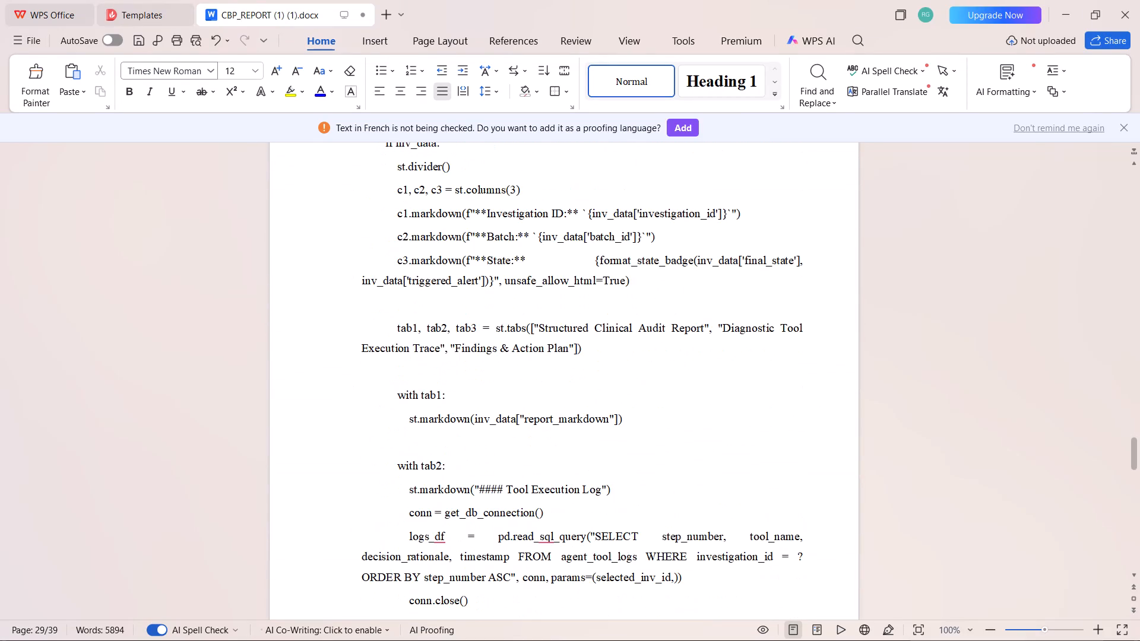
Delete the blank lines before conn = get_db_connection() and after conn.close() in the investigation audit reports code.
{"action": "scroll", "coordinate": [617, 418], "scroll_direction": "up", "scroll_amount": 11}
{"action": "left_click", "coordinate": [390, 323]}
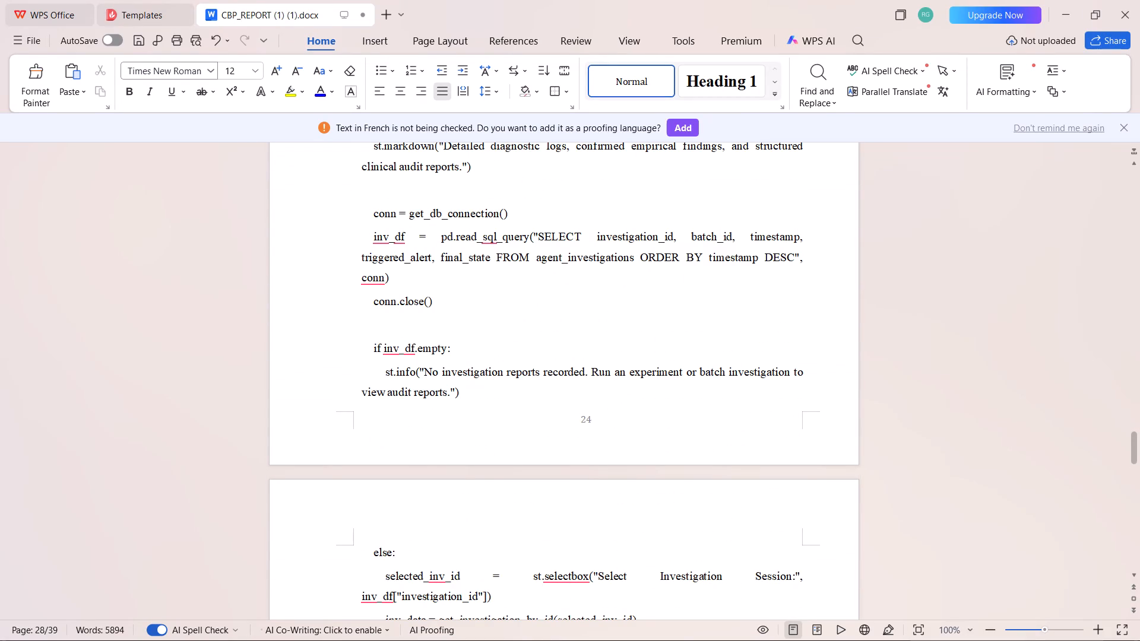
{"action": "key", "text": "BackSpace"}
{"action": "key", "text": "BackSpace"}
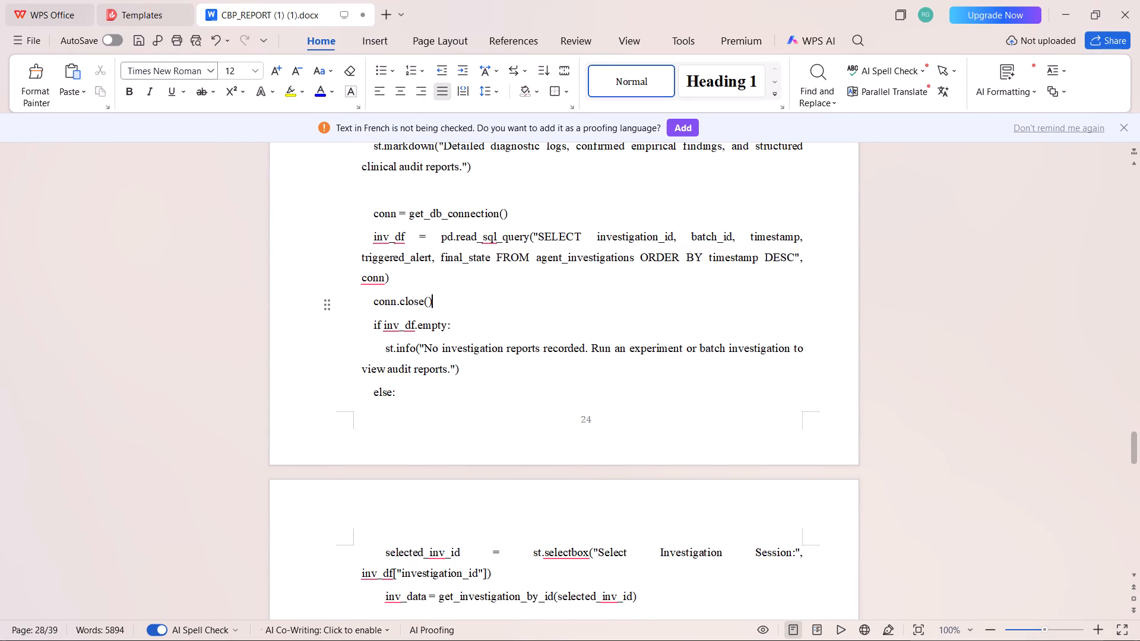
{"action": "left_click", "coordinate": [379, 189]}
{"action": "key", "text": "BackSpace"}
{"action": "key", "text": "BackSpace"}
Delete the blank lines before "with tab1:" and "with tab2:" in the investigation audit reports code.
{"action": "scroll", "coordinate": [534, 321], "scroll_direction": "down", "scroll_amount": 9}
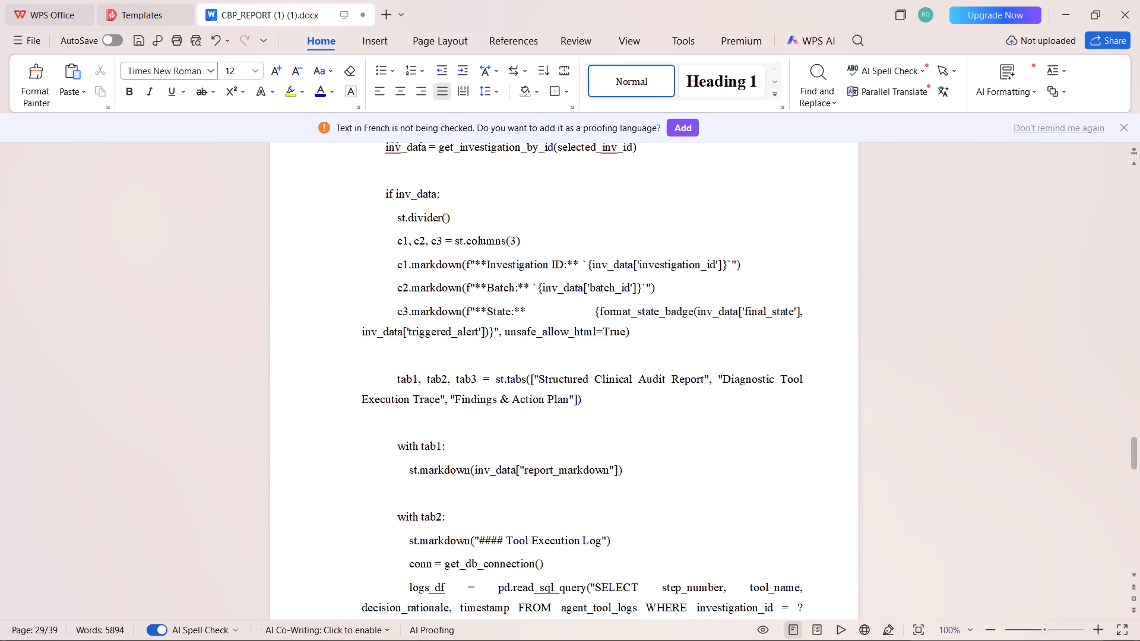
{"action": "scroll", "coordinate": [540, 300], "scroll_direction": "down", "scroll_amount": 1}
{"action": "left_click", "coordinate": [432, 366]}
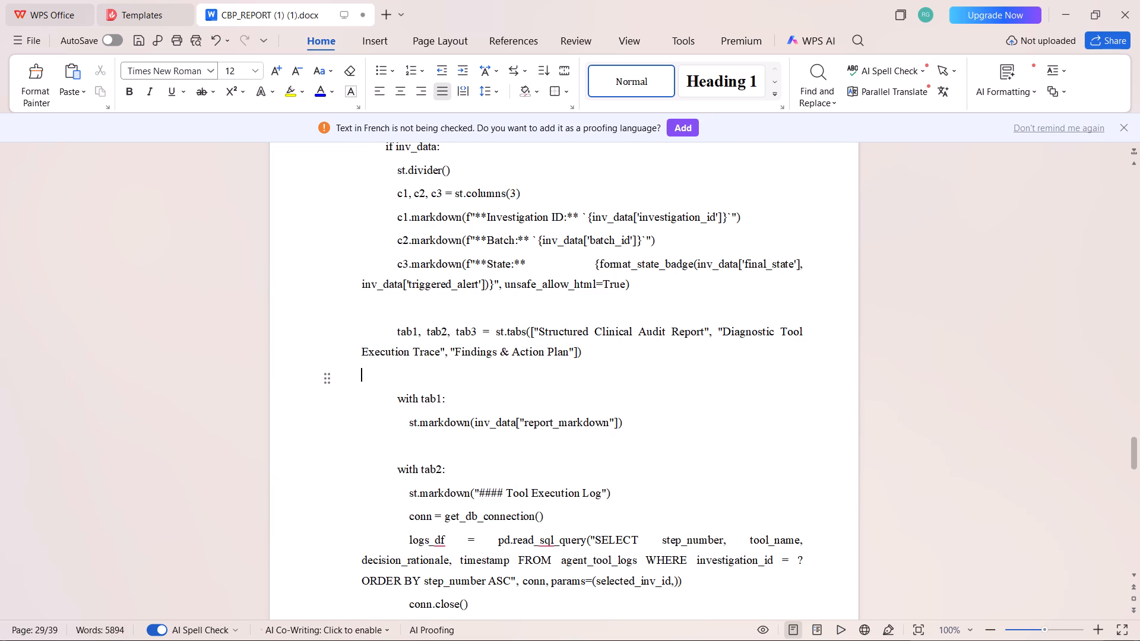
{"action": "key", "text": "BackSpace"}
{"action": "key", "text": "BackSpace"}
{"action": "left_click", "coordinate": [430, 421]}
{"action": "key", "text": "BackSpace"}
{"action": "key", "text": "BackSpace"}
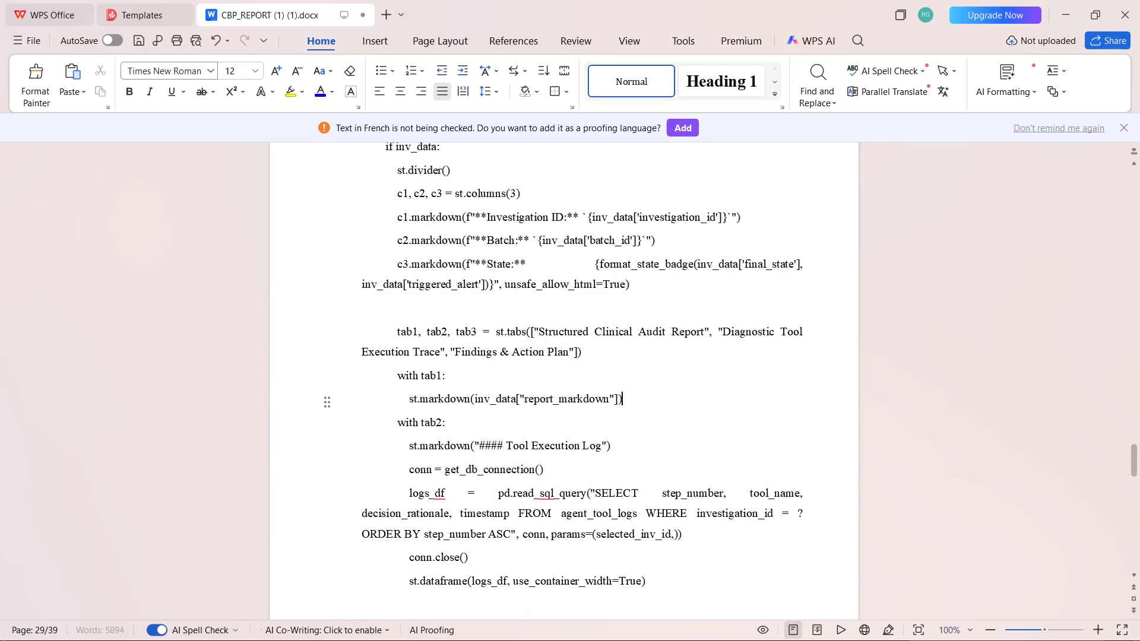
Delete the blank lines before "with tab3:" and before the Unverified Hypotheses & Epistemic Uncertainty line.
{"action": "scroll", "coordinate": [469, 400], "scroll_direction": "down", "scroll_amount": 9}
{"action": "scroll", "coordinate": [430, 289], "scroll_direction": "up", "scroll_amount": 2}
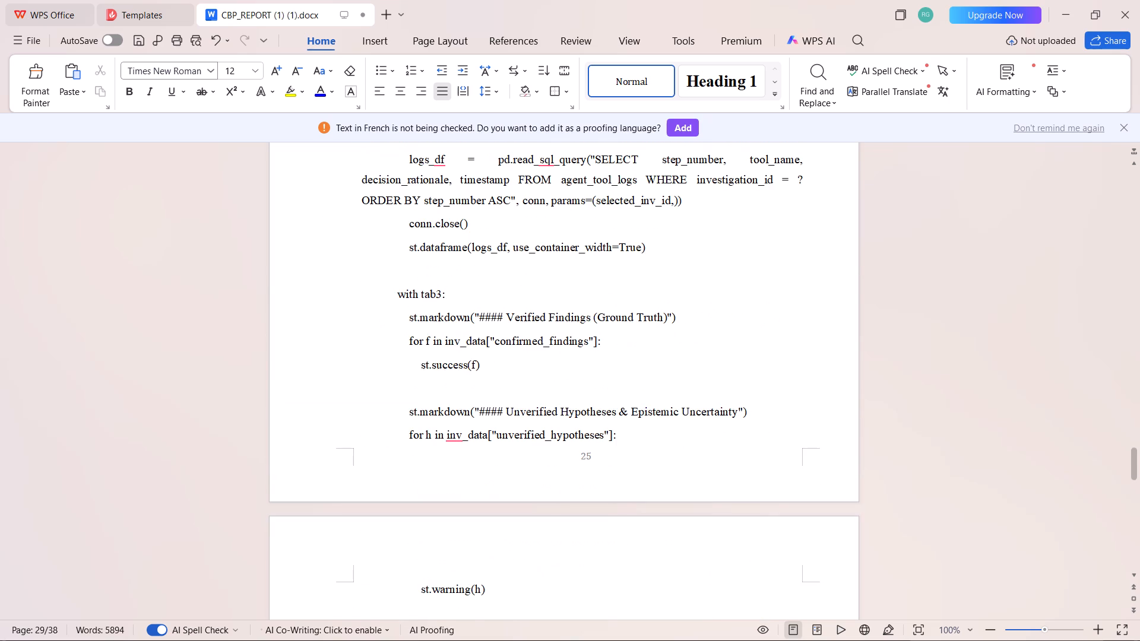
{"action": "left_click", "coordinate": [420, 269]}
{"action": "key", "text": "BackSpace"}
{"action": "key", "text": "BackSpace"}
{"action": "left_click", "coordinate": [436, 365]}
{"action": "key", "text": "BackSpace"}
{"action": "key", "text": "BackSpace"}
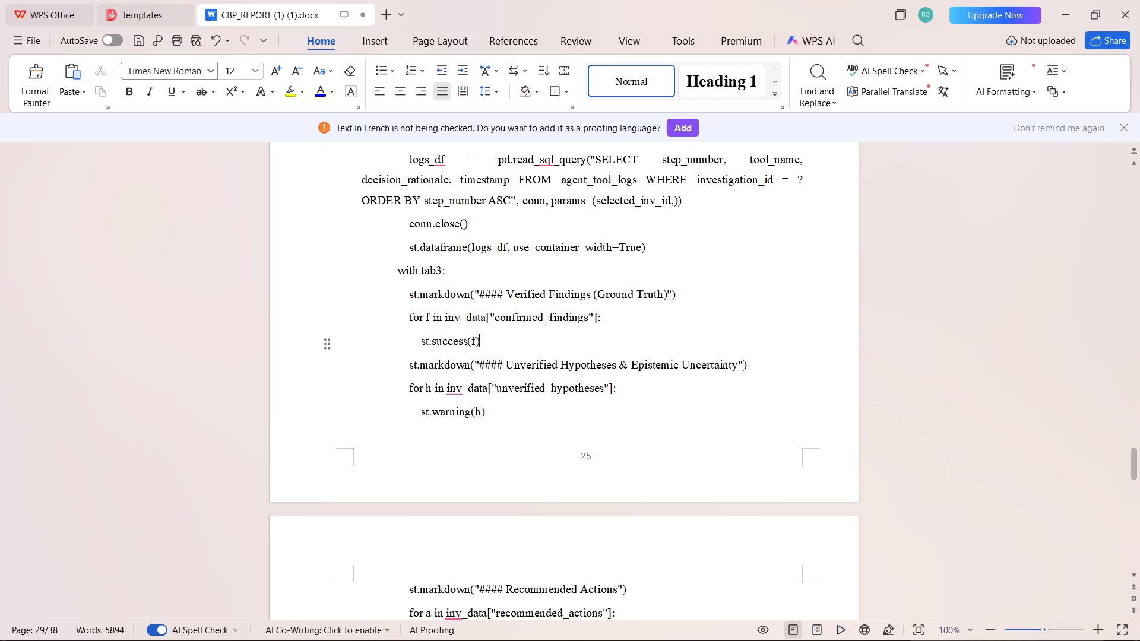
Delete the blank lines between st.info(a) and the VIEW 3: STATISTICAL DRIFT & PREDICTION SHIFT comment block.
{"action": "scroll", "coordinate": [490, 354], "scroll_direction": "down", "scroll_amount": 5}
{"action": "left_click", "coordinate": [424, 446]}
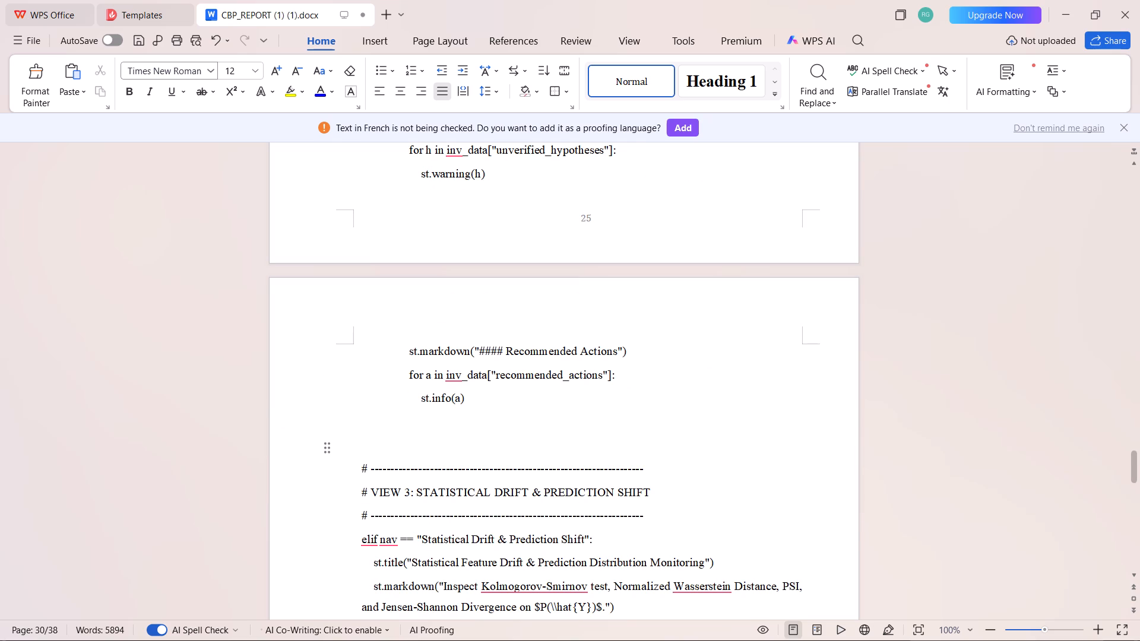
{"action": "key", "text": "BackSpace"}
{"action": "key", "text": "BackSpace"}
{"action": "key", "text": "BackSpace"}
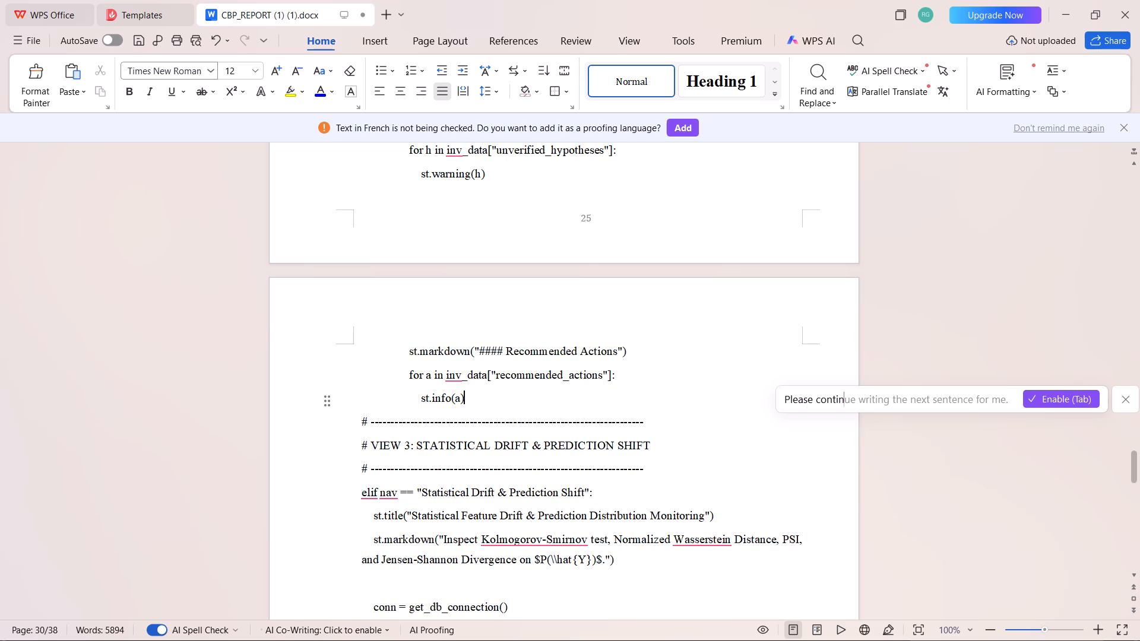
Push the CHAPTER-4 heading onto the same page as RESULTS with one line break.
{"action": "scroll", "coordinate": [913, 288], "scroll_direction": "down", "scroll_amount": 15}
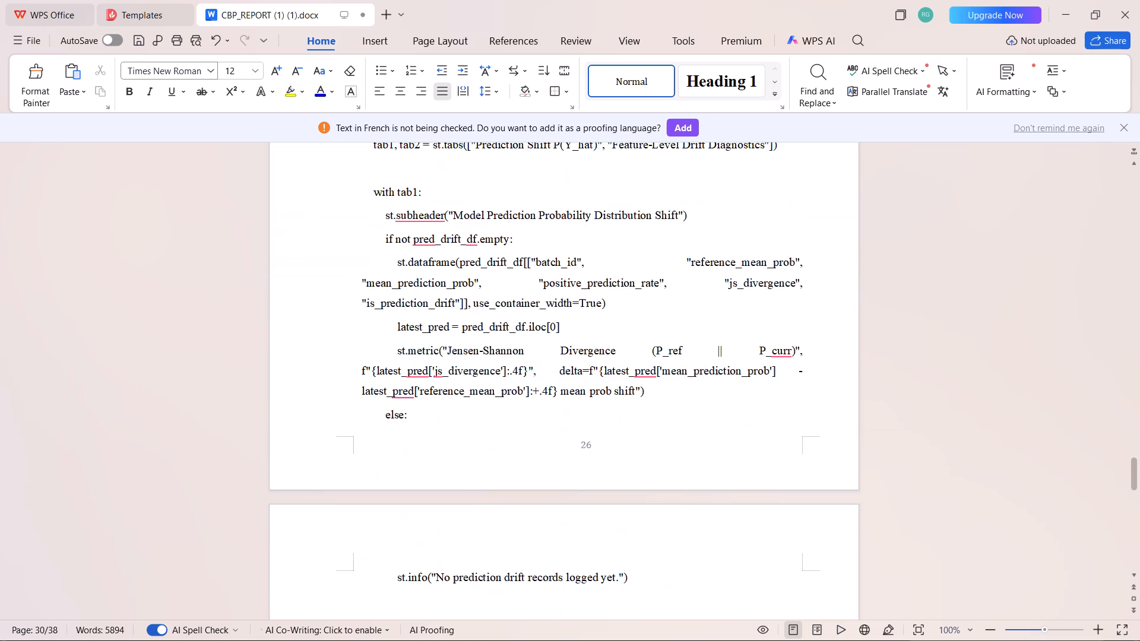
{"action": "scroll", "coordinate": [645, 319], "scroll_direction": "down", "scroll_amount": 20}
{"action": "scroll", "coordinate": [645, 319], "scroll_direction": "down", "scroll_amount": 1}
{"action": "scroll", "coordinate": [612, 281], "scroll_direction": "up", "scroll_amount": 6}
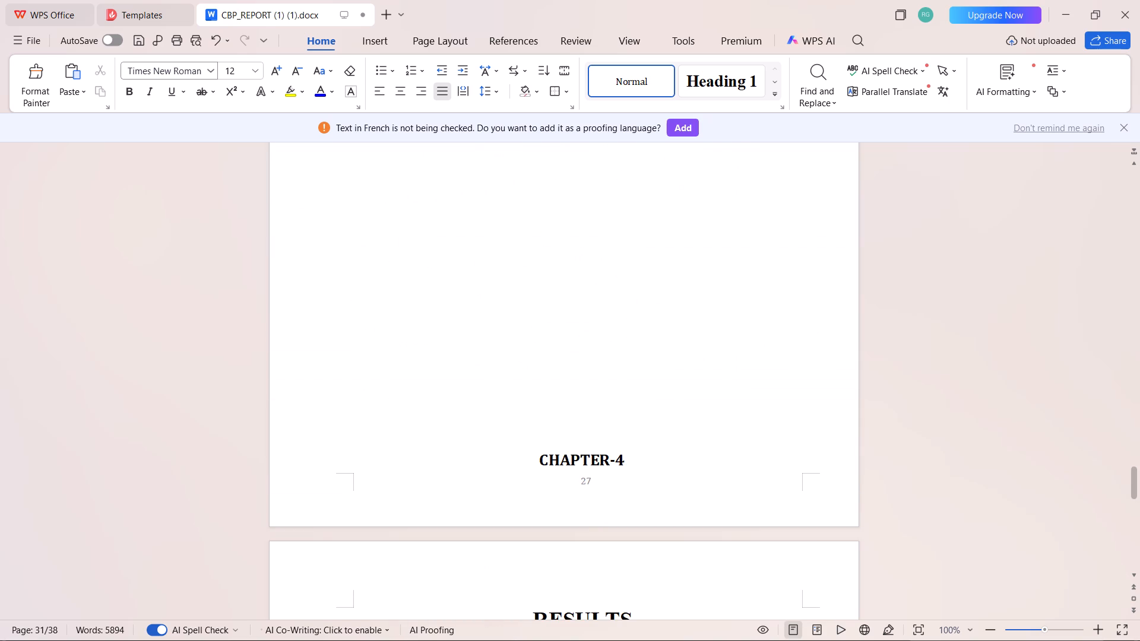
{"action": "left_click", "coordinate": [534, 466]}
{"action": "key", "text": "Return"}
Move the "Model prediction probability distribution" heading onto the page of its figure by adding a line break before it.
{"action": "scroll", "coordinate": [691, 316], "scroll_direction": "down", "scroll_amount": 3}
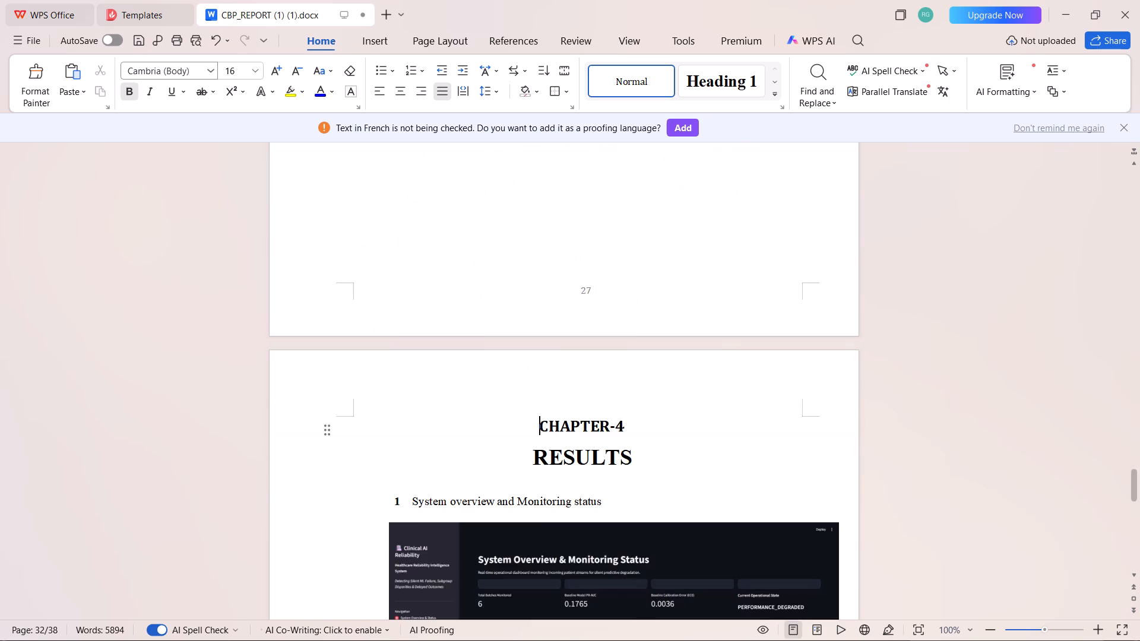
{"action": "scroll", "coordinate": [674, 256], "scroll_direction": "down", "scroll_amount": 13}
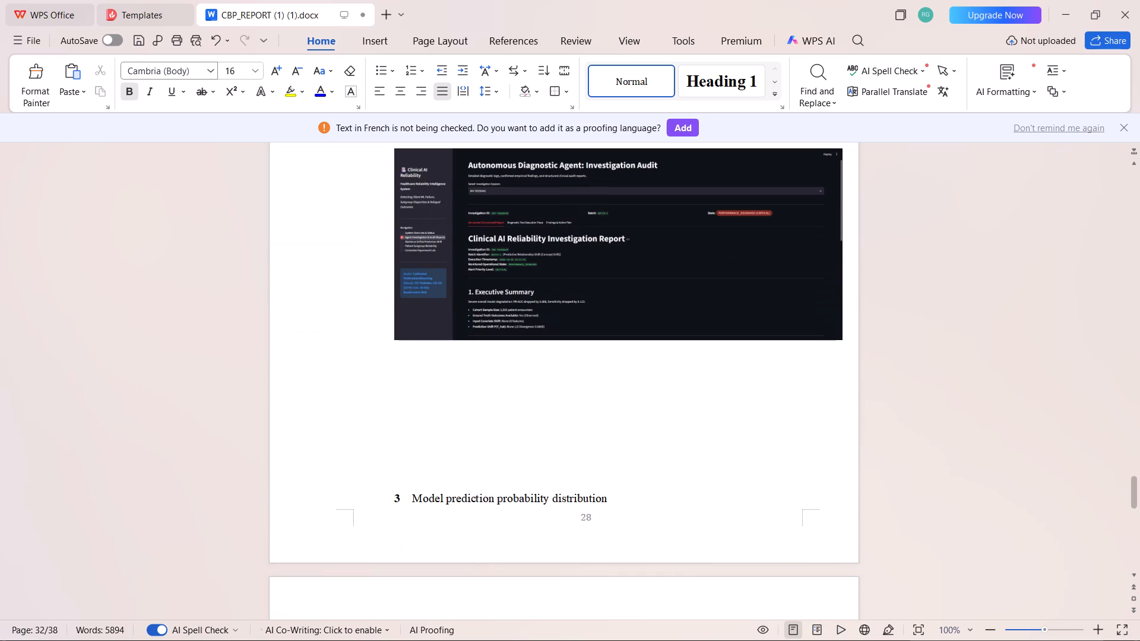
{"action": "scroll", "coordinate": [683, 239], "scroll_direction": "down", "scroll_amount": 6}
{"action": "scroll", "coordinate": [677, 239], "scroll_direction": "up", "scroll_amount": 4}
{"action": "scroll", "coordinate": [568, 327], "scroll_direction": "down", "scroll_amount": 3}
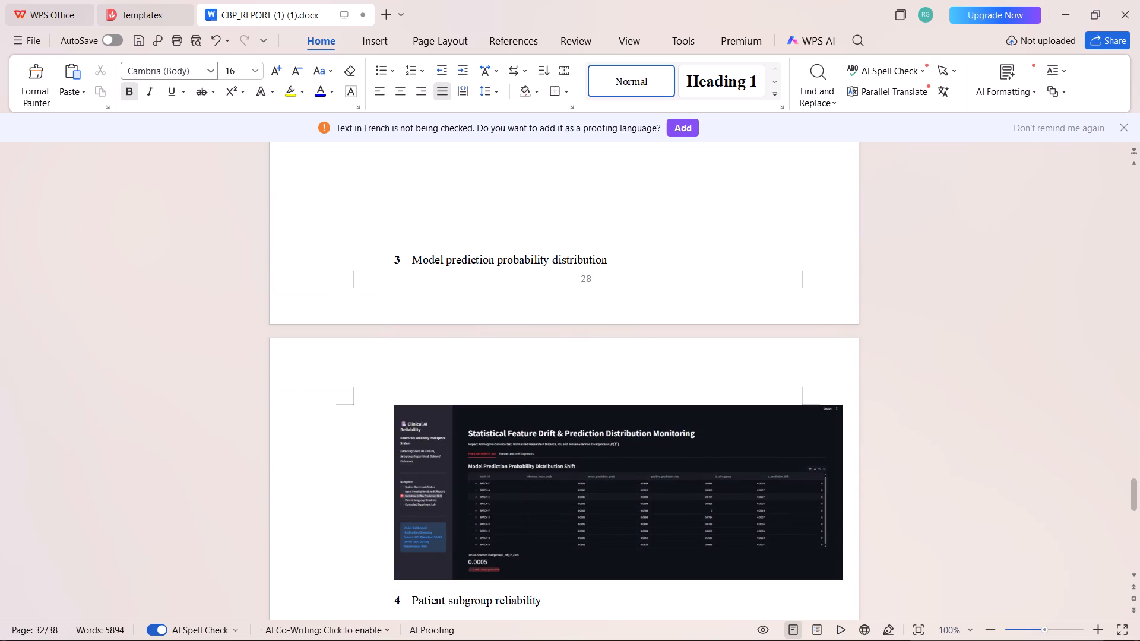
{"action": "scroll", "coordinate": [603, 226], "scroll_direction": "up", "scroll_amount": 12}
{"action": "scroll", "coordinate": [604, 225], "scroll_direction": "down", "scroll_amount": 11}
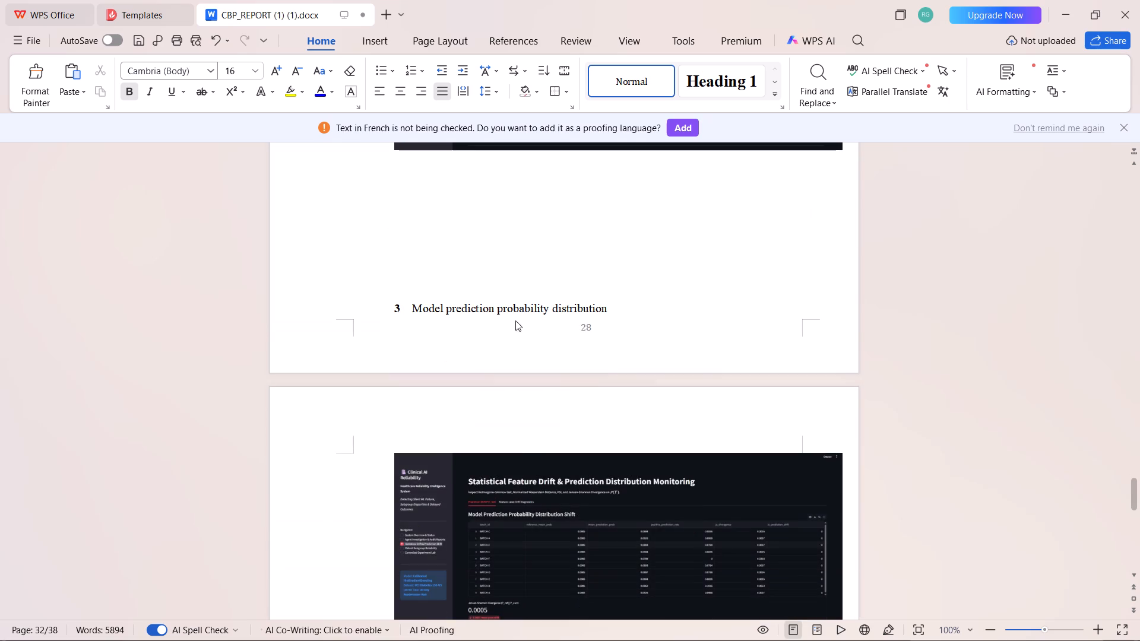
{"action": "left_click", "coordinate": [393, 305]}
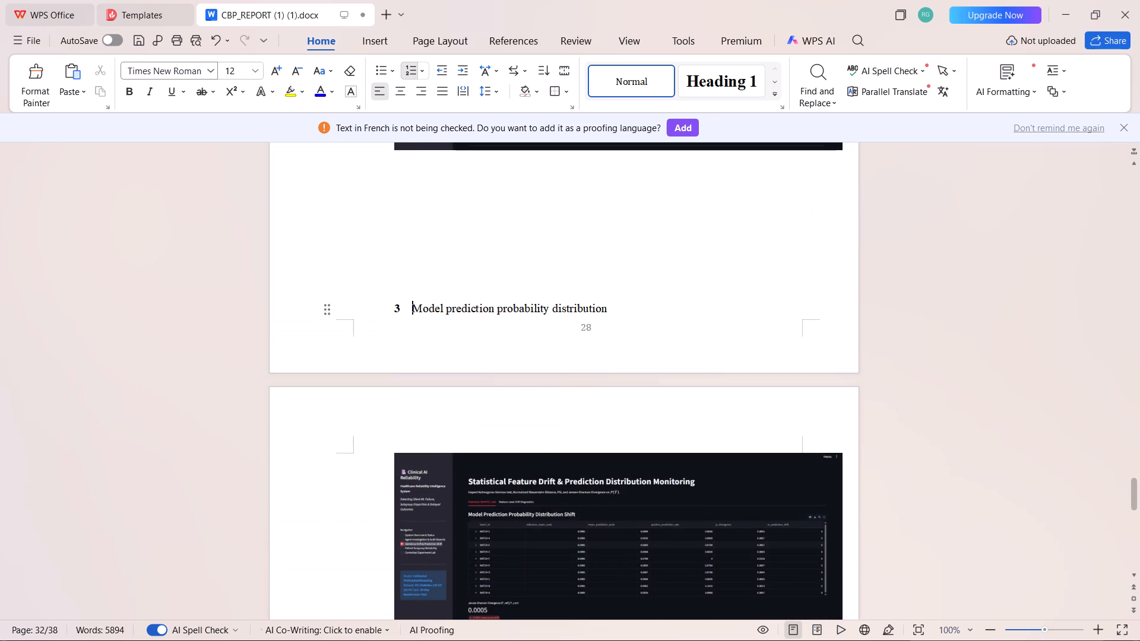
{"action": "key", "text": "Left"}
{"action": "key", "text": "Left"}
{"action": "key", "text": "Return"}
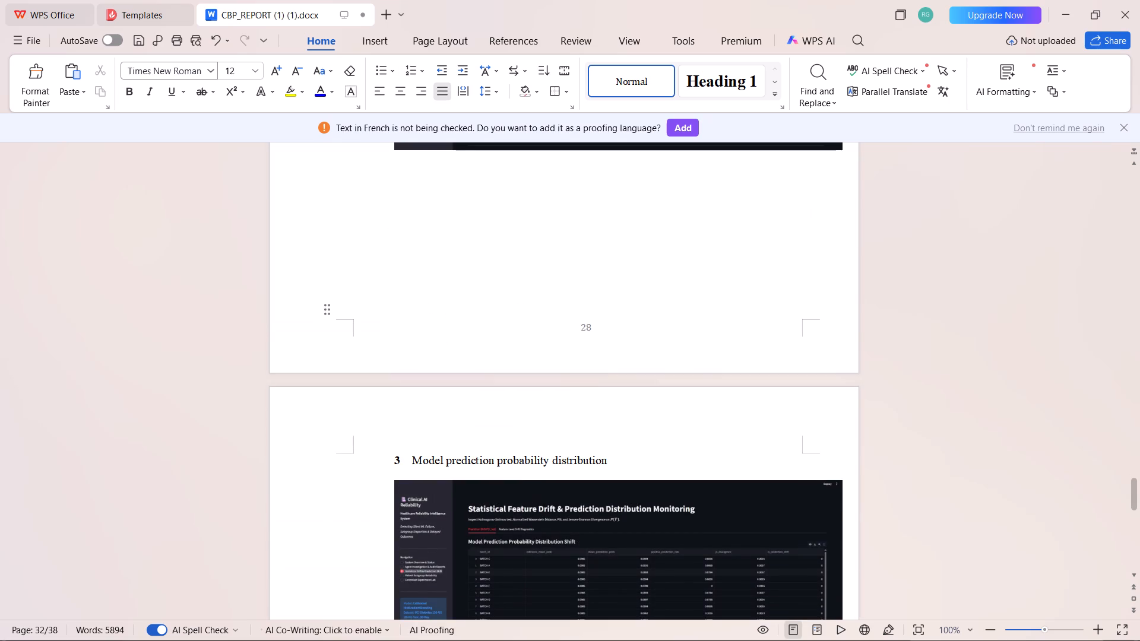
Examine the rest of the results, the Summary section and the REFERENCES through to the end of the document.
{"action": "scroll", "coordinate": [516, 265], "scroll_direction": "down", "scroll_amount": 20}
{"action": "scroll", "coordinate": [532, 247], "scroll_direction": "down", "scroll_amount": 4}
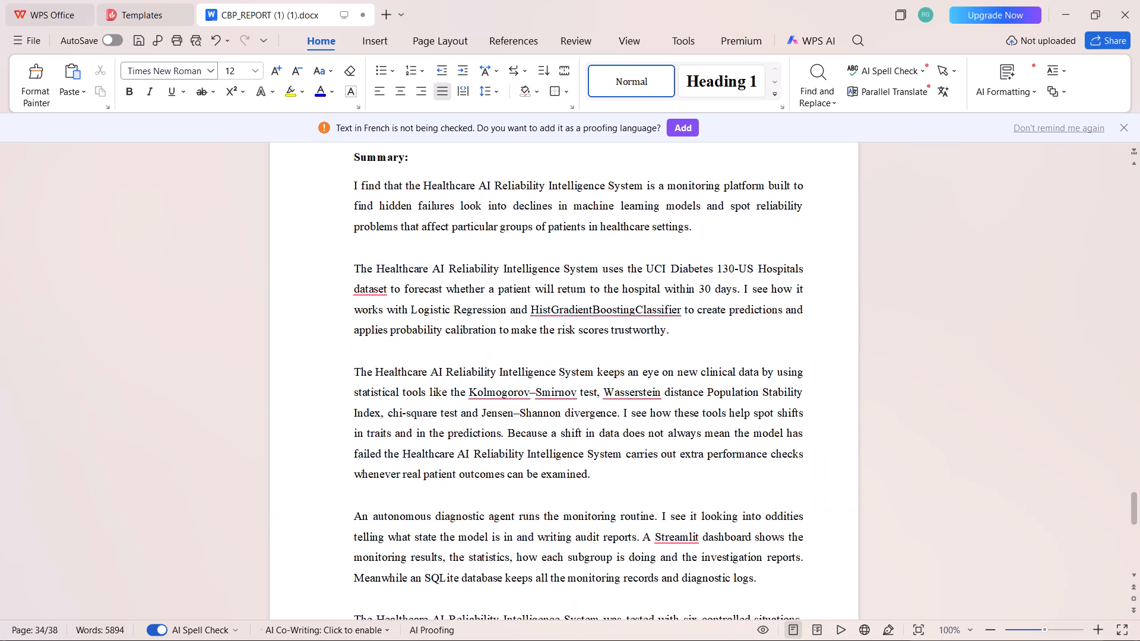
{"action": "scroll", "coordinate": [533, 246], "scroll_direction": "down", "scroll_amount": 20}
{"action": "scroll", "coordinate": [533, 246], "scroll_direction": "down", "scroll_amount": 20}
{"action": "scroll", "coordinate": [533, 246], "scroll_direction": "down", "scroll_amount": 11}
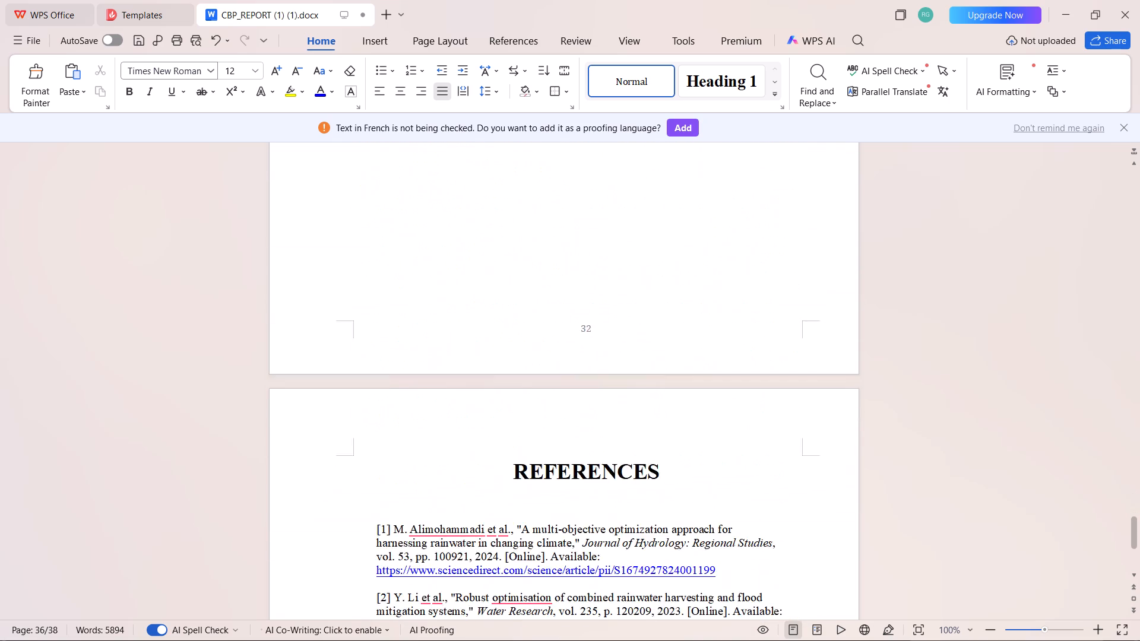
{"action": "scroll", "coordinate": [537, 236], "scroll_direction": "down", "scroll_amount": 20}
{"action": "scroll", "coordinate": [537, 231], "scroll_direction": "down", "scroll_amount": 8}
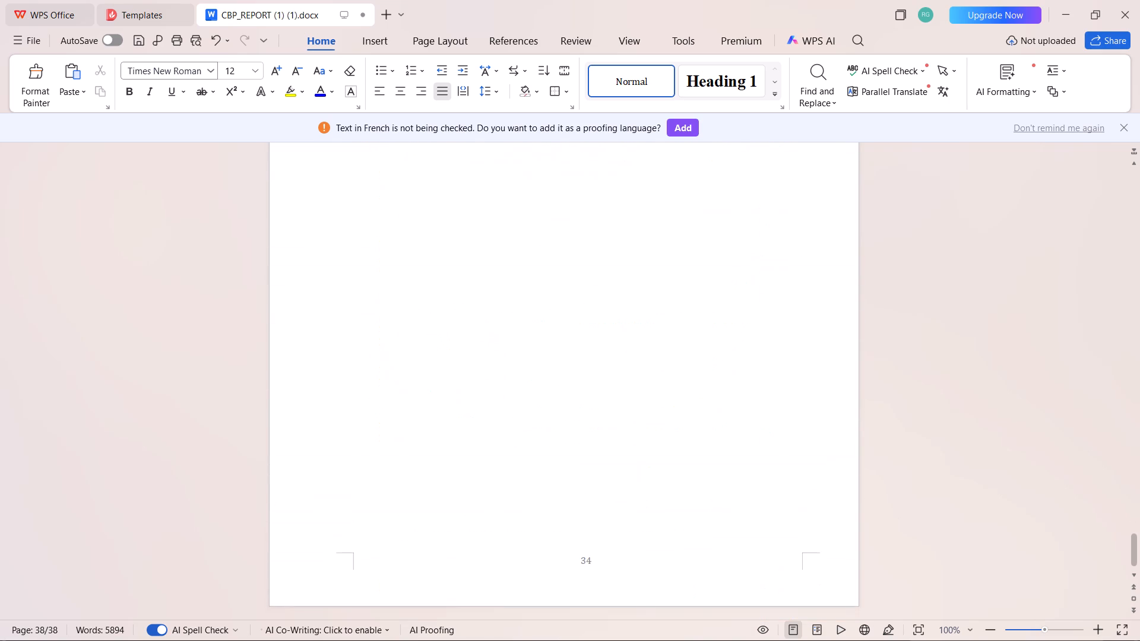
{"action": "scroll", "coordinate": [572, 281], "scroll_direction": "down", "scroll_amount": 8}
{"action": "scroll", "coordinate": [614, 379], "scroll_direction": "up", "scroll_amount": 4}
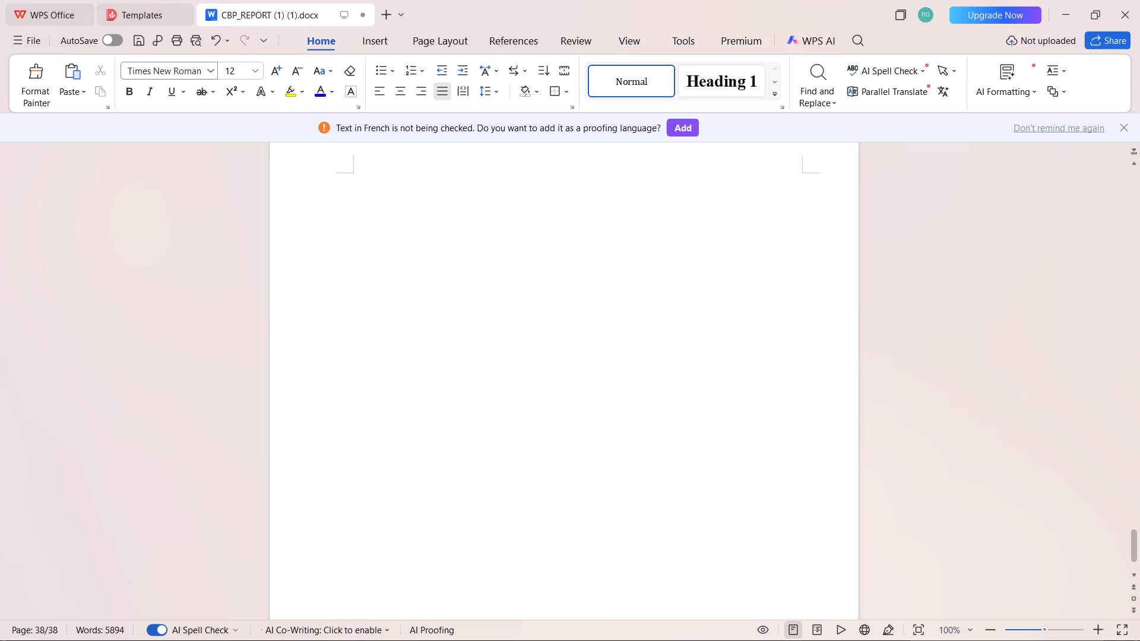
{"action": "scroll", "coordinate": [614, 379], "scroll_direction": "up", "scroll_amount": 10}
Return to the front matter and examine the certificate, acknowledgement and table of contents pages.
{"action": "left_click_drag", "start_coordinate": [1136, 545], "coordinate": [1113, 459]}
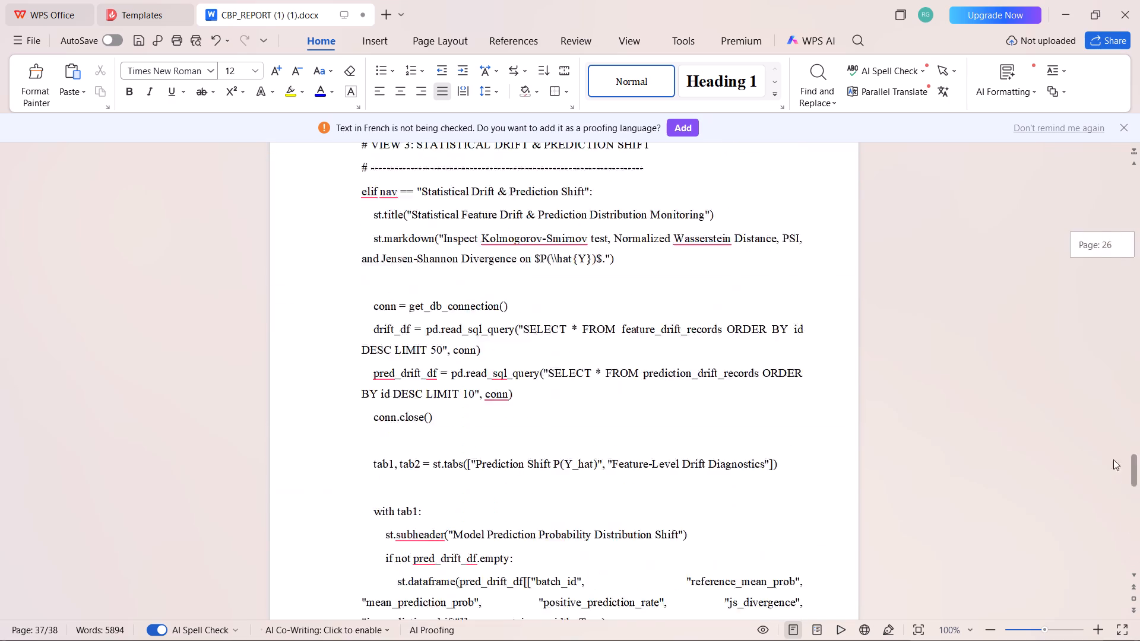
{"action": "left_click_drag", "start_coordinate": [1113, 459], "coordinate": [1109, 93]}
{"action": "scroll", "coordinate": [616, 499], "scroll_direction": "down", "scroll_amount": 20}
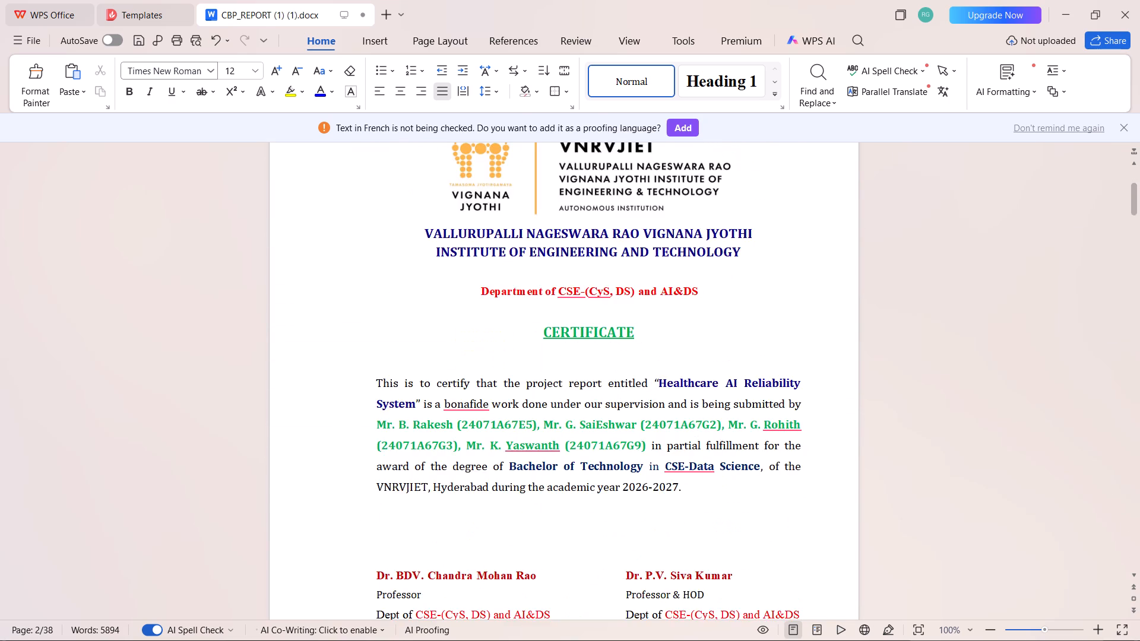
{"action": "scroll", "coordinate": [638, 376], "scroll_direction": "down", "scroll_amount": 20}
{"action": "scroll", "coordinate": [641, 366], "scroll_direction": "down", "scroll_amount": 12}
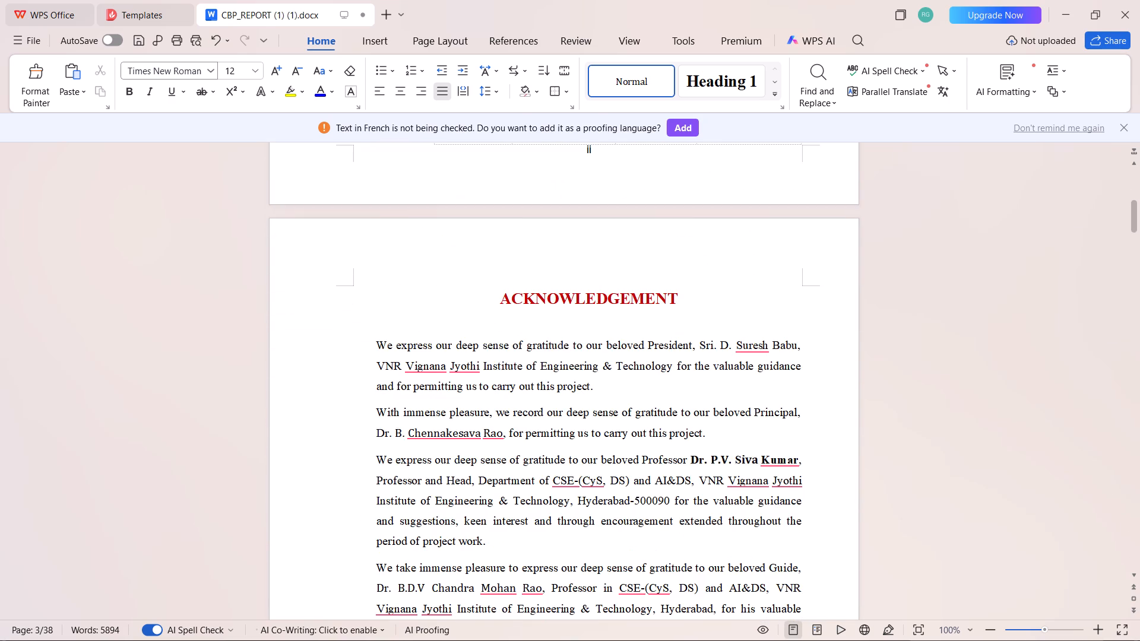
{"action": "scroll", "coordinate": [642, 363], "scroll_direction": "down", "scroll_amount": 9}
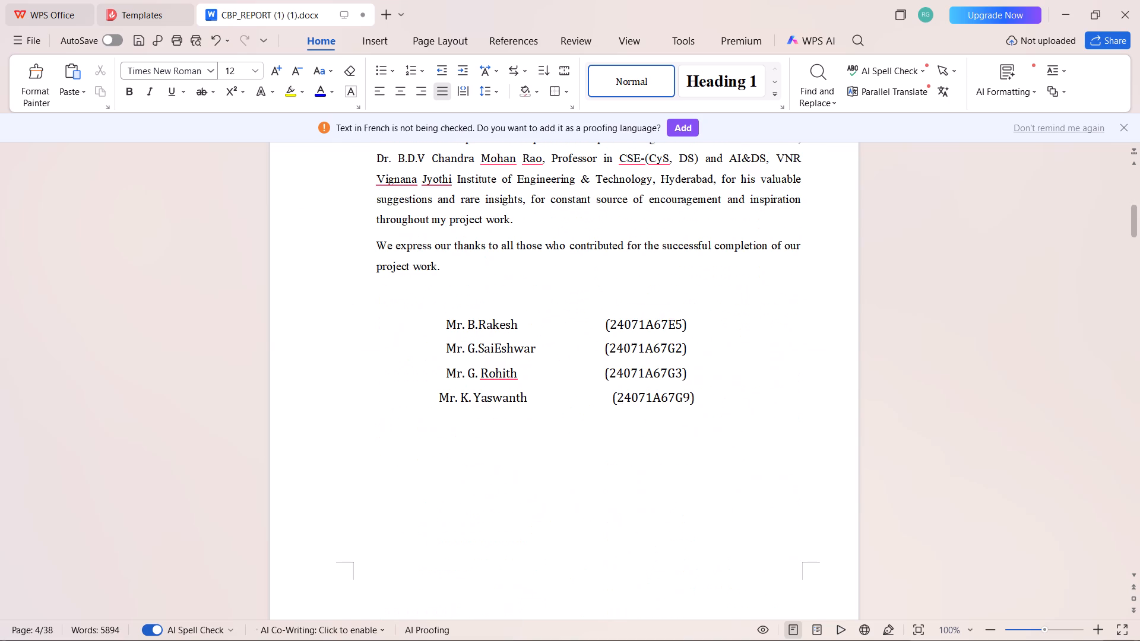
{"action": "scroll", "coordinate": [646, 361], "scroll_direction": "down", "scroll_amount": 4}
{"action": "scroll", "coordinate": [646, 361], "scroll_direction": "up", "scroll_amount": 1}
{"action": "scroll", "coordinate": [646, 361], "scroll_direction": "down", "scroll_amount": 9}
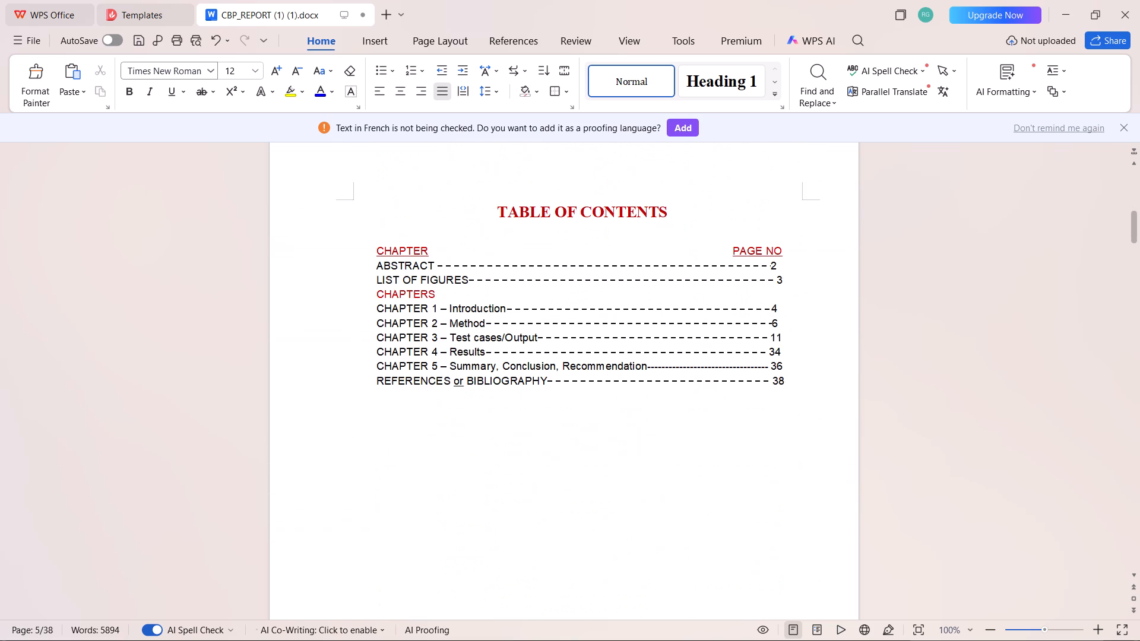
Delete the small text box holding the "ii" page number below the student names table on the declaration page.
{"action": "scroll", "coordinate": [646, 361], "scroll_direction": "up", "scroll_amount": 20}
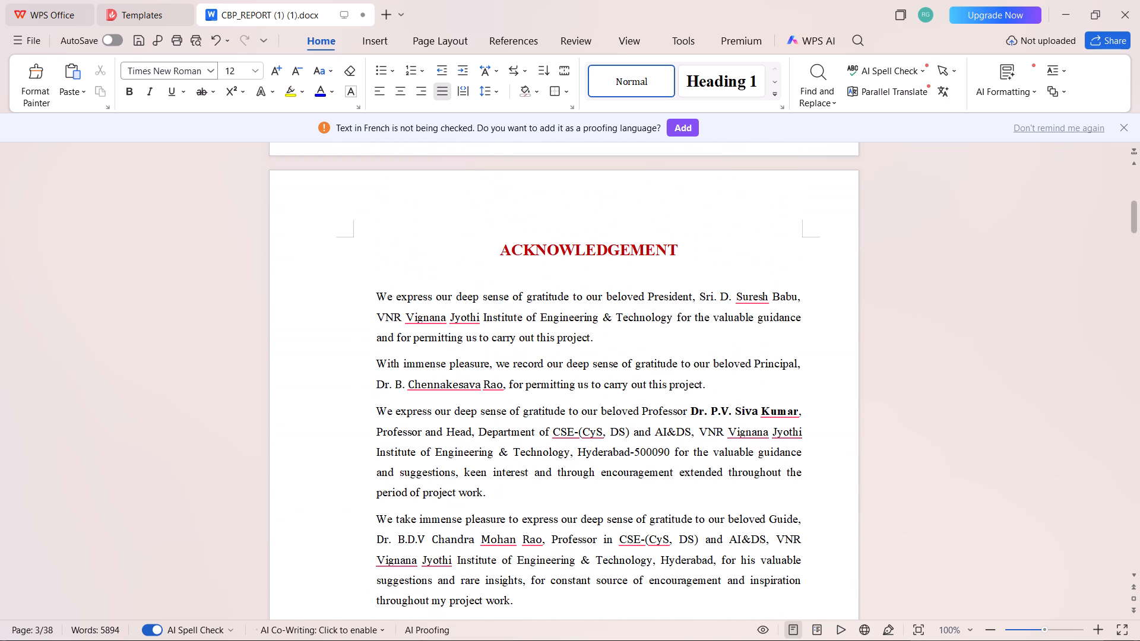
{"action": "scroll", "coordinate": [385, 307], "scroll_direction": "up", "scroll_amount": 5}
{"action": "left_click_drag", "start_coordinate": [592, 348], "coordinate": [584, 343]}
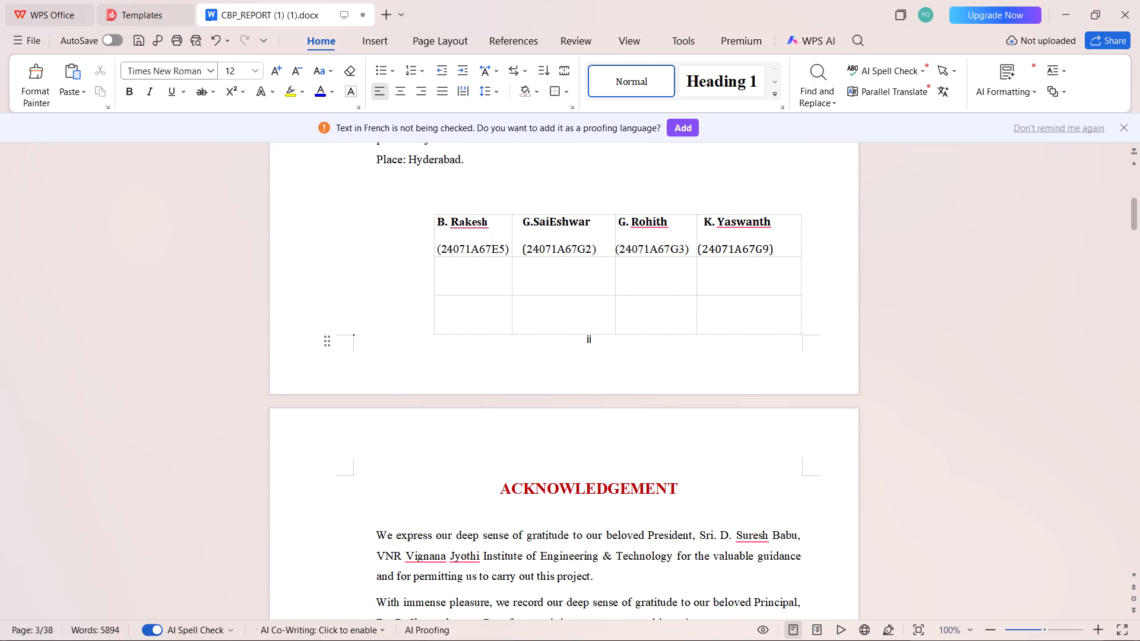
{"action": "left_click_drag", "start_coordinate": [584, 343], "coordinate": [582, 342]}
{"action": "left_click", "coordinate": [593, 337]}
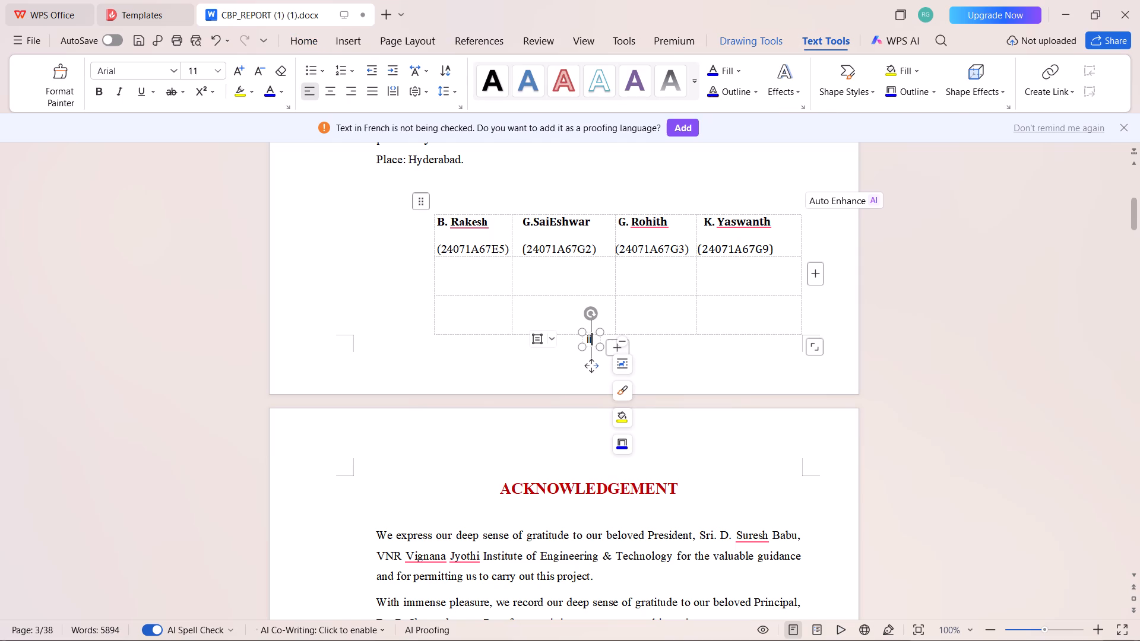
{"action": "key", "text": "Delete"}
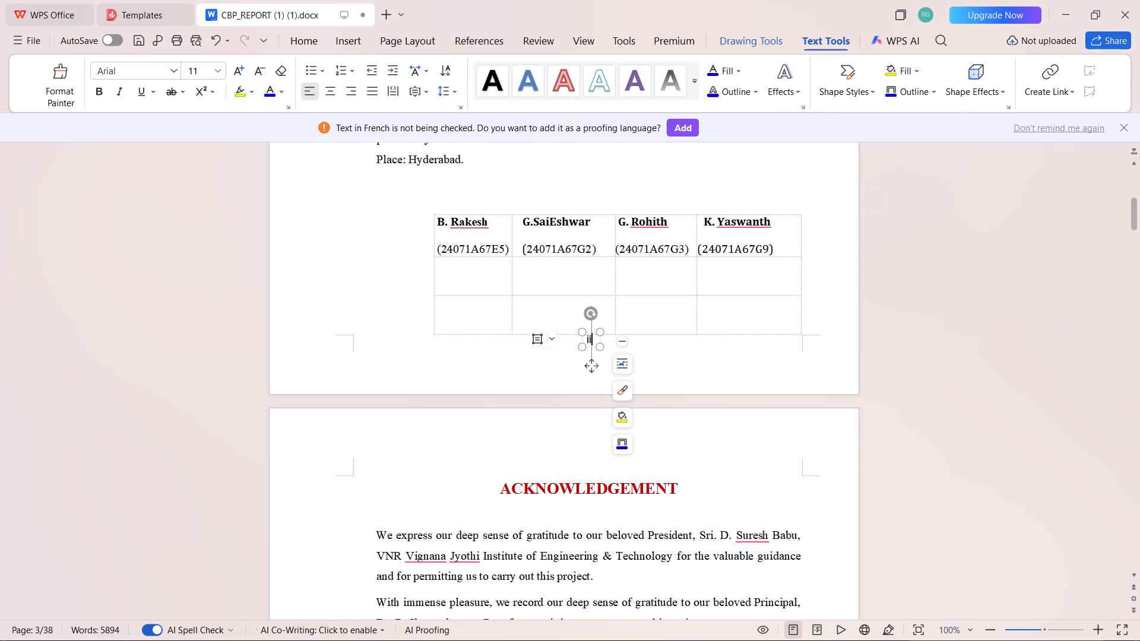
{"action": "left_click", "coordinate": [591, 366]}
{"action": "key", "text": "Delete"}
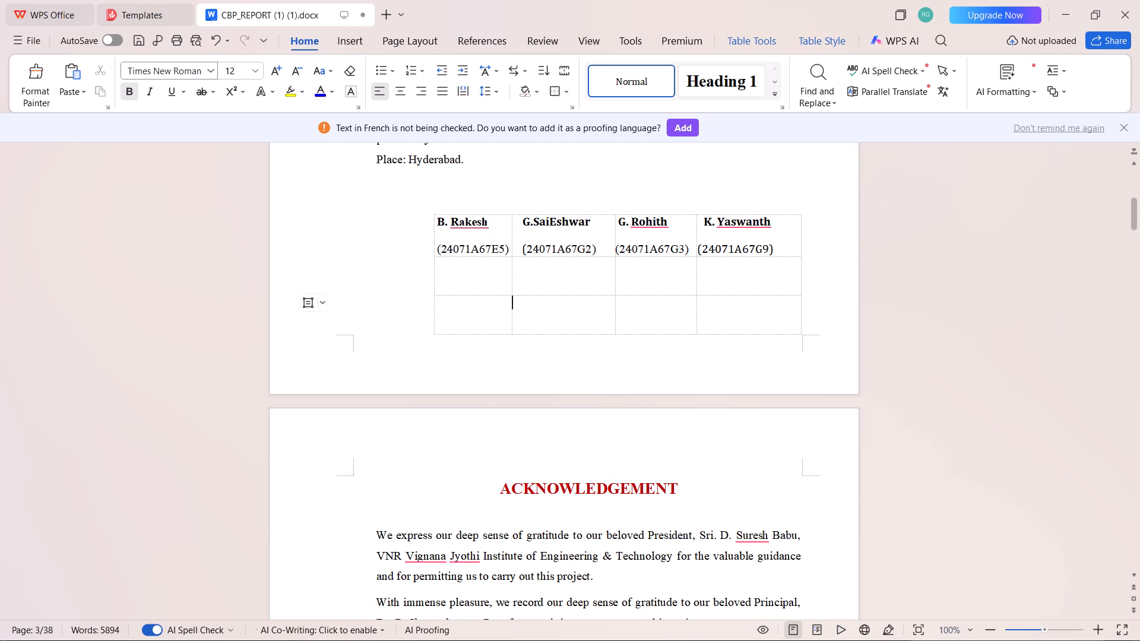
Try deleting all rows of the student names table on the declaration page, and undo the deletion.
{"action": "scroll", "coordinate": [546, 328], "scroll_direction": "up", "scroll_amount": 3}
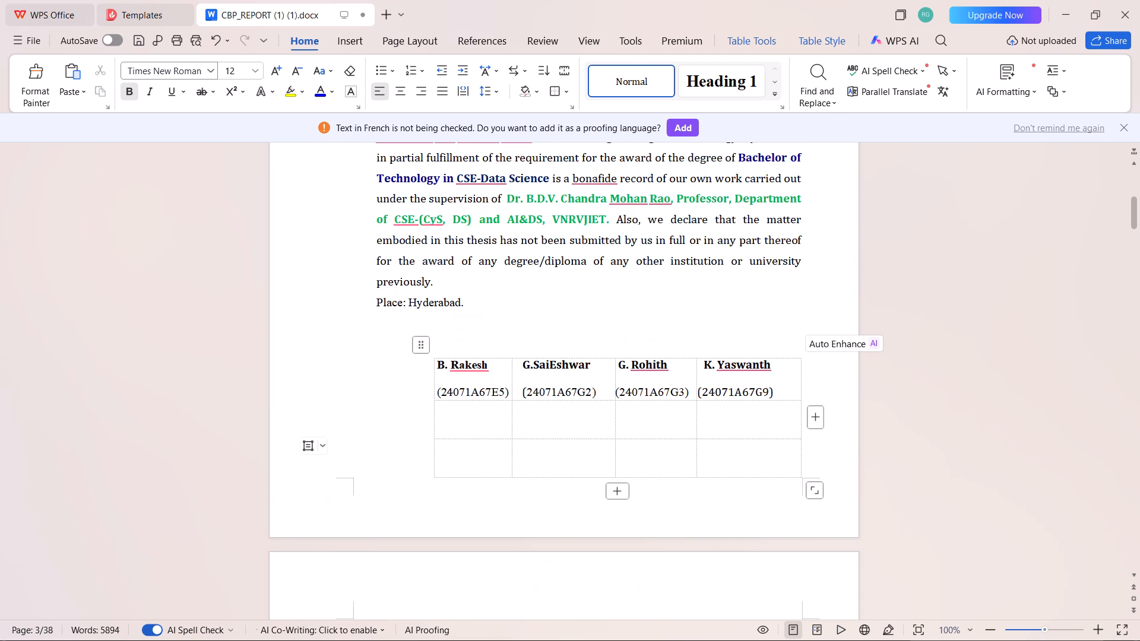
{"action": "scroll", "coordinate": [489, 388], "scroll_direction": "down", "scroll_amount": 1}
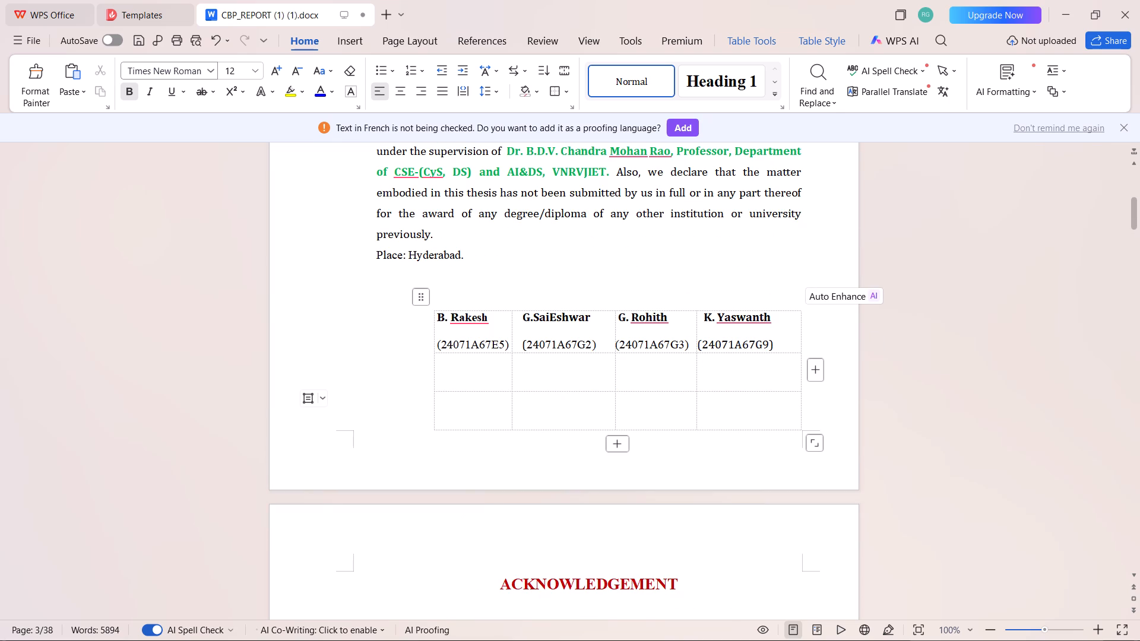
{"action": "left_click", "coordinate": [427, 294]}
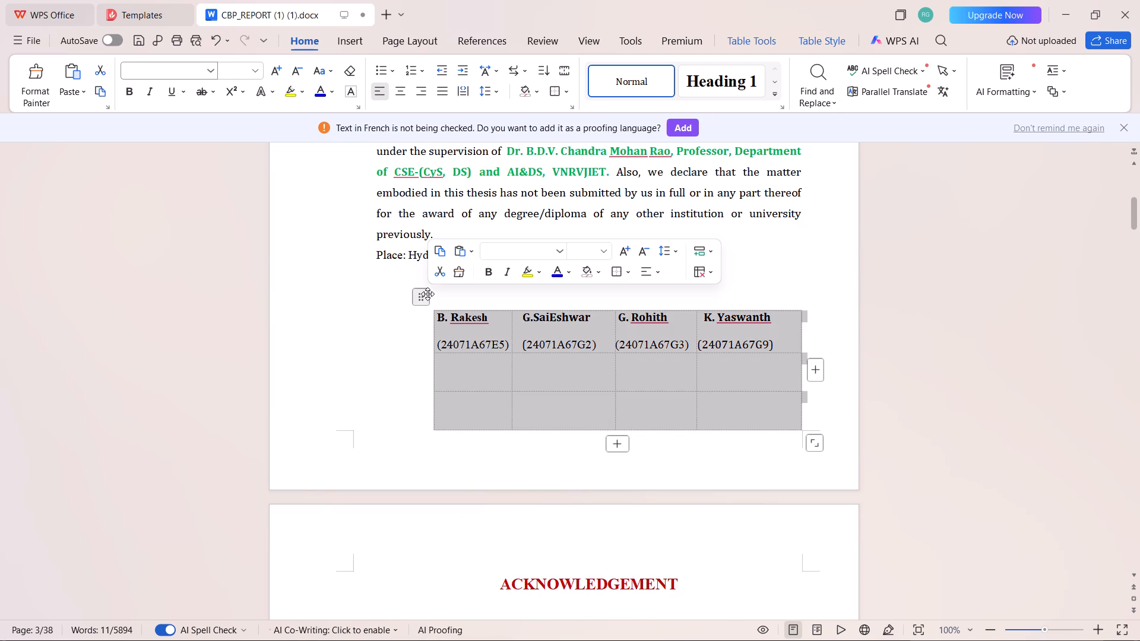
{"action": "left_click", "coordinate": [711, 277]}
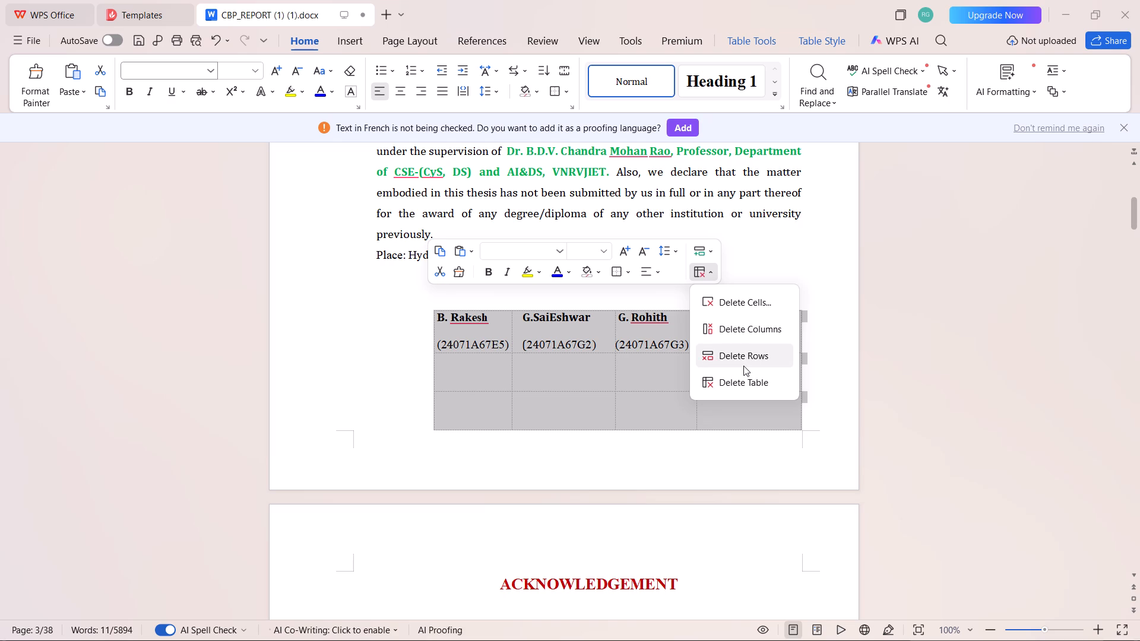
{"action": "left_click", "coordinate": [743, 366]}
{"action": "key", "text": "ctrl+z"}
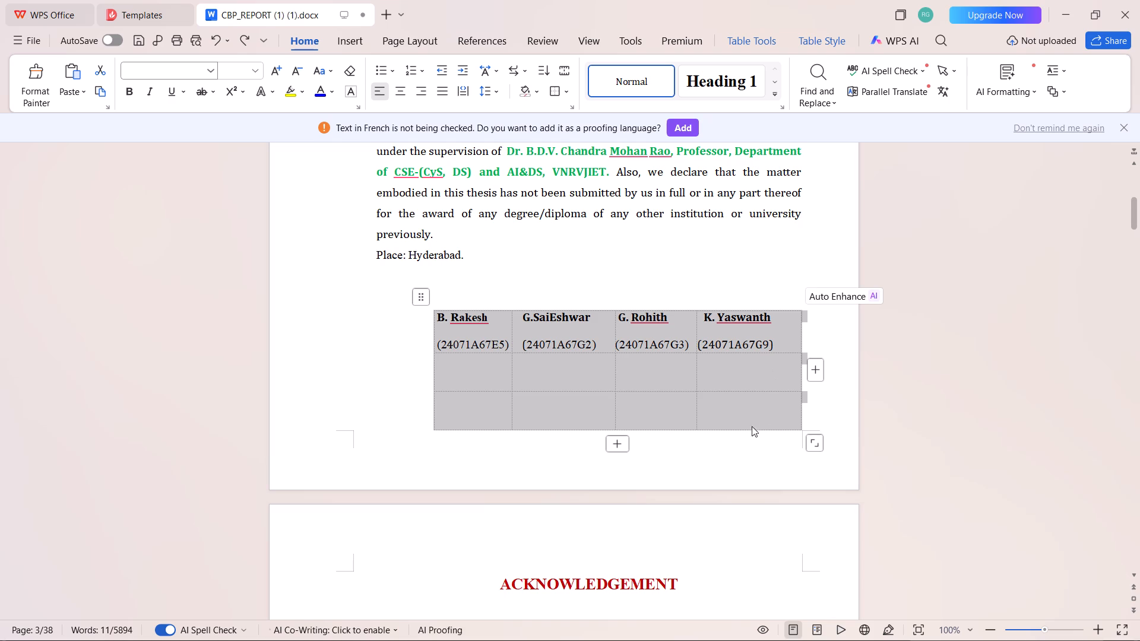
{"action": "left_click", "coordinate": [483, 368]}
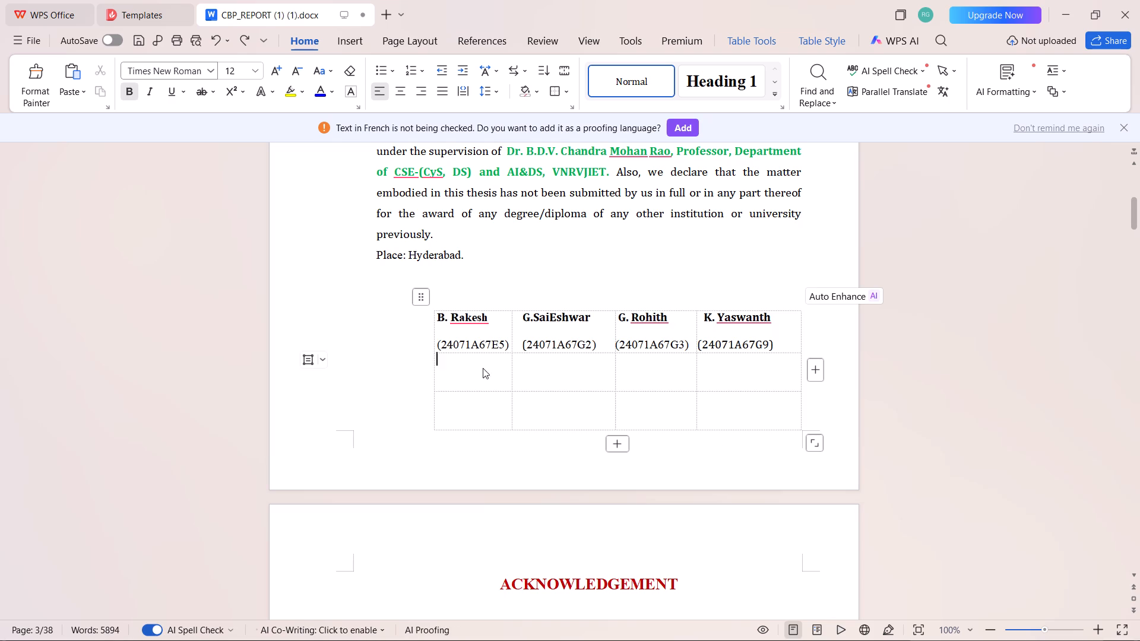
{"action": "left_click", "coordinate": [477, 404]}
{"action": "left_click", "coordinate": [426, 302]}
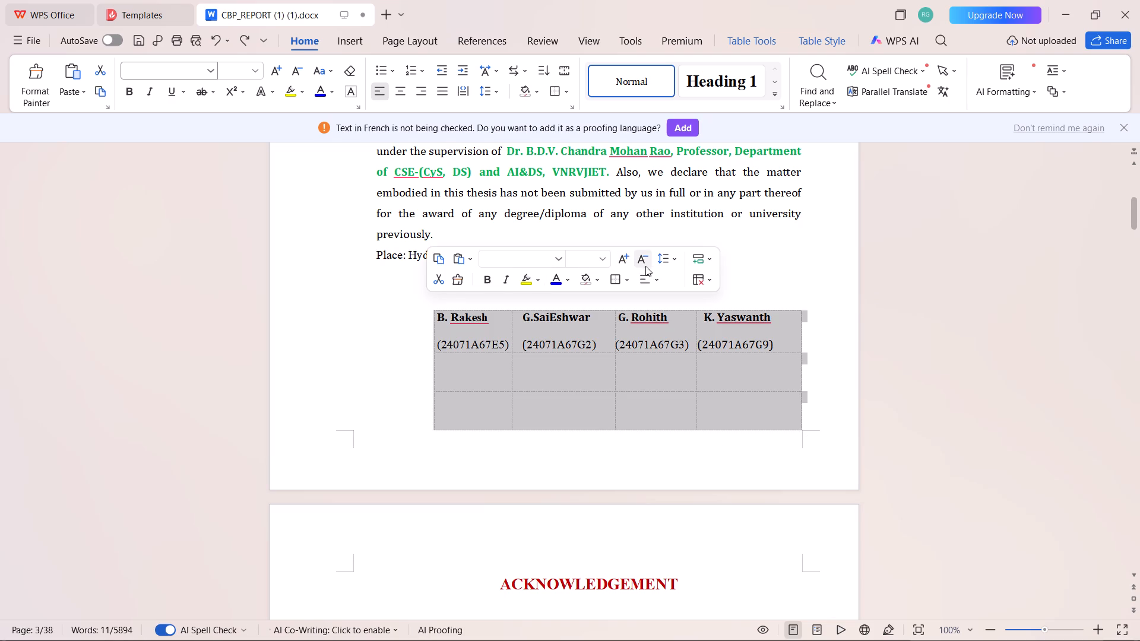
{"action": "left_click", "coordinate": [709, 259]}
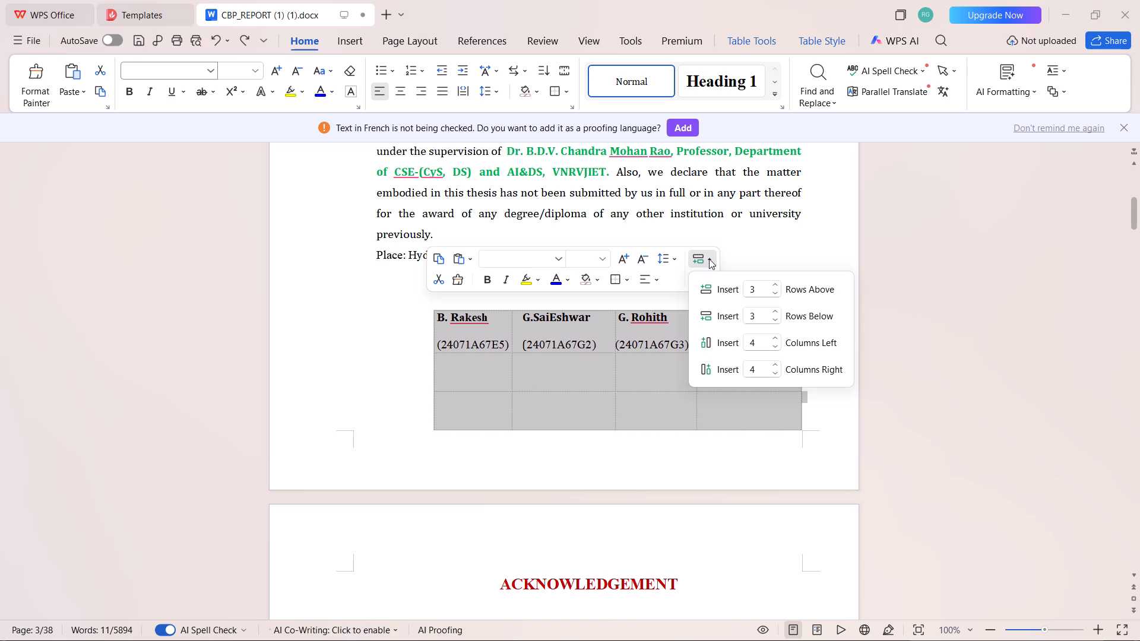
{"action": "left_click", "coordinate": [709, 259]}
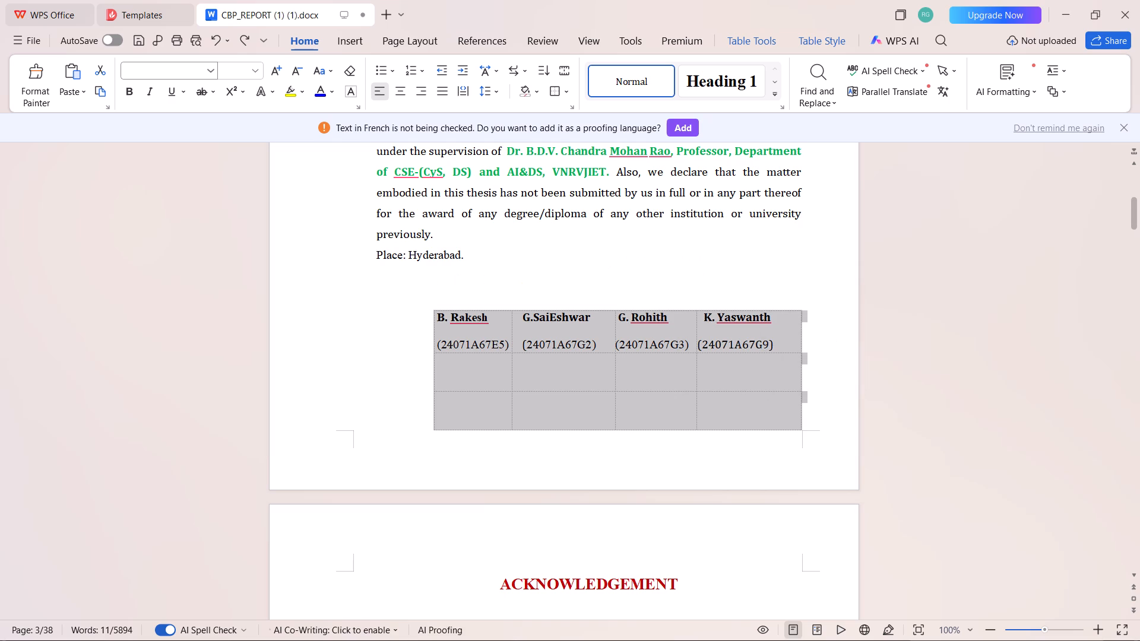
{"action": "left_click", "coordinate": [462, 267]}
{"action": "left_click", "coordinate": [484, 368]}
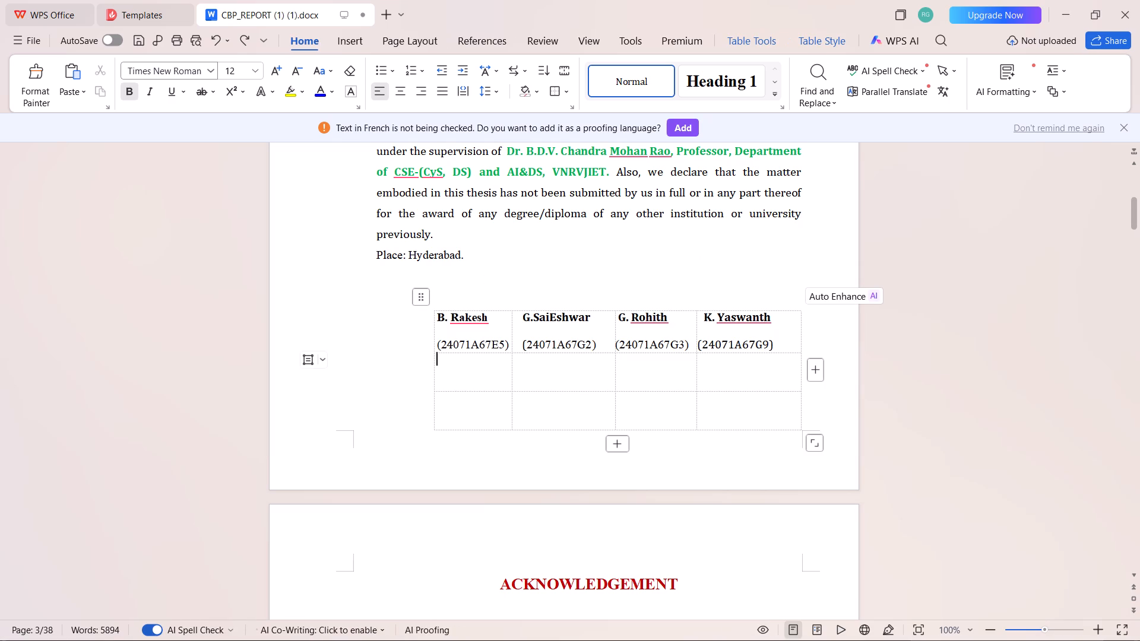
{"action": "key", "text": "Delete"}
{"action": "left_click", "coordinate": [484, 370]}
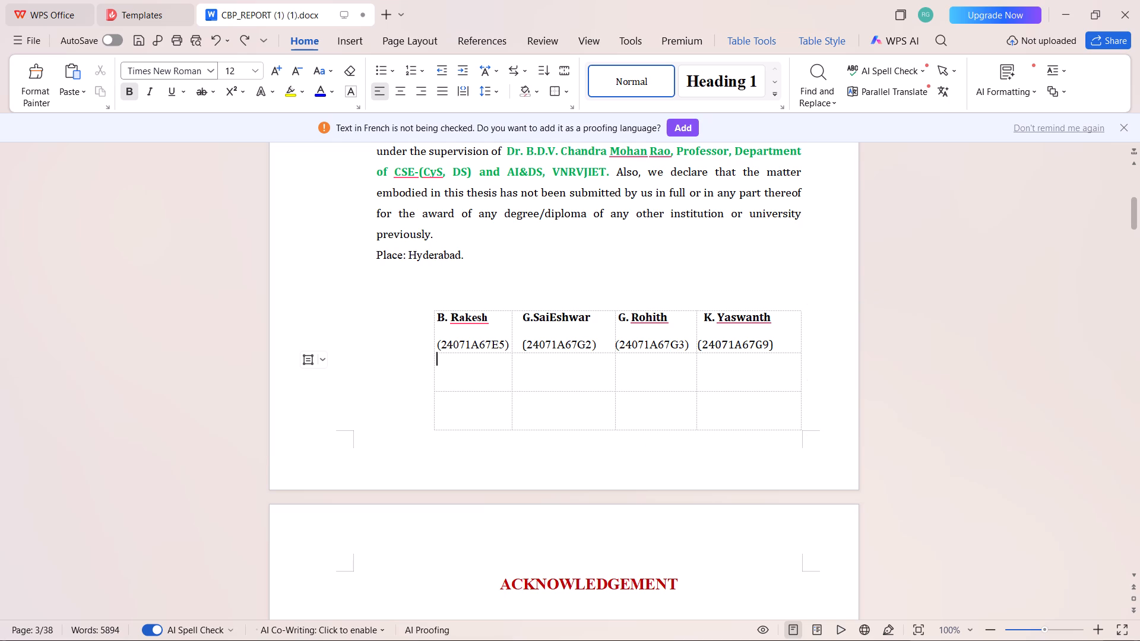
Remove the footer page numbers from the entire document, starting from the abstract page's footer, and leave footer editing.
{"action": "scroll", "coordinate": [590, 339], "scroll_direction": "down", "scroll_amount": 16}
{"action": "scroll", "coordinate": [594, 345], "scroll_direction": "down", "scroll_amount": 11}
{"action": "scroll", "coordinate": [606, 351], "scroll_direction": "up", "scroll_amount": 10}
{"action": "scroll", "coordinate": [489, 277], "scroll_direction": "down", "scroll_amount": 2}
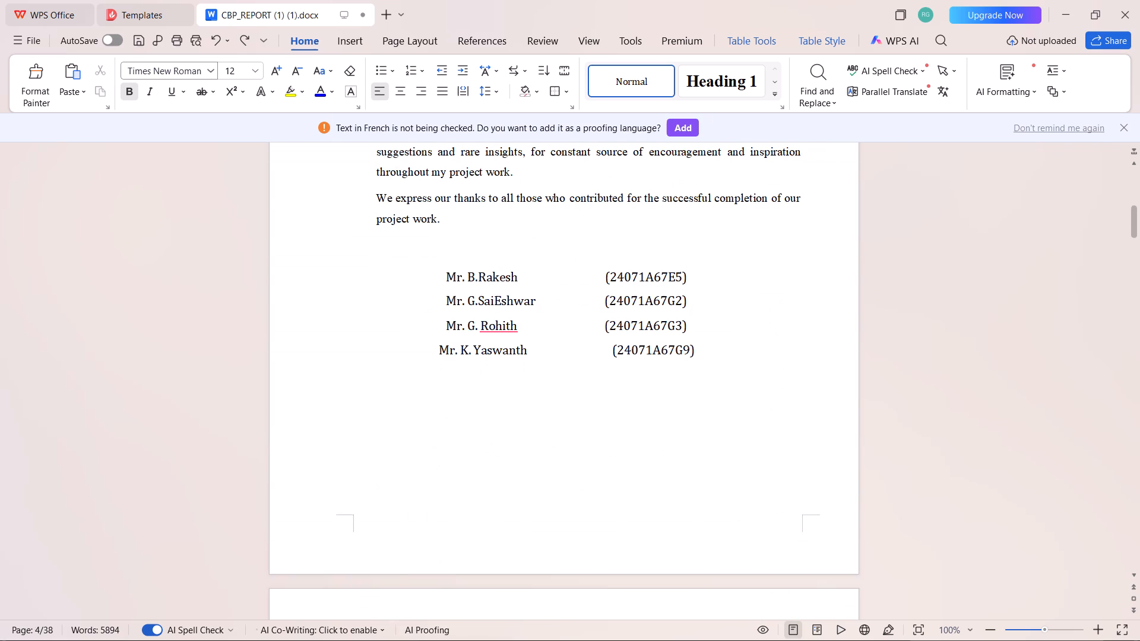
{"action": "scroll", "coordinate": [493, 281], "scroll_direction": "down", "scroll_amount": 20}
{"action": "scroll", "coordinate": [493, 281], "scroll_direction": "down", "scroll_amount": 6}
{"action": "scroll", "coordinate": [513, 376], "scroll_direction": "down", "scroll_amount": 6}
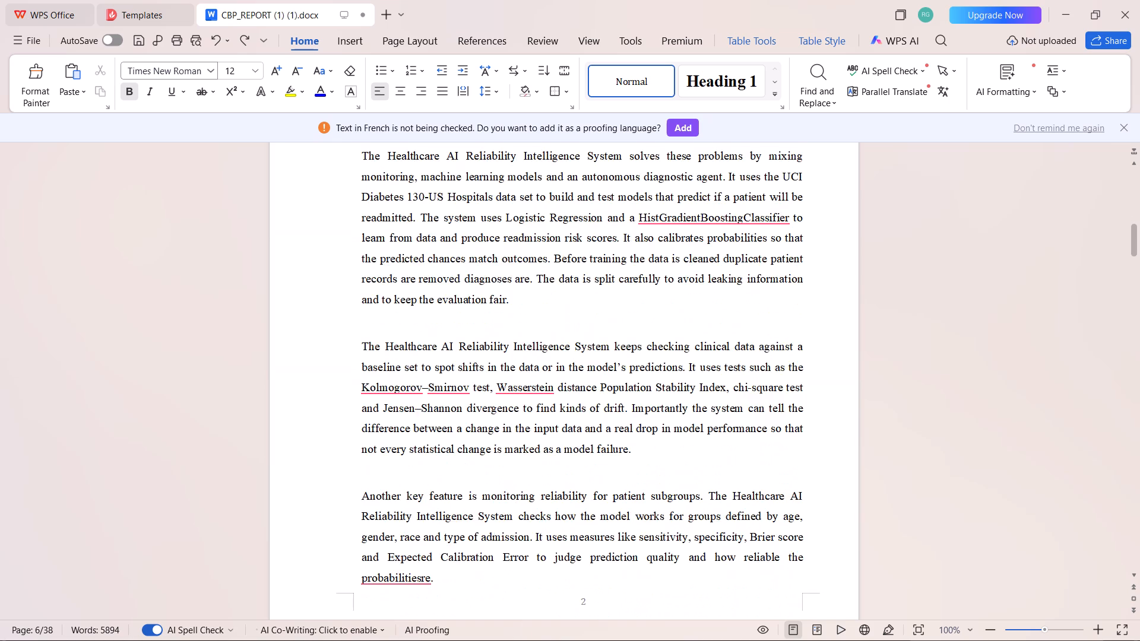
{"action": "scroll", "coordinate": [511, 375], "scroll_direction": "down", "scroll_amount": 9}
{"action": "scroll", "coordinate": [601, 334], "scroll_direction": "up", "scroll_amount": 3}
{"action": "left_click", "coordinate": [586, 319]}
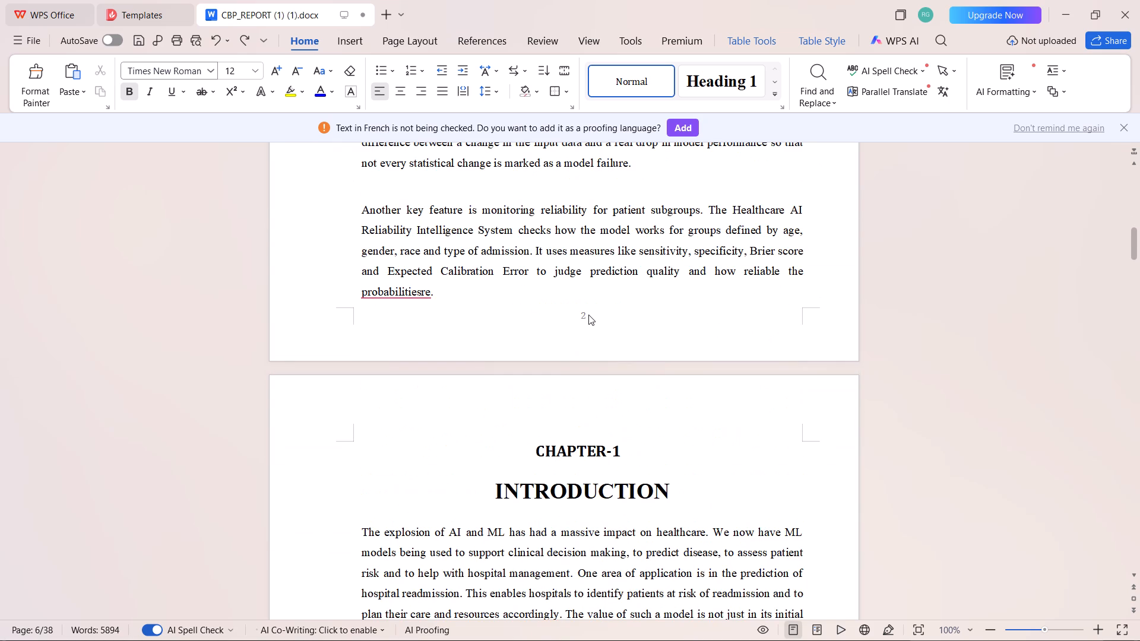
{"action": "left_click", "coordinate": [588, 312]}
{"action": "double_click", "coordinate": [584, 314]}
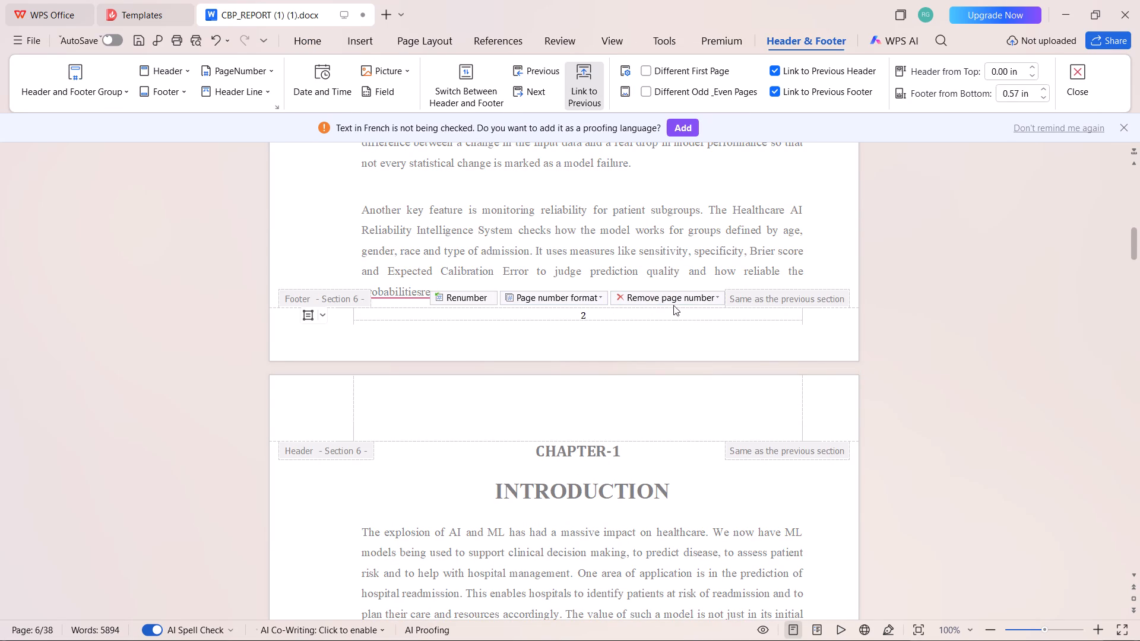
{"action": "left_click", "coordinate": [721, 293]}
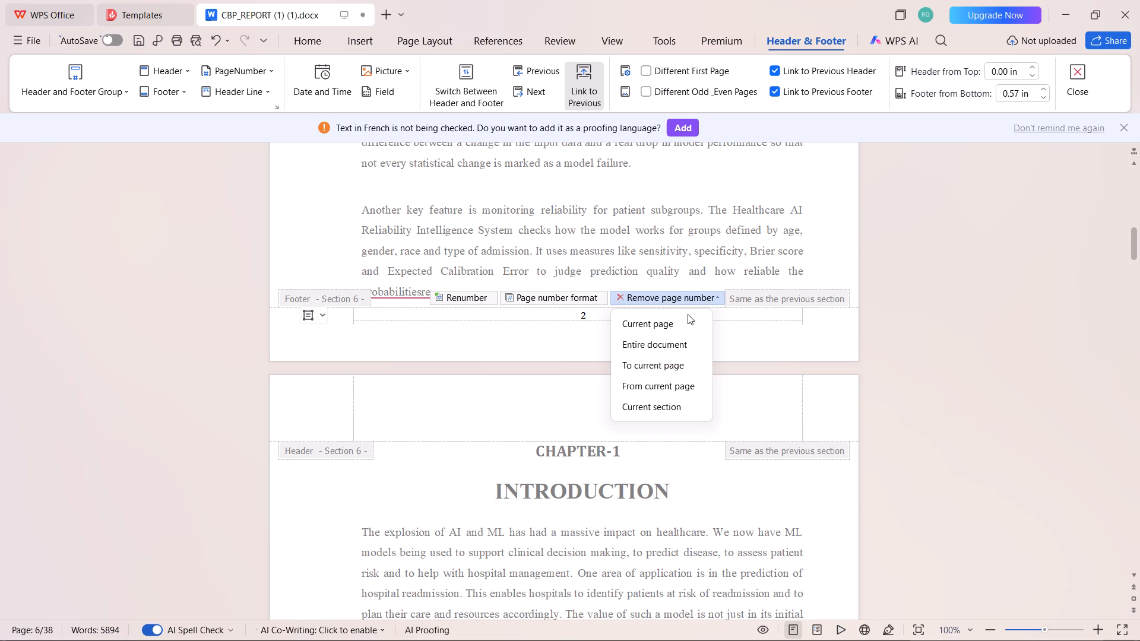
{"action": "left_click", "coordinate": [663, 339]}
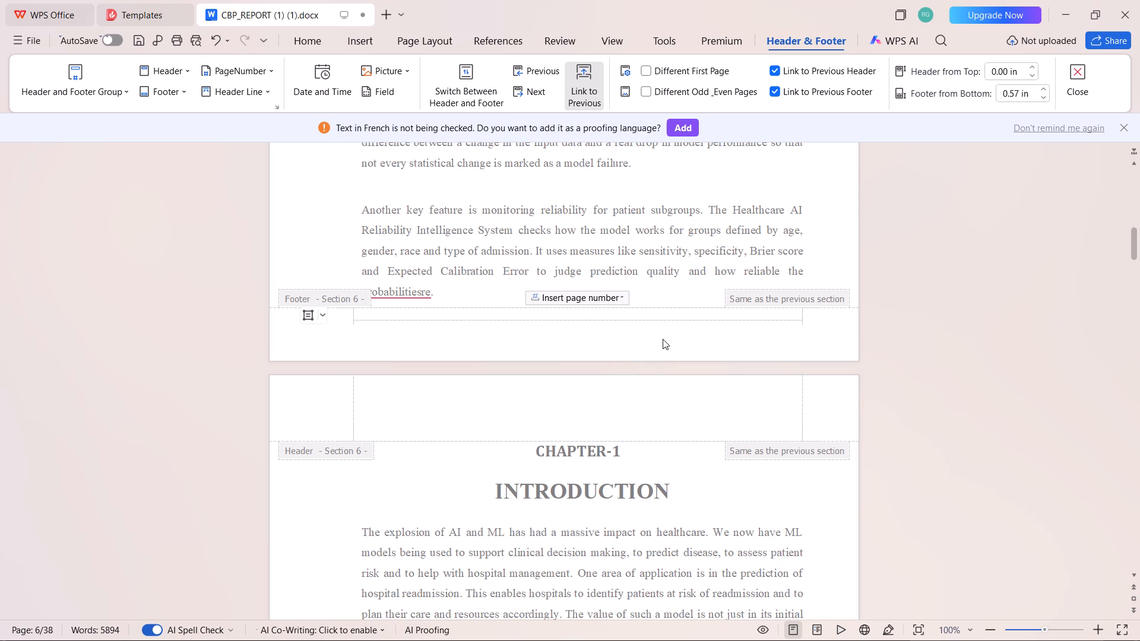
{"action": "key", "text": "Return"}
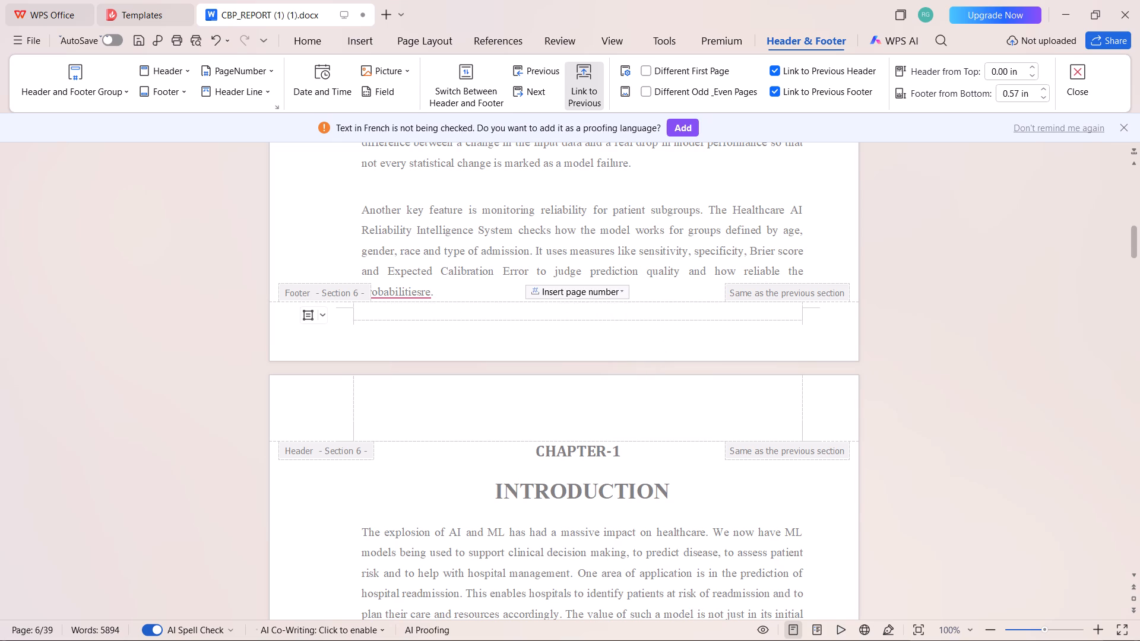
{"action": "key", "text": "ctrl+z"}
{"action": "key", "text": "Escape"}
Check the page footers from the acknowledgement page through the chapters to the end of the document.
{"action": "scroll", "coordinate": [634, 328], "scroll_direction": "up", "scroll_amount": 1}
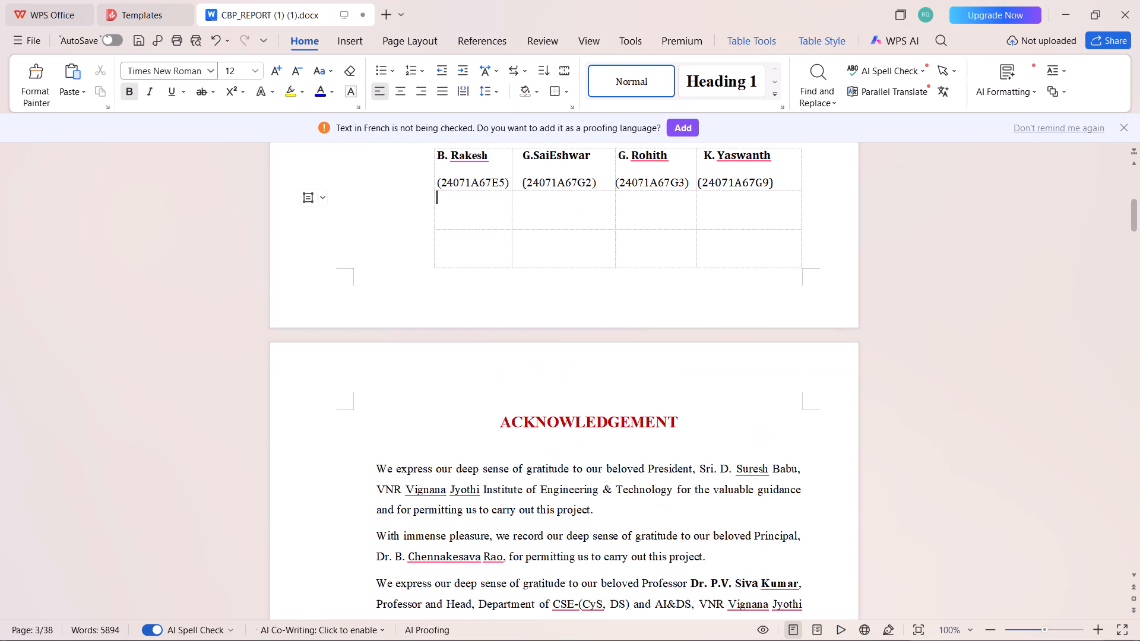
{"action": "scroll", "coordinate": [597, 370], "scroll_direction": "down", "scroll_amount": 20}
{"action": "scroll", "coordinate": [597, 370], "scroll_direction": "down", "scroll_amount": 12}
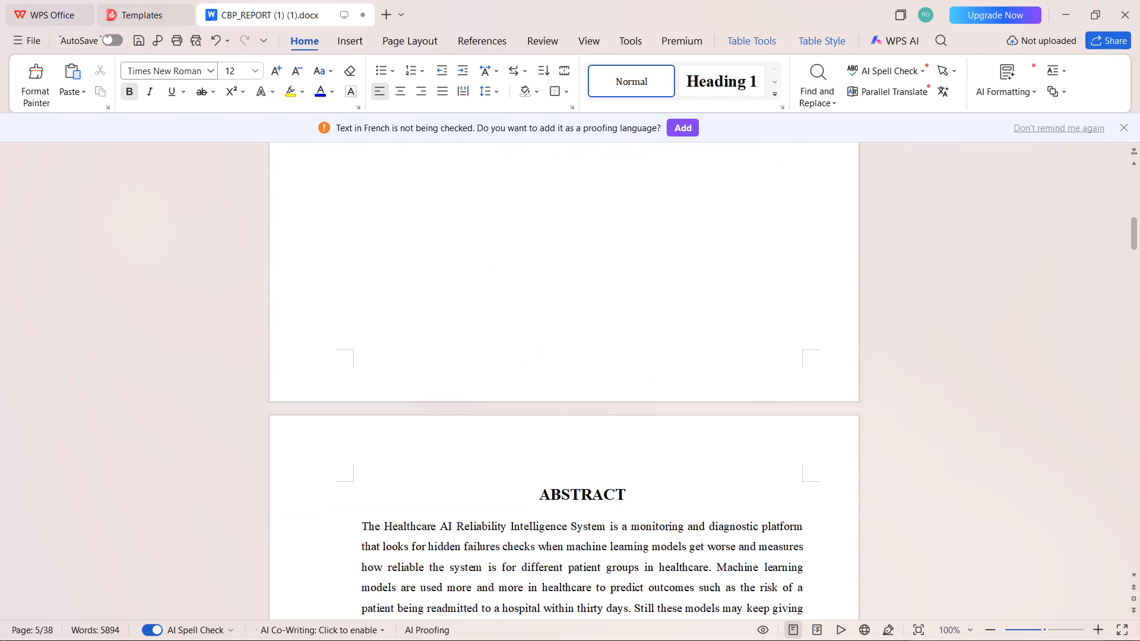
{"action": "scroll", "coordinate": [695, 351], "scroll_direction": "down", "scroll_amount": 20}
{"action": "scroll", "coordinate": [695, 351], "scroll_direction": "down", "scroll_amount": 17}
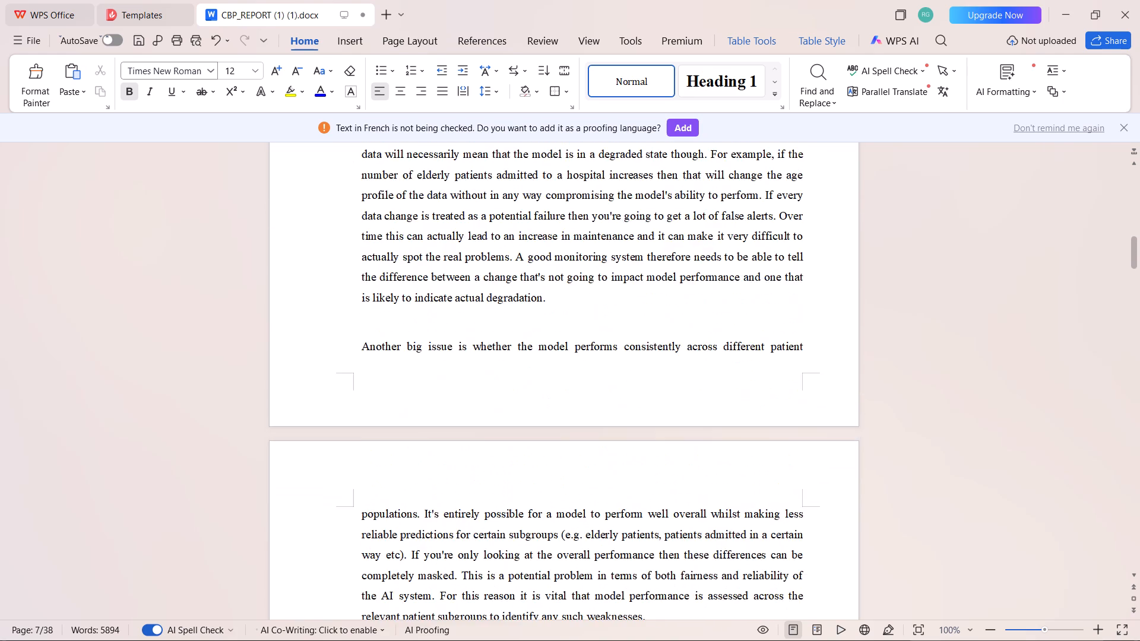
{"action": "scroll", "coordinate": [515, 367], "scroll_direction": "down", "scroll_amount": 18}
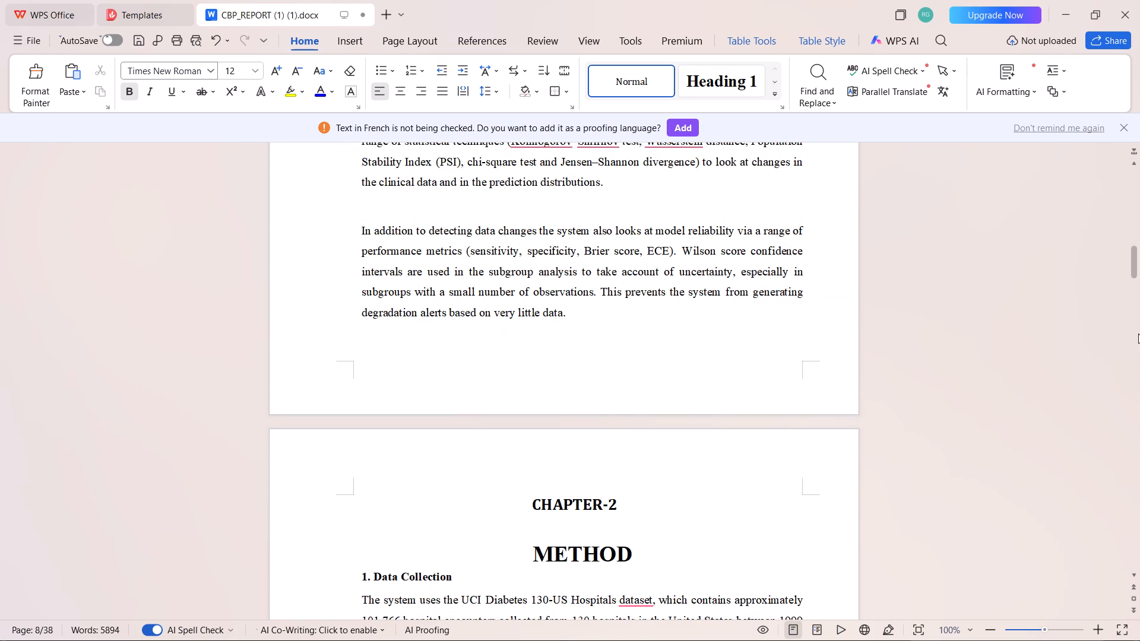
{"action": "left_click_drag", "start_coordinate": [1136, 263], "coordinate": [1133, 300]}
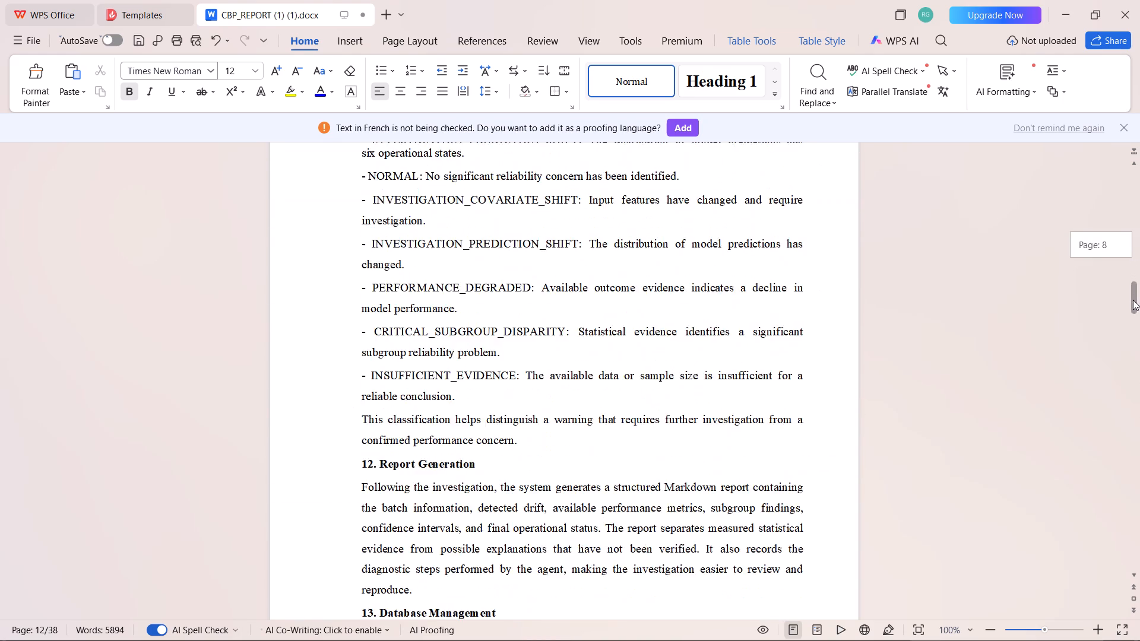
{"action": "left_click_drag", "start_coordinate": [1133, 300], "coordinate": [1087, 636]}
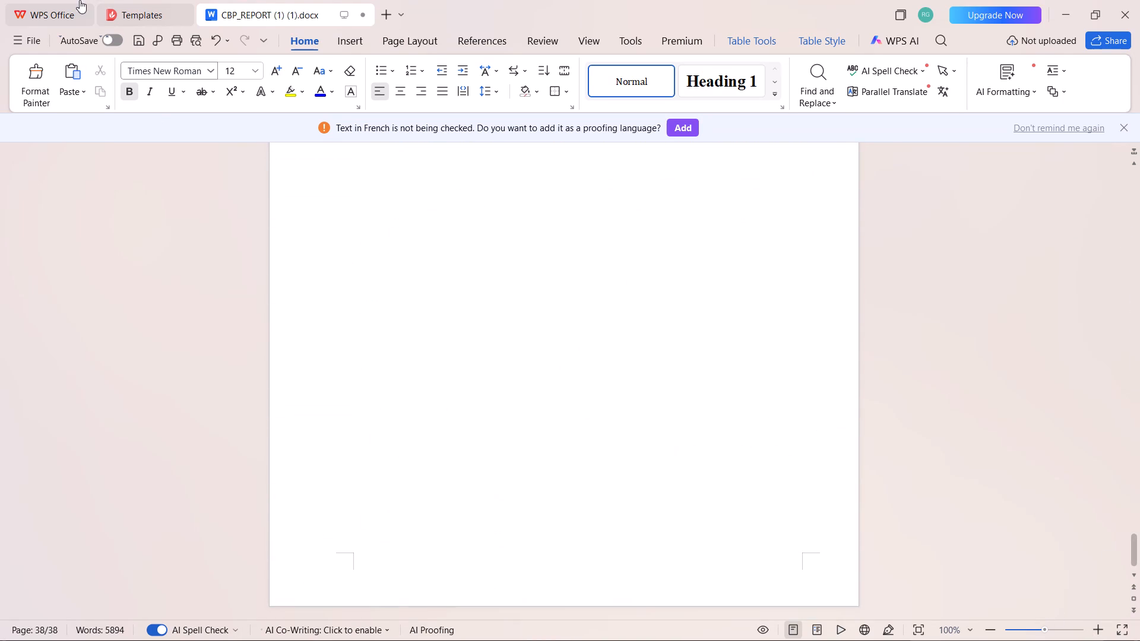
Review the margin, paper, layout and document grid settings in Page Setup and leave it without applying anything.
{"action": "left_click", "coordinate": [417, 34]}
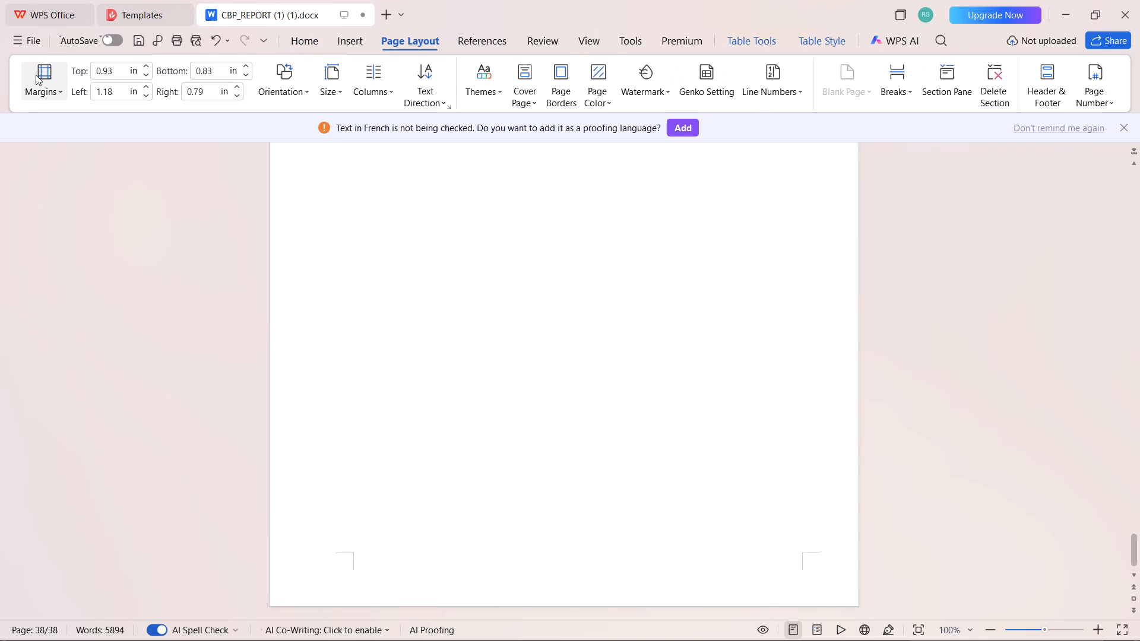
{"action": "left_click", "coordinate": [46, 89]}
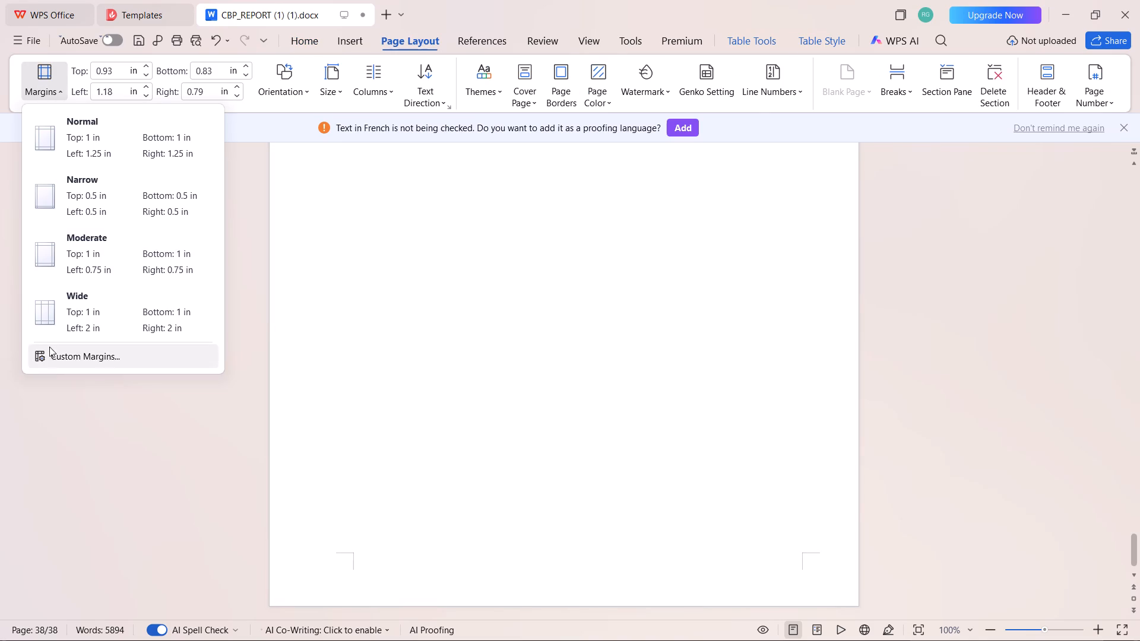
{"action": "left_click", "coordinate": [49, 354]}
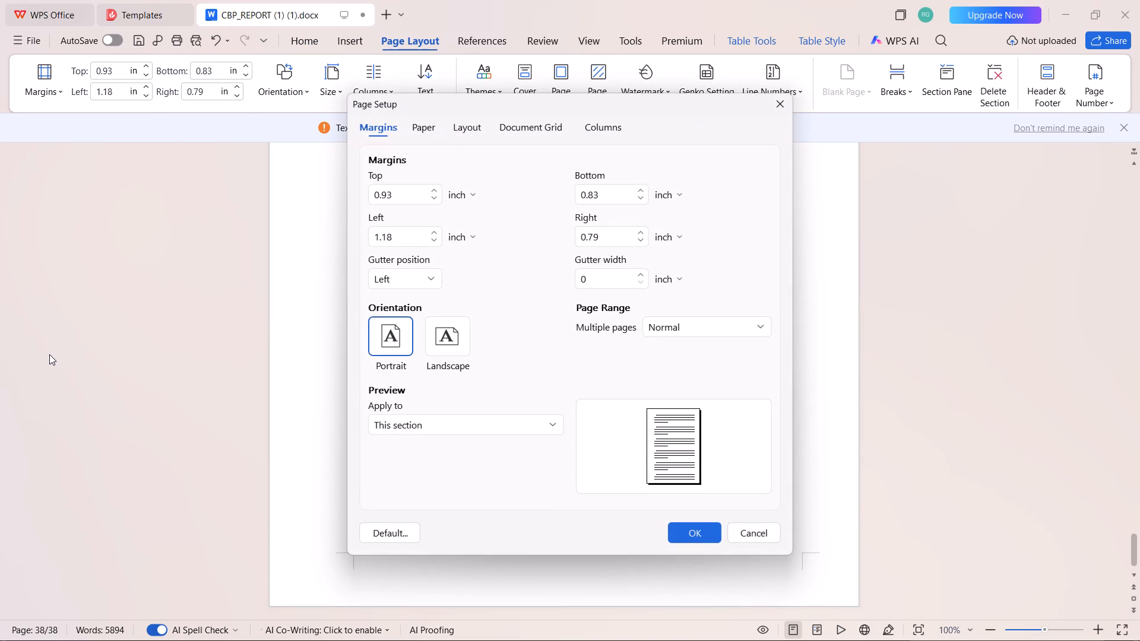
{"action": "left_click", "coordinate": [414, 132]}
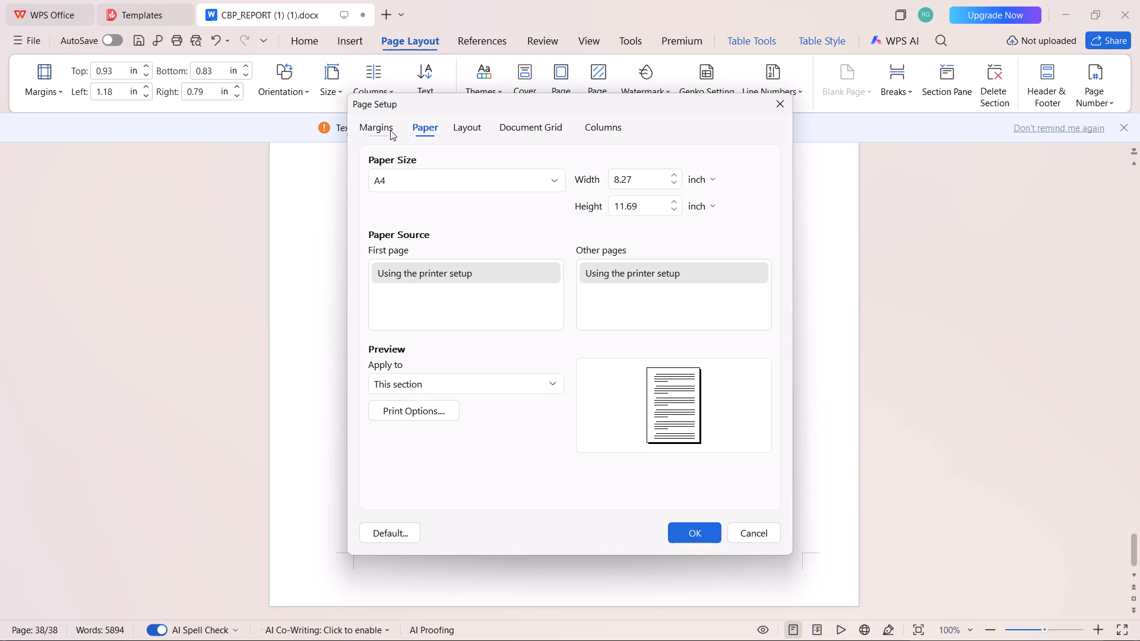
{"action": "left_click", "coordinate": [483, 121]}
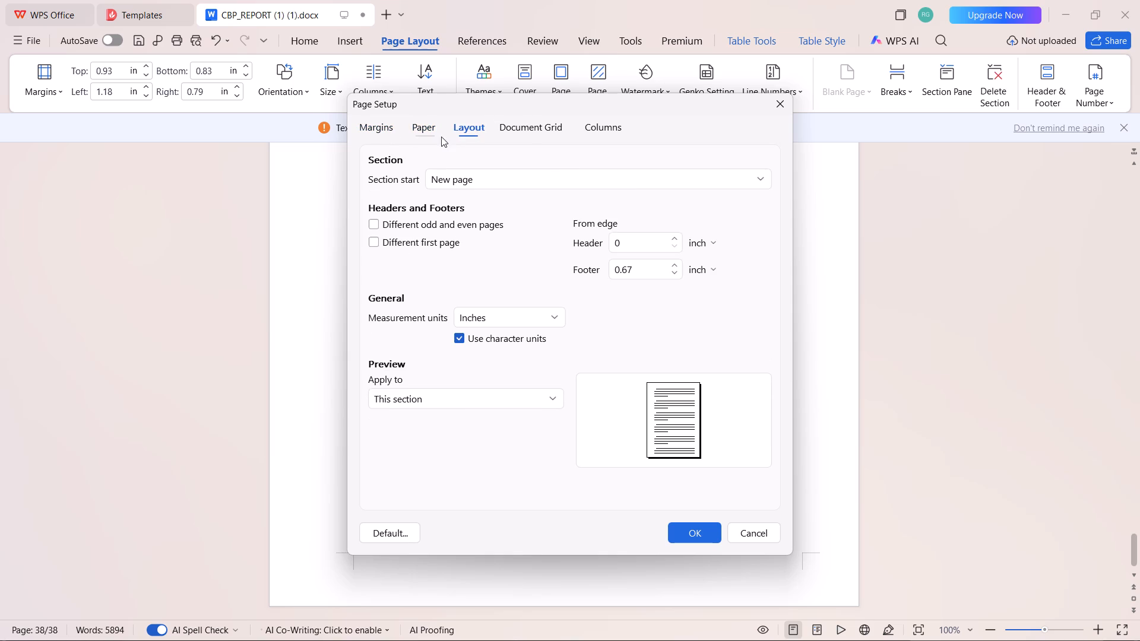
{"action": "left_click", "coordinate": [379, 129]}
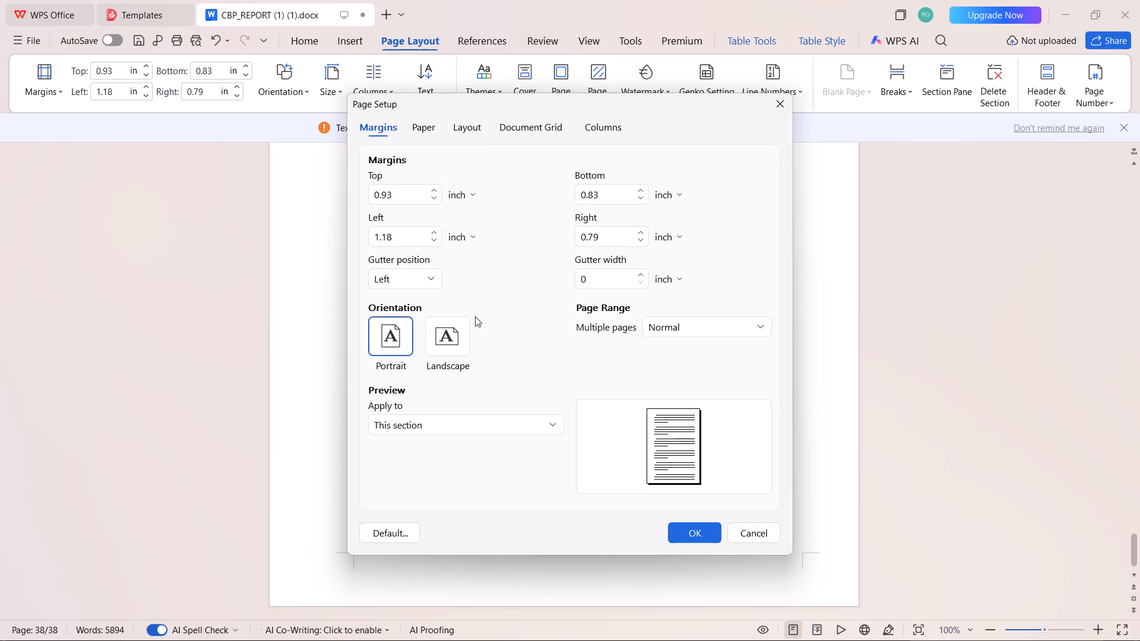
{"action": "left_click", "coordinate": [467, 127]}
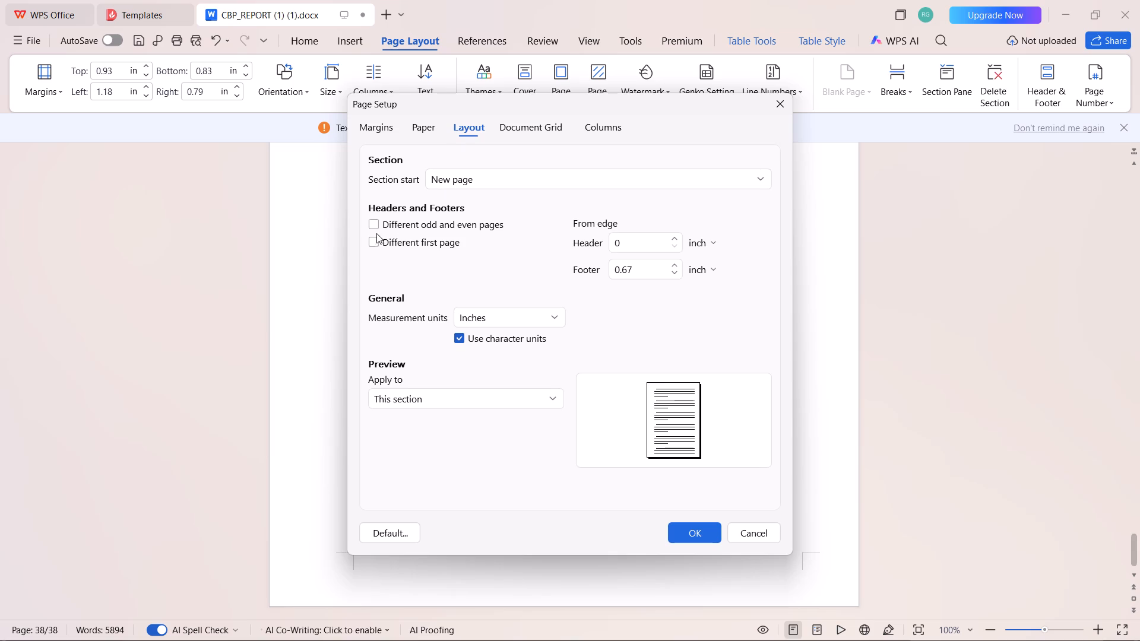
{"action": "left_click", "coordinate": [426, 135]}
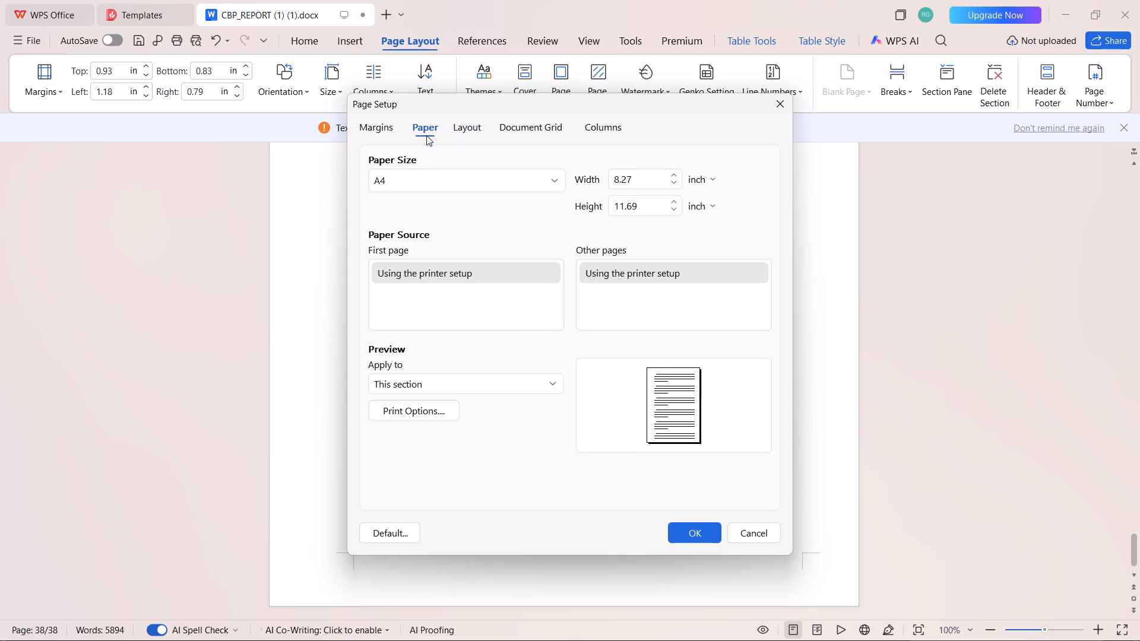
{"action": "left_click", "coordinate": [450, 385]}
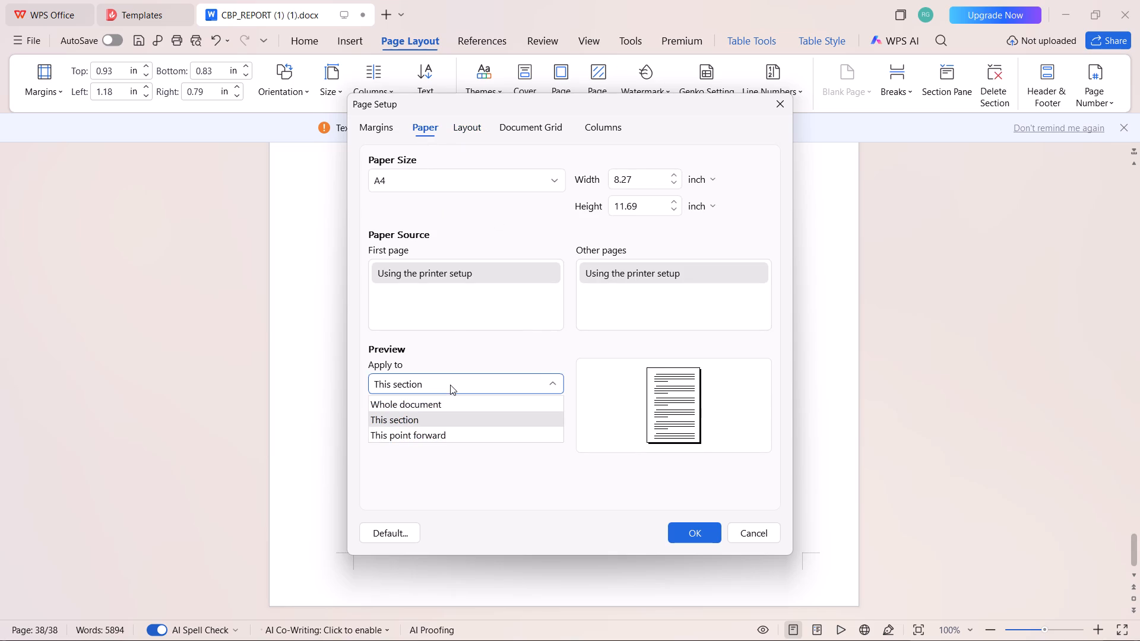
{"action": "left_click", "coordinate": [433, 401]}
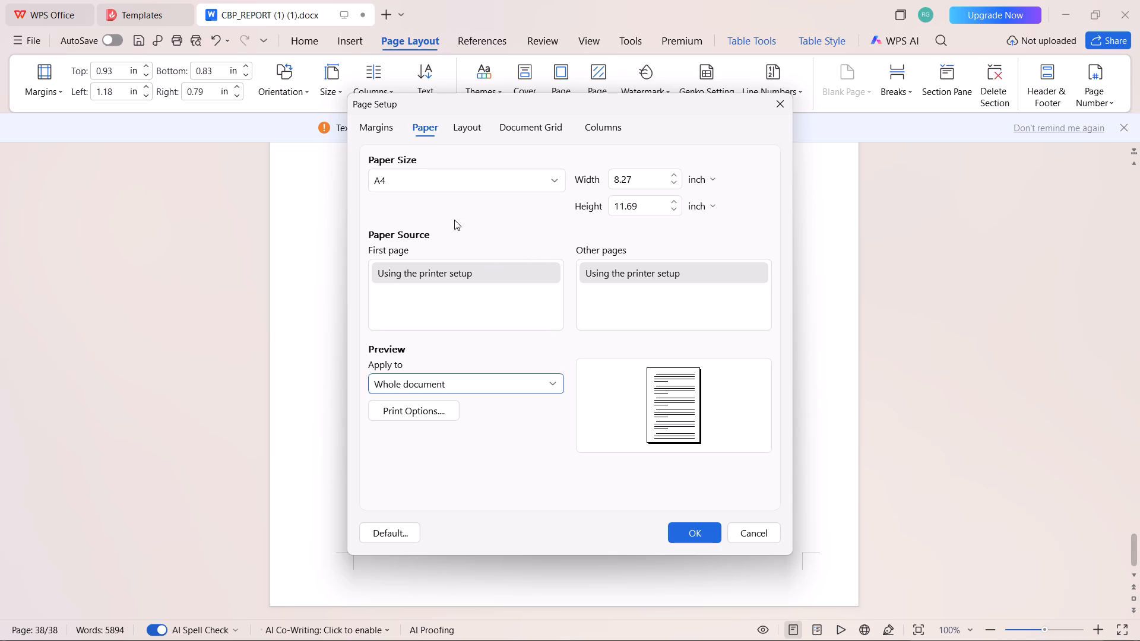
{"action": "left_click", "coordinate": [451, 172]}
{"action": "left_click_drag", "start_coordinate": [451, 172], "coordinate": [449, 177]}
{"action": "left_click", "coordinate": [584, 123]}
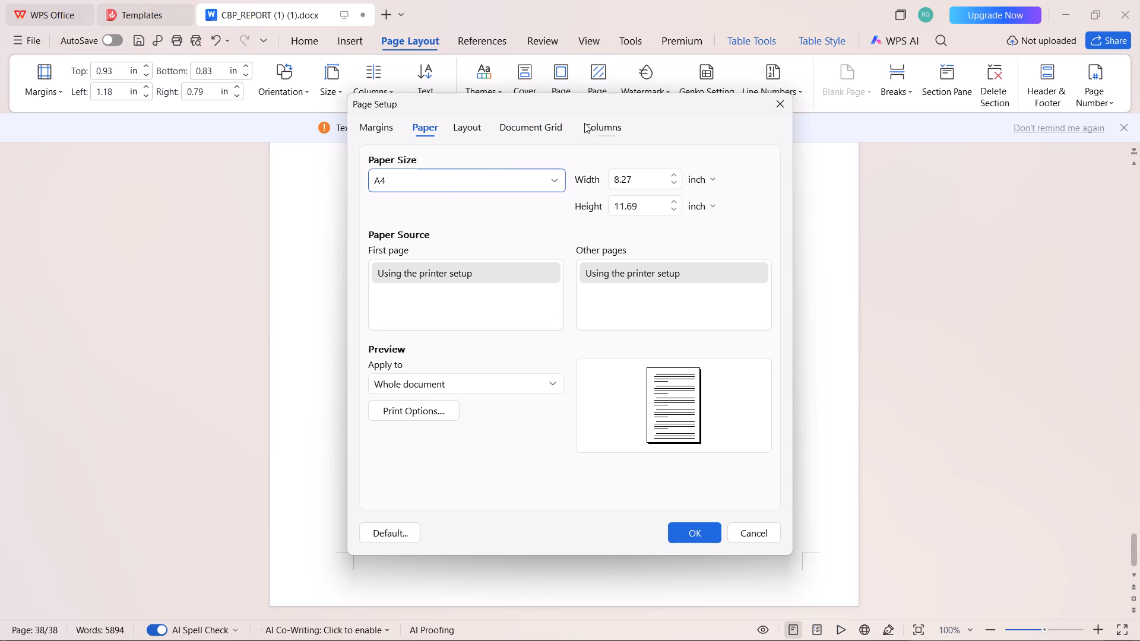
{"action": "left_click", "coordinate": [783, 104]}
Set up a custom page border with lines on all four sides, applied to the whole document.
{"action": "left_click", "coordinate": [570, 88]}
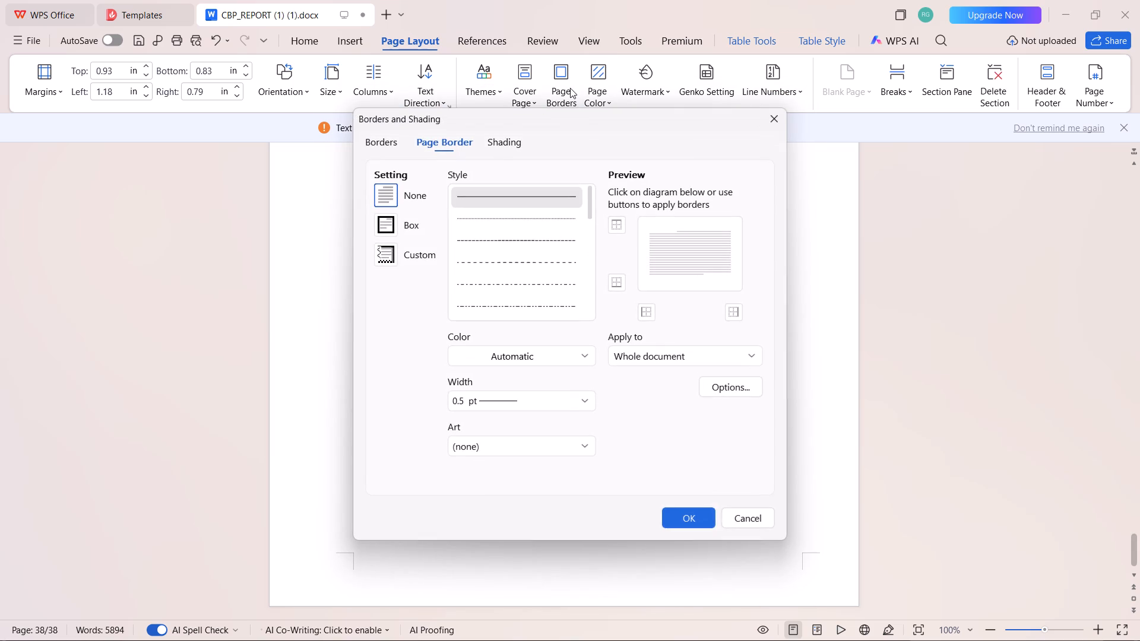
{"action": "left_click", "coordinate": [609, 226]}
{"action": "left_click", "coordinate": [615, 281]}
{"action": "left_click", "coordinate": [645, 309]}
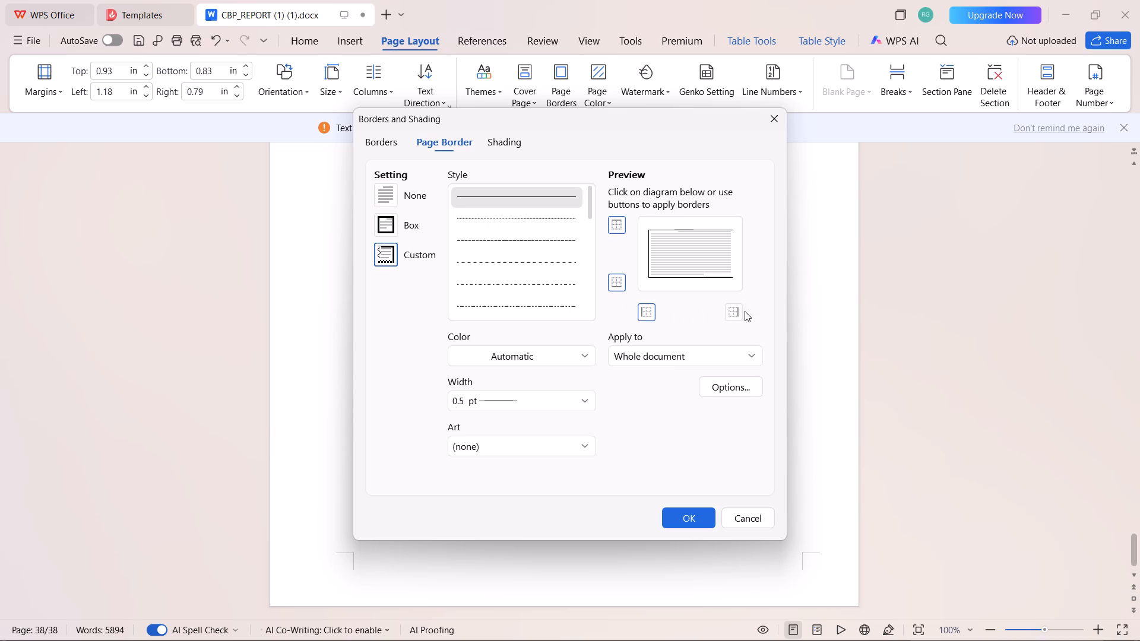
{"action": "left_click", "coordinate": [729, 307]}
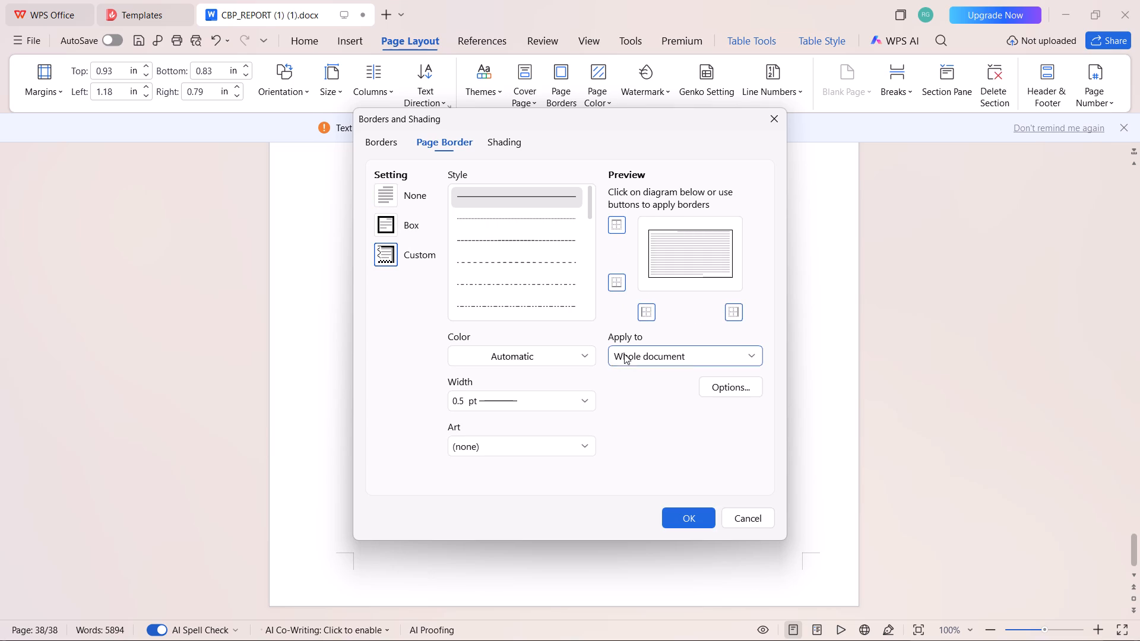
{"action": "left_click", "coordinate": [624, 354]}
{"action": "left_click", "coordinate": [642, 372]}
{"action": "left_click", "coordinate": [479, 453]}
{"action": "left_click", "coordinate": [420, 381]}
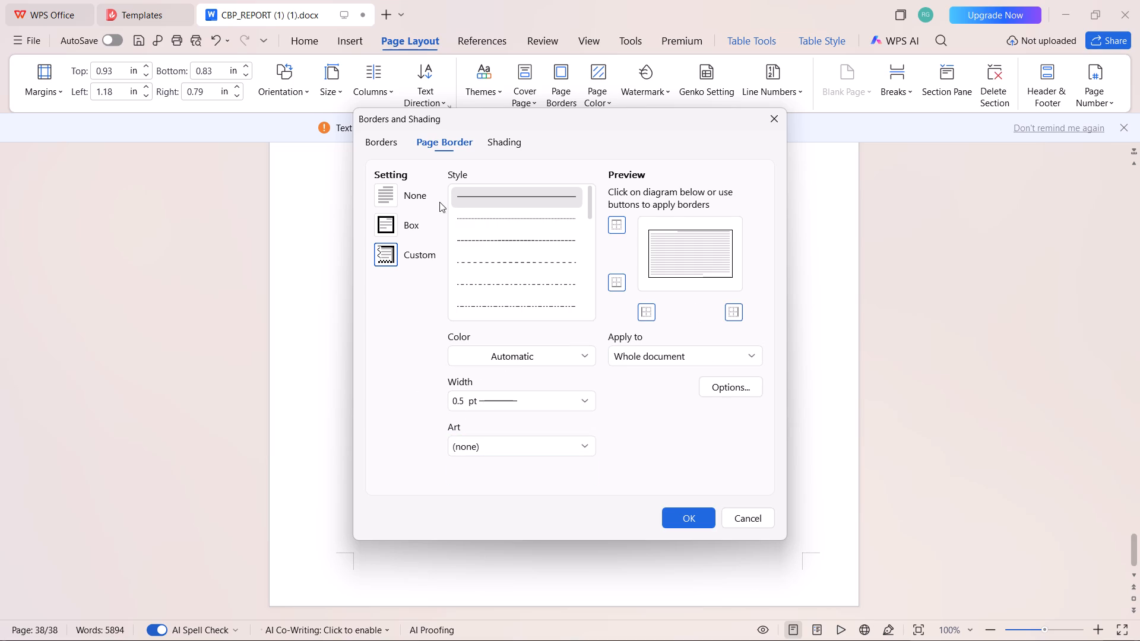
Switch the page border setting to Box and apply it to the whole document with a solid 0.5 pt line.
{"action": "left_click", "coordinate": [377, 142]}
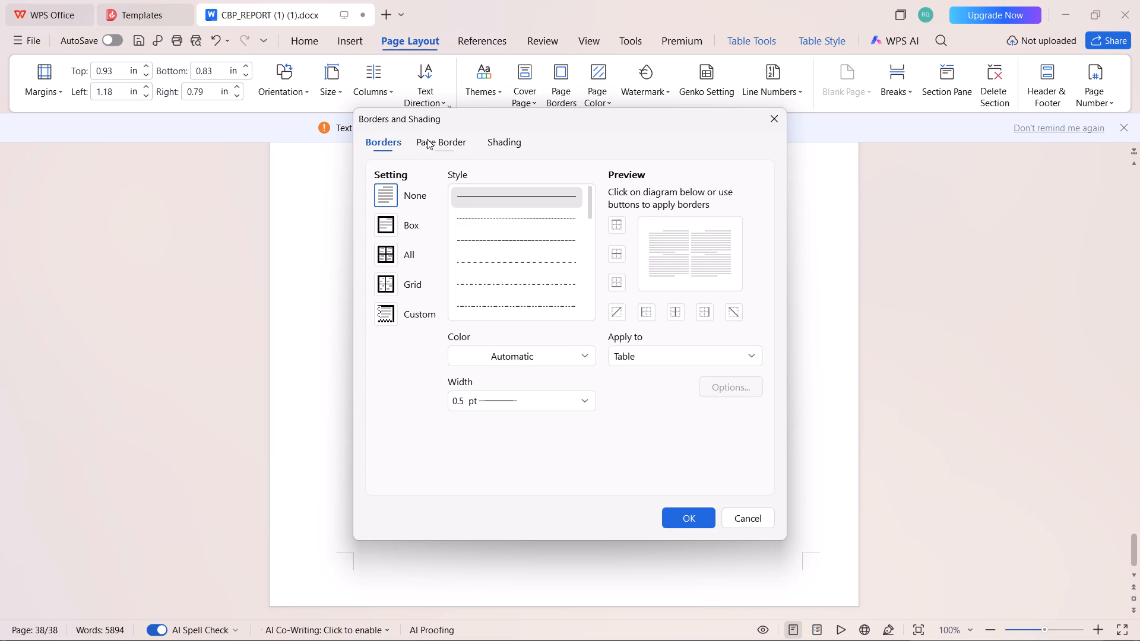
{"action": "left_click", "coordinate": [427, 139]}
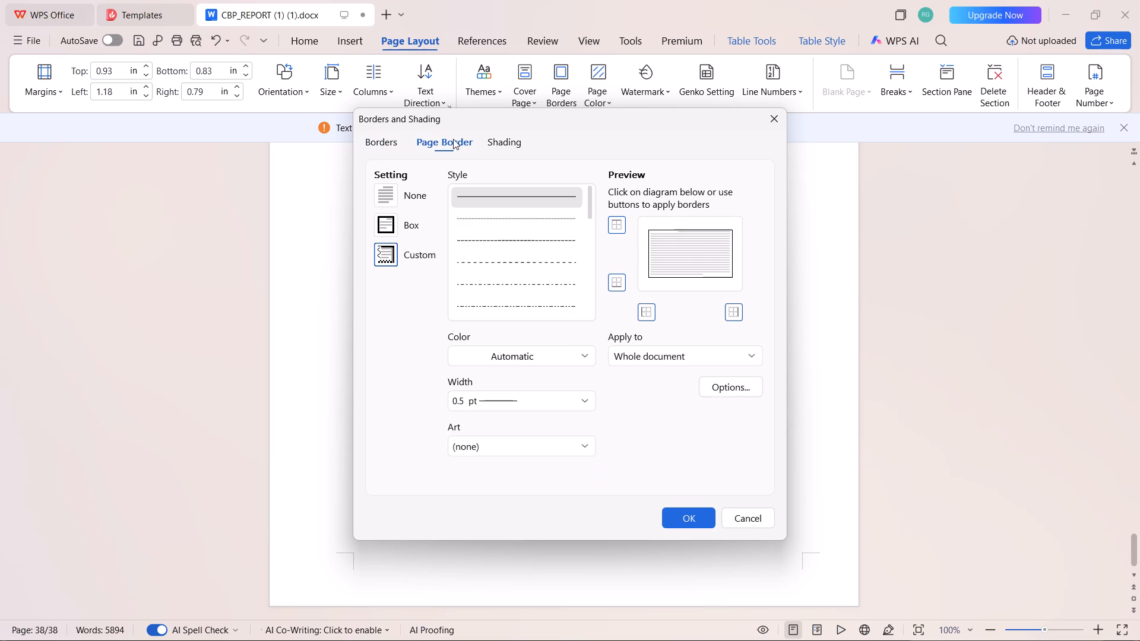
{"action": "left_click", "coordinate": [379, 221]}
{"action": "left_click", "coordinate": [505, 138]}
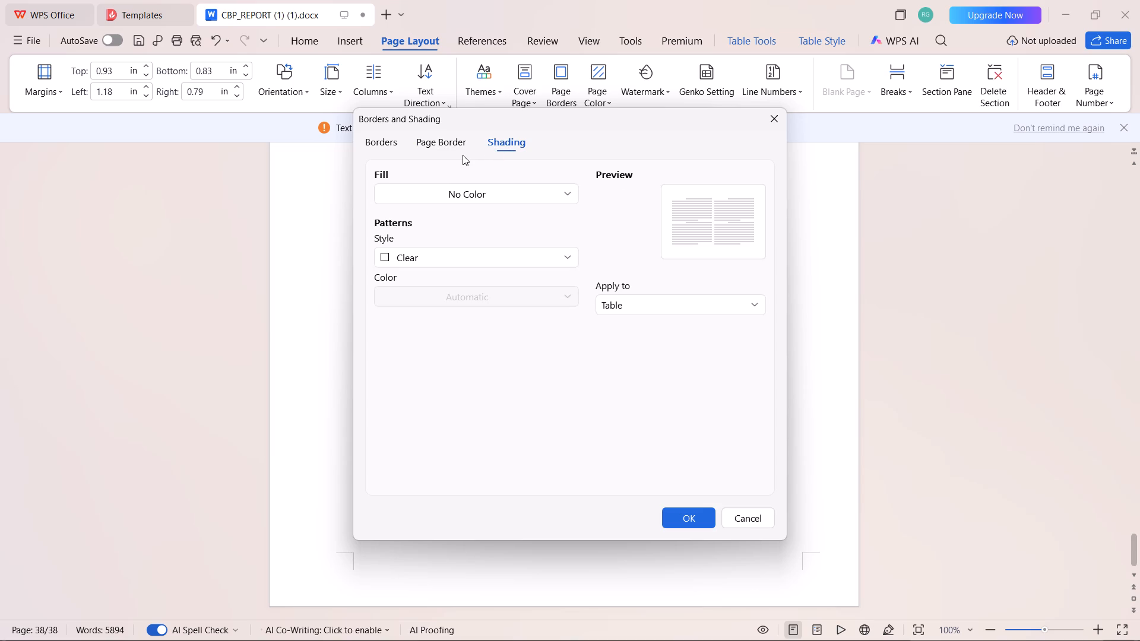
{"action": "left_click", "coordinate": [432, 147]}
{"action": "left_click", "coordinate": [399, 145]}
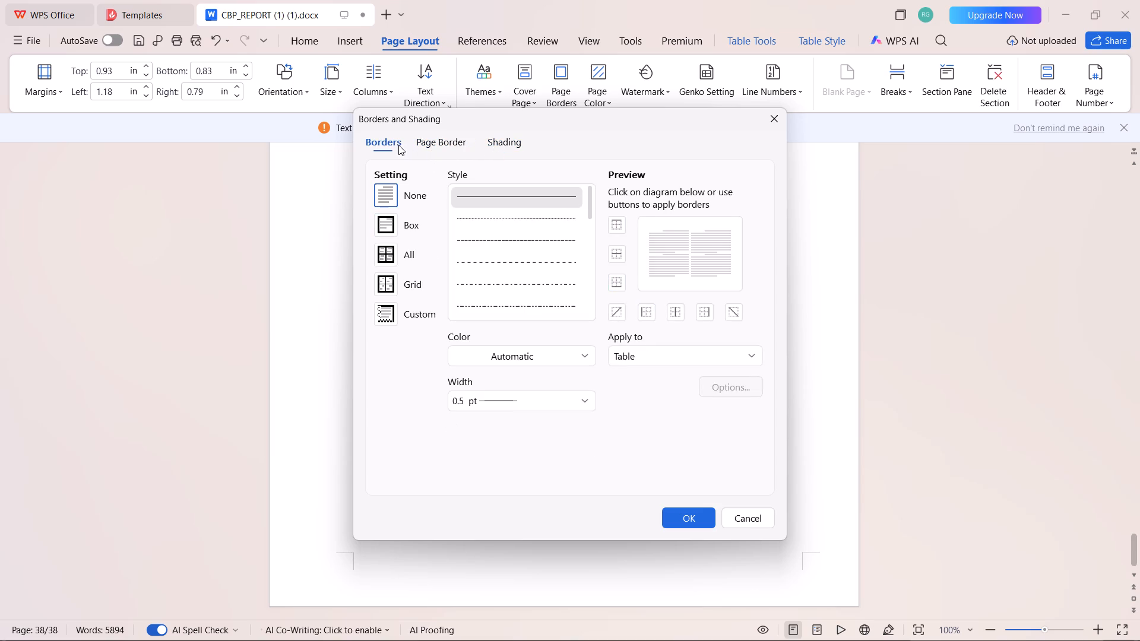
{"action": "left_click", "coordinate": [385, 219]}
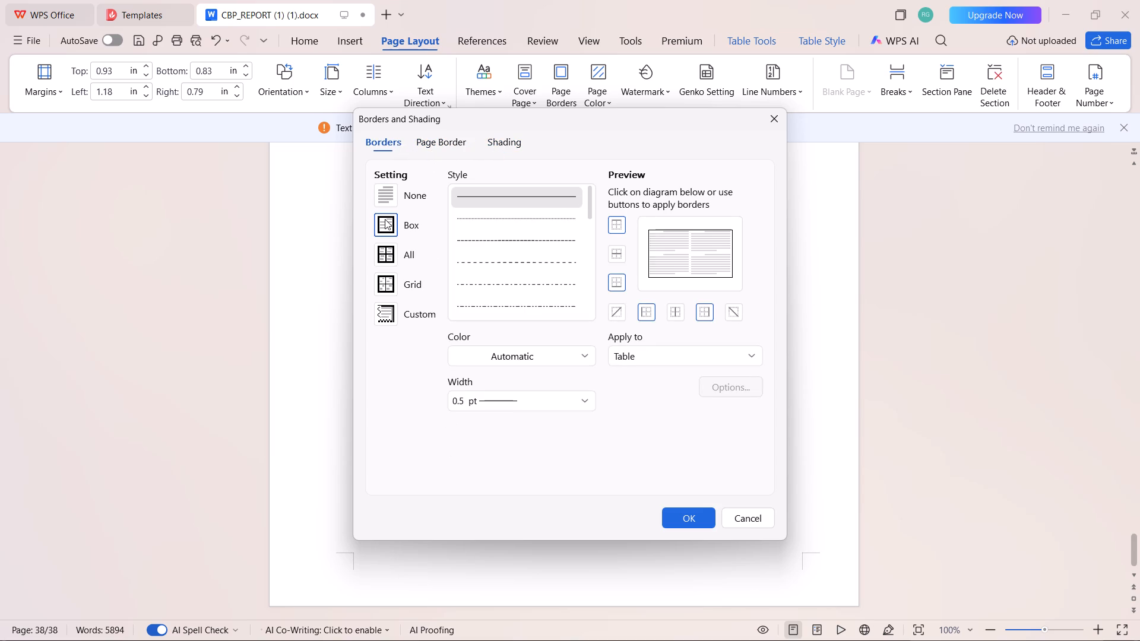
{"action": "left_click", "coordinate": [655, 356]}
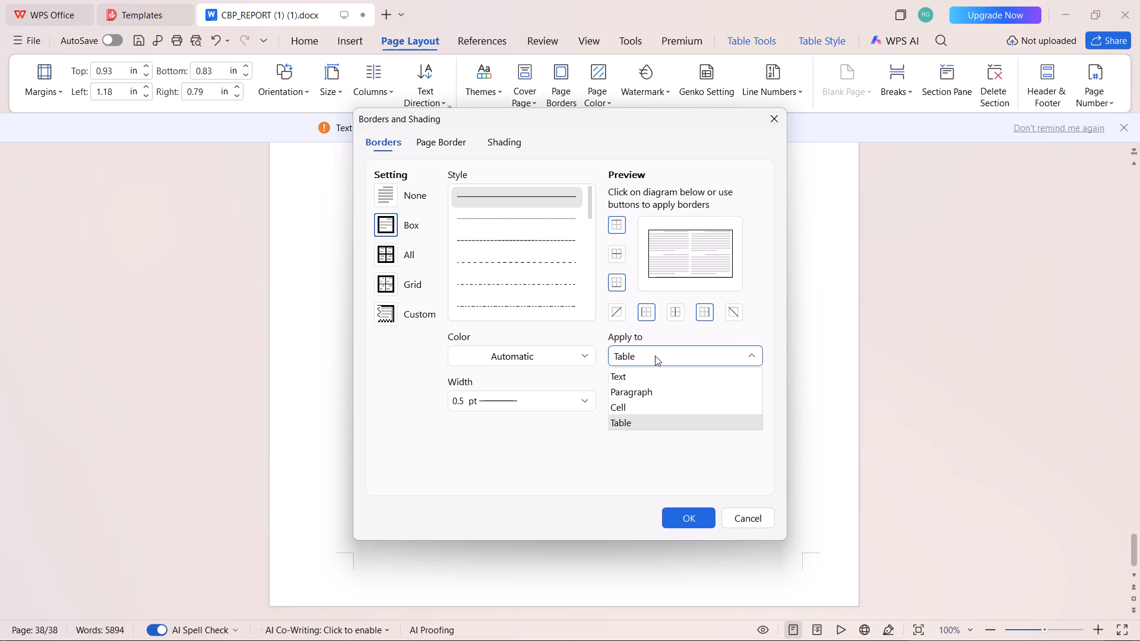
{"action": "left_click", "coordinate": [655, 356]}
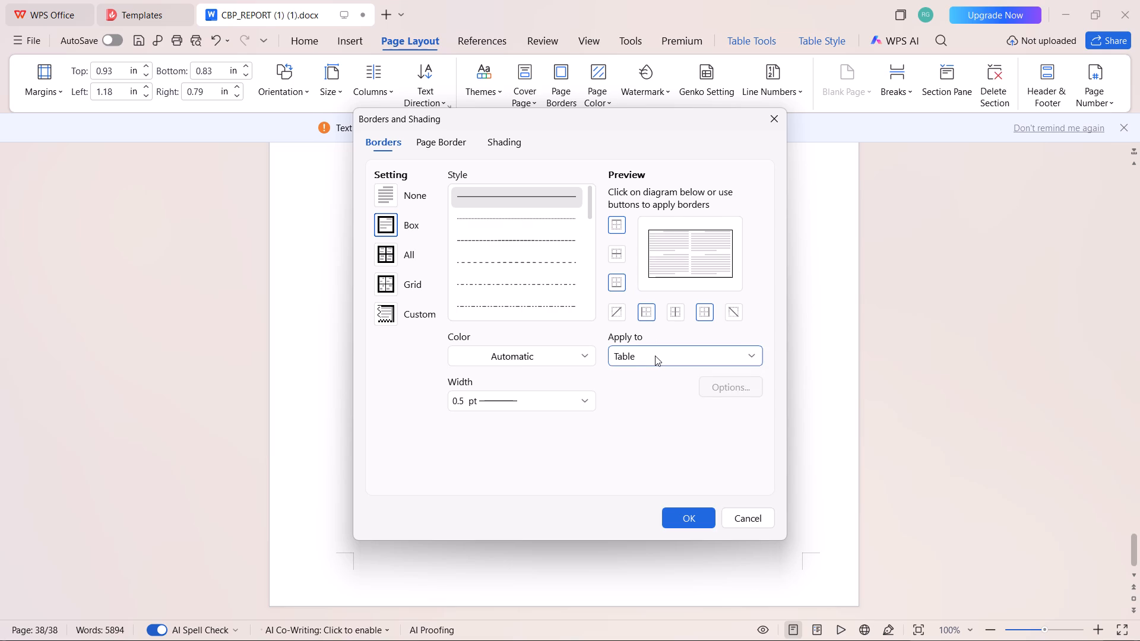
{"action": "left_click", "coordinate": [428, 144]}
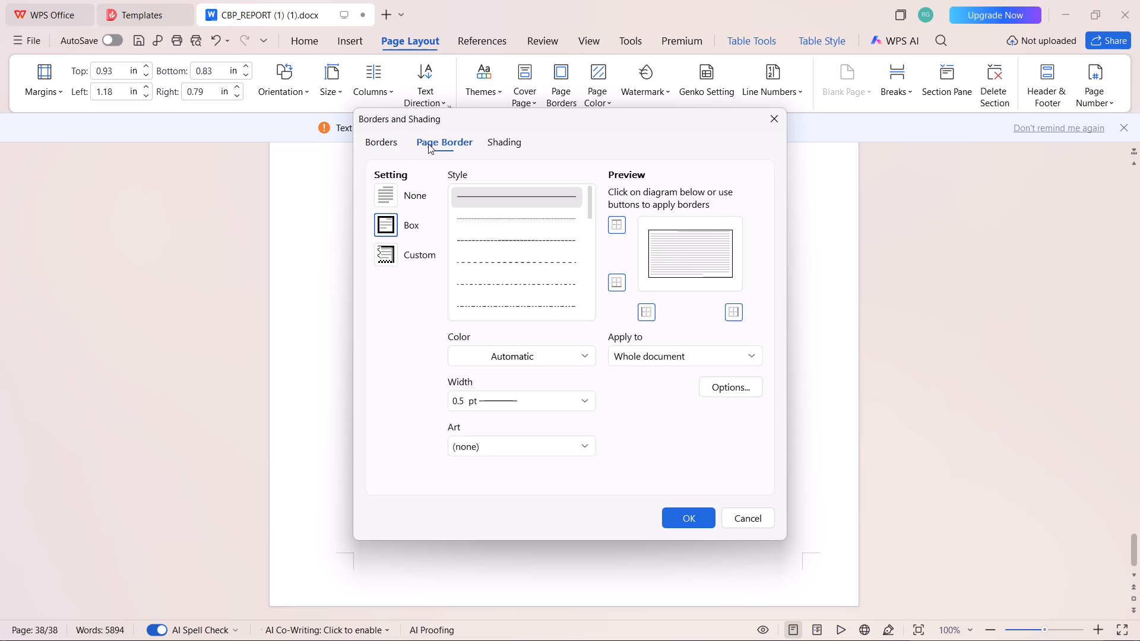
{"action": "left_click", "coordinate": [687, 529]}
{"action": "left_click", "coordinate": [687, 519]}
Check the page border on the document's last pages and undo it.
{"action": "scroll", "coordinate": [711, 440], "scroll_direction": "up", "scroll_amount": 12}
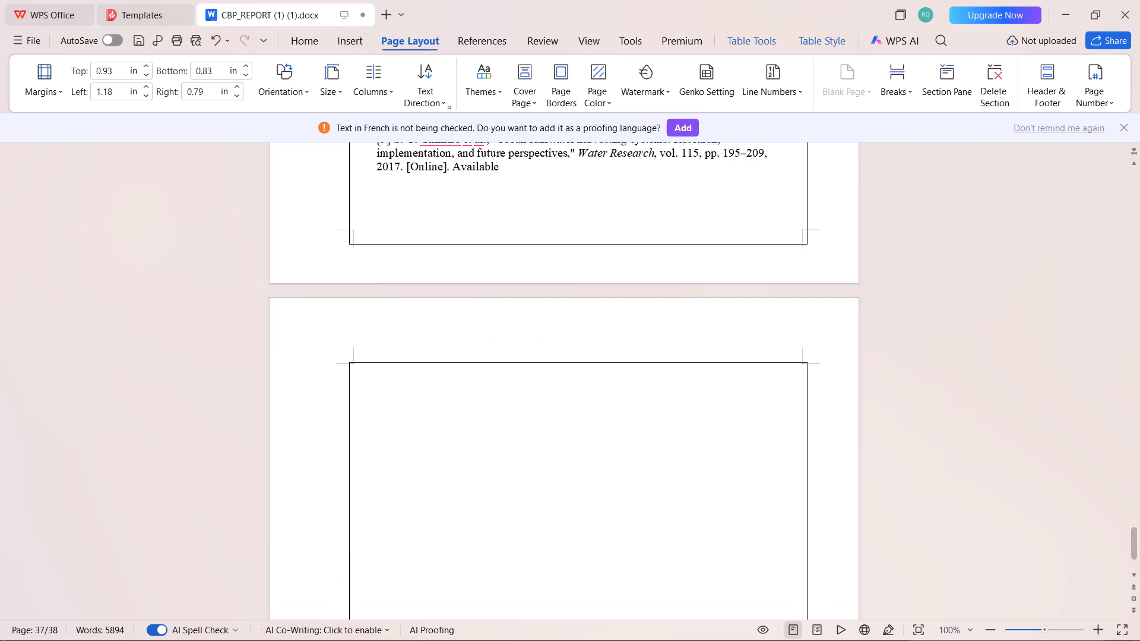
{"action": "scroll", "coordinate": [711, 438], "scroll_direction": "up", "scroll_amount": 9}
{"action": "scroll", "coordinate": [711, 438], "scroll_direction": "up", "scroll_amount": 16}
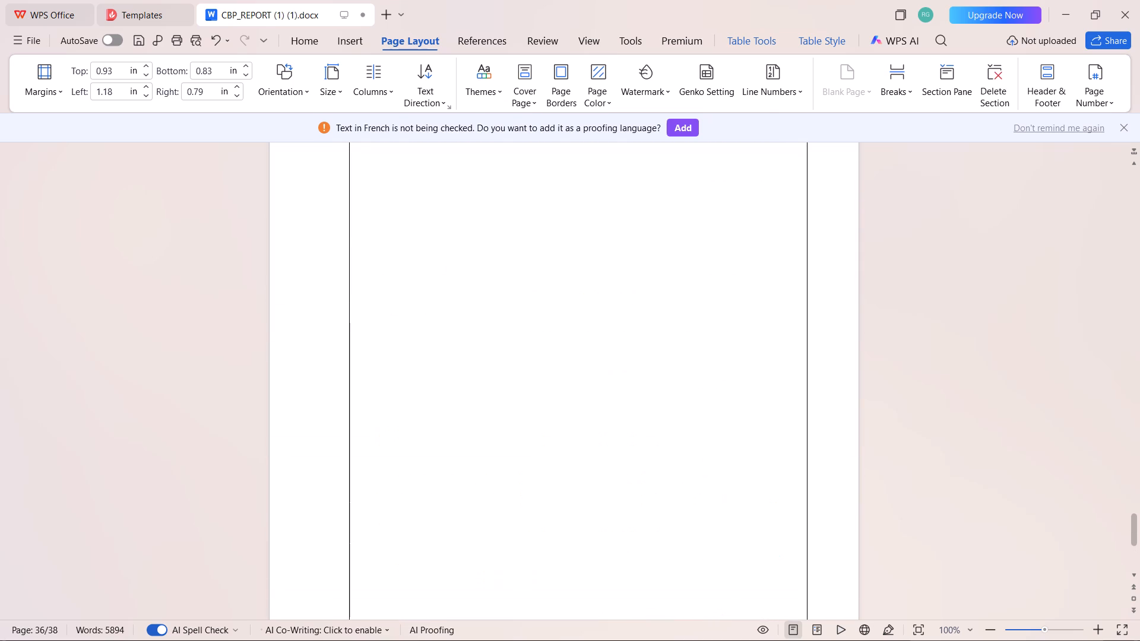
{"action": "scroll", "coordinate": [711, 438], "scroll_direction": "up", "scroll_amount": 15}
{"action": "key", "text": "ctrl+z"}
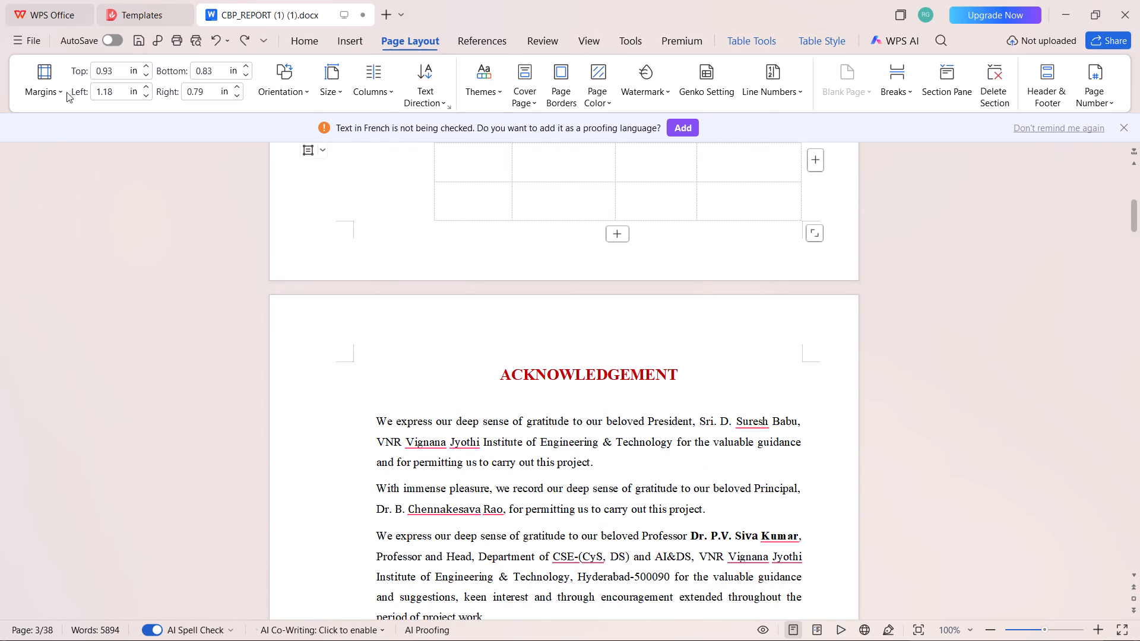
Set the whole-document page border options to measure from the edge of page, with 24 pt margins and always displayed in front.
{"action": "left_click", "coordinate": [565, 81]}
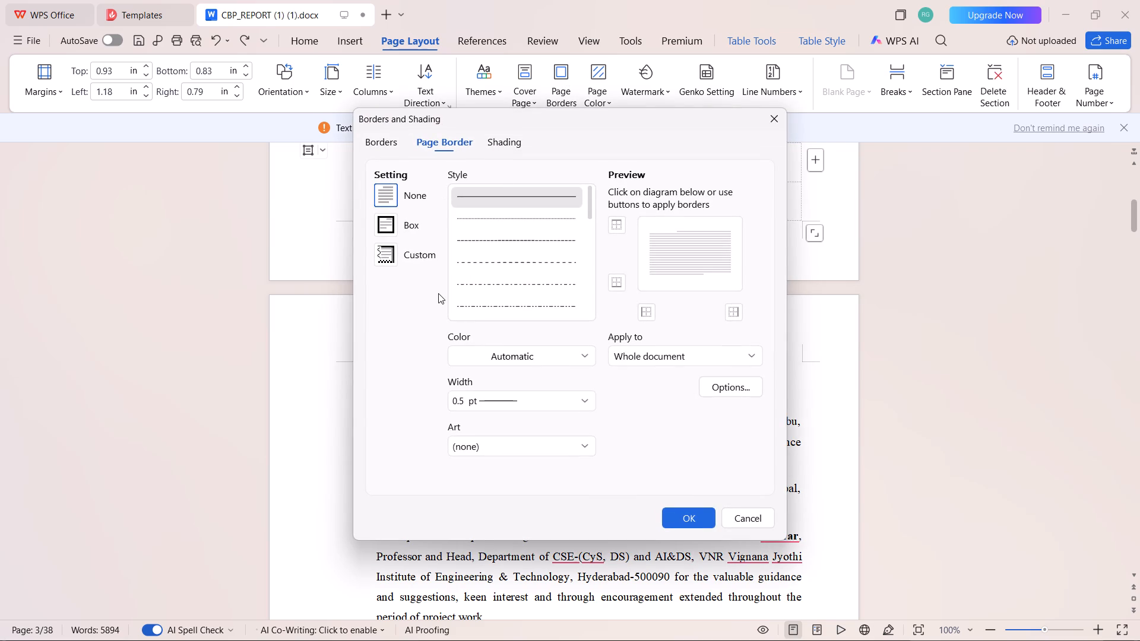
{"action": "left_click", "coordinate": [680, 365]}
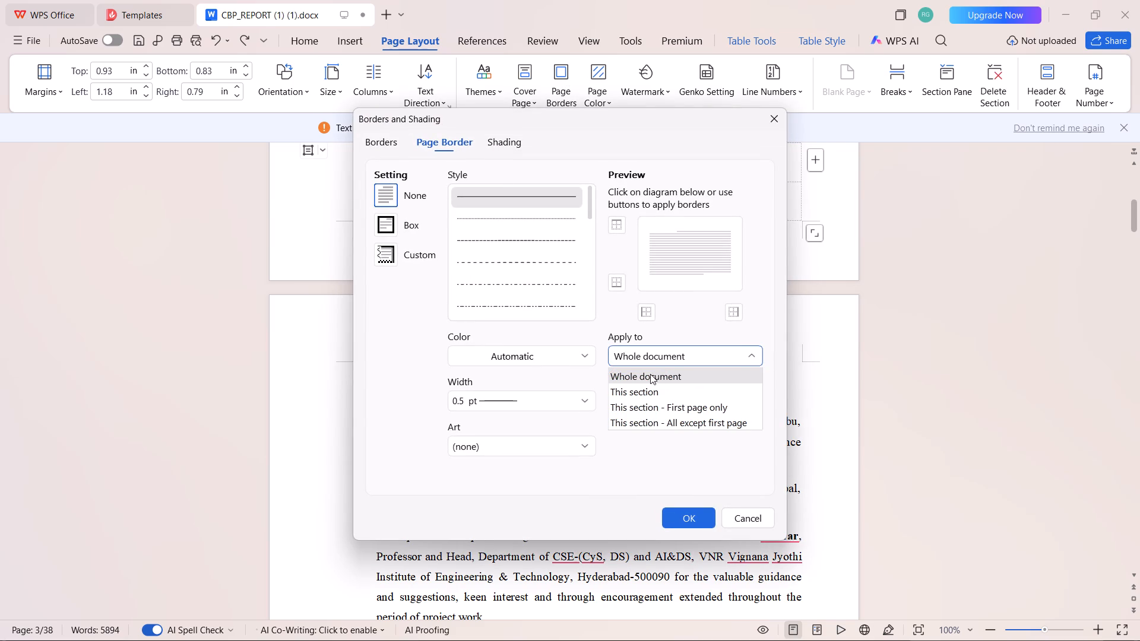
{"action": "left_click", "coordinate": [650, 374]}
{"action": "left_click", "coordinate": [736, 388]}
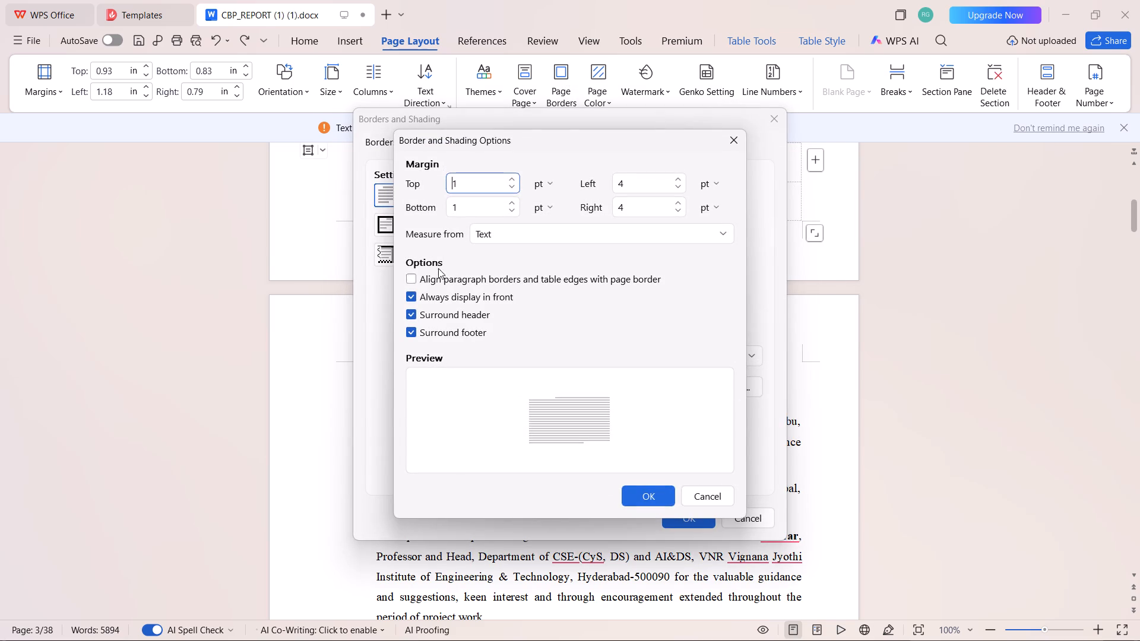
{"action": "left_click", "coordinate": [407, 282]}
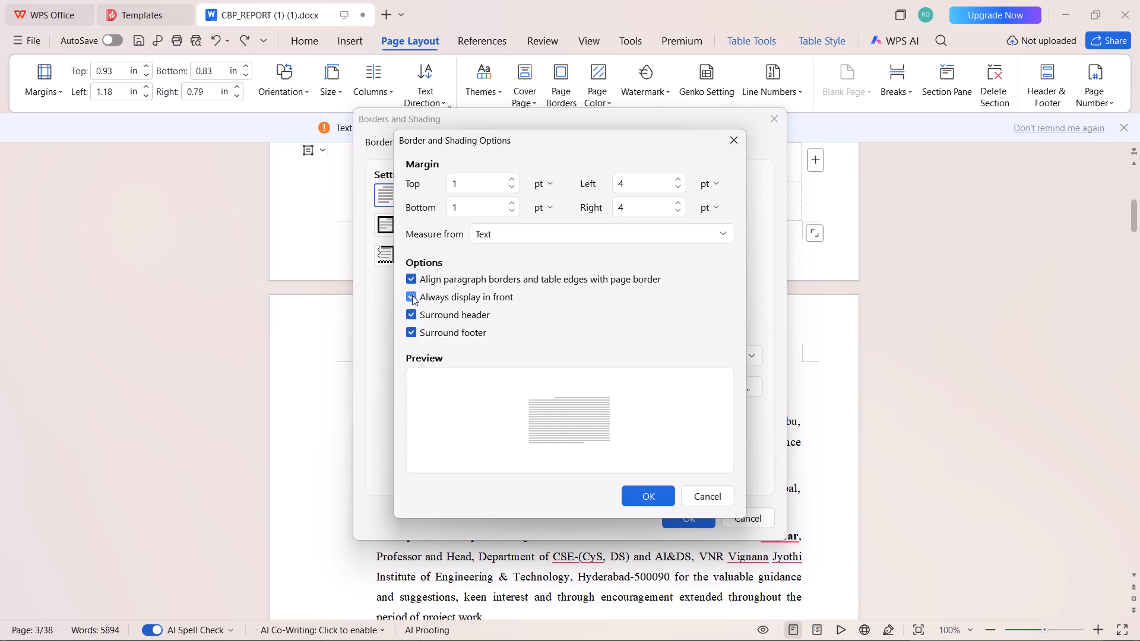
{"action": "left_click", "coordinate": [412, 295]}
{"action": "left_click", "coordinate": [412, 296]}
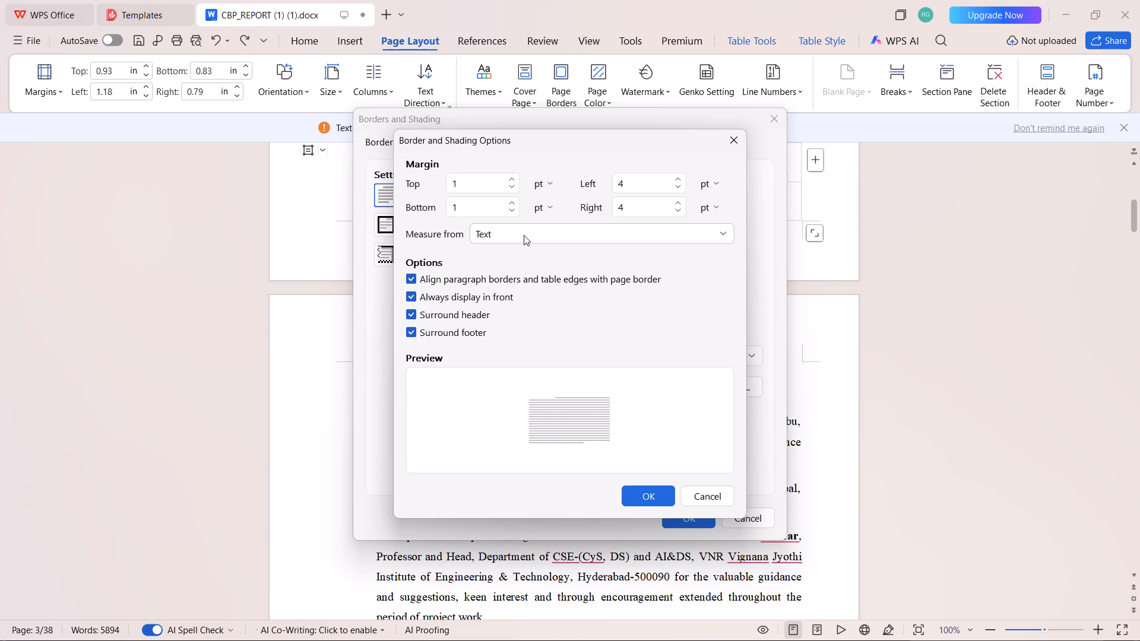
{"action": "left_click", "coordinate": [524, 235]}
{"action": "left_click", "coordinate": [496, 271]}
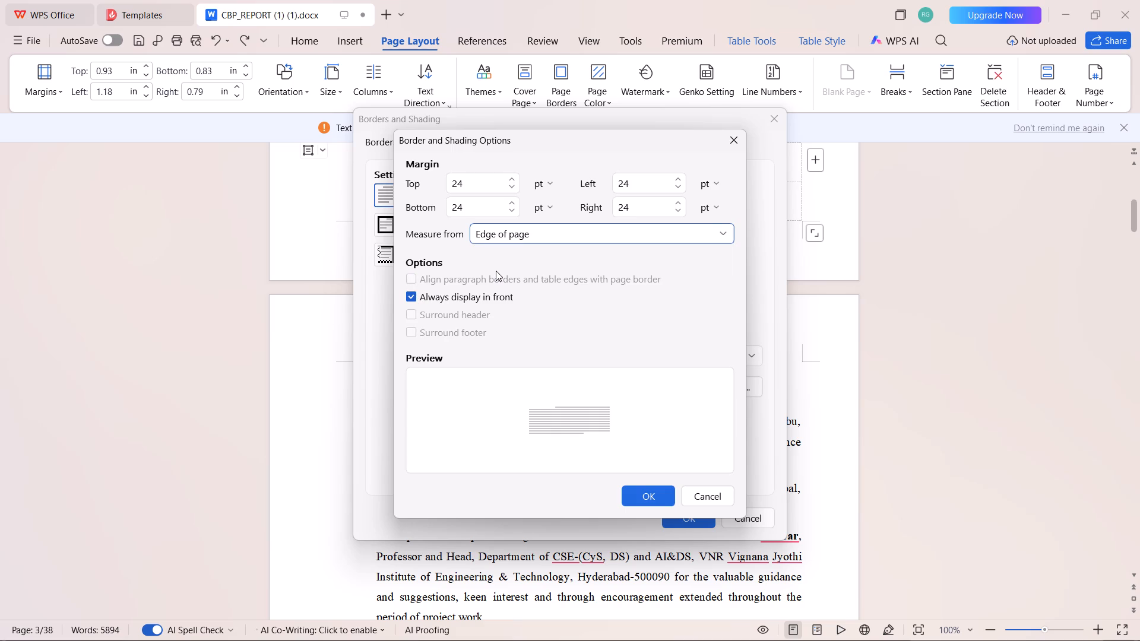
{"action": "left_click", "coordinate": [651, 498]}
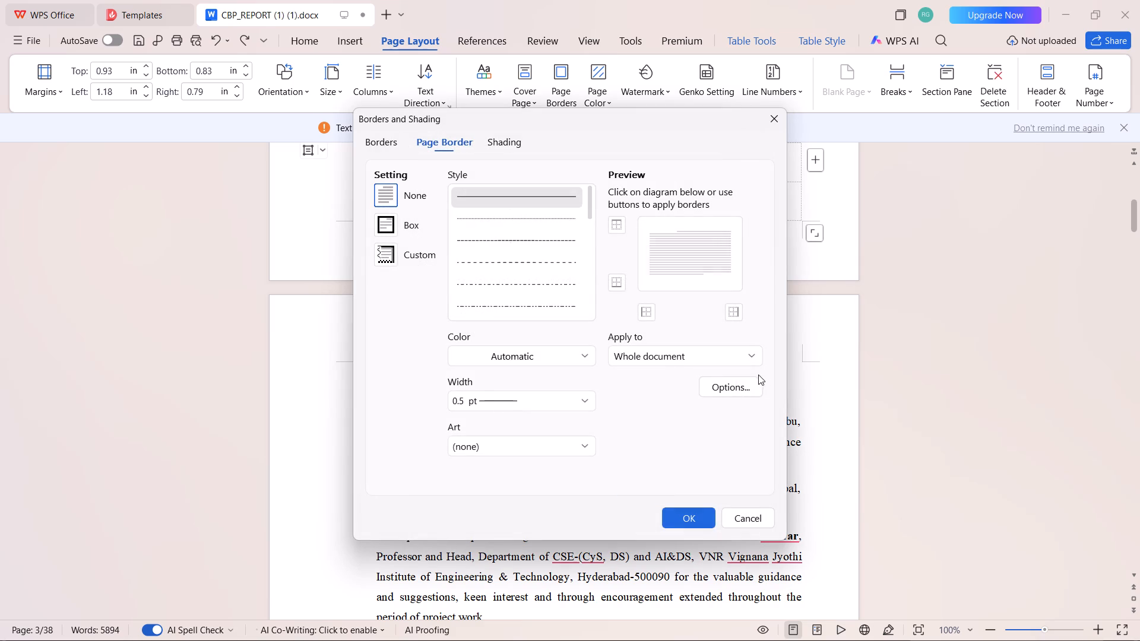
Apply a Box page border with a solid 0.5 pt line to the whole document, using 24 pt margins measured from the edge of page.
{"action": "left_click", "coordinate": [382, 230]}
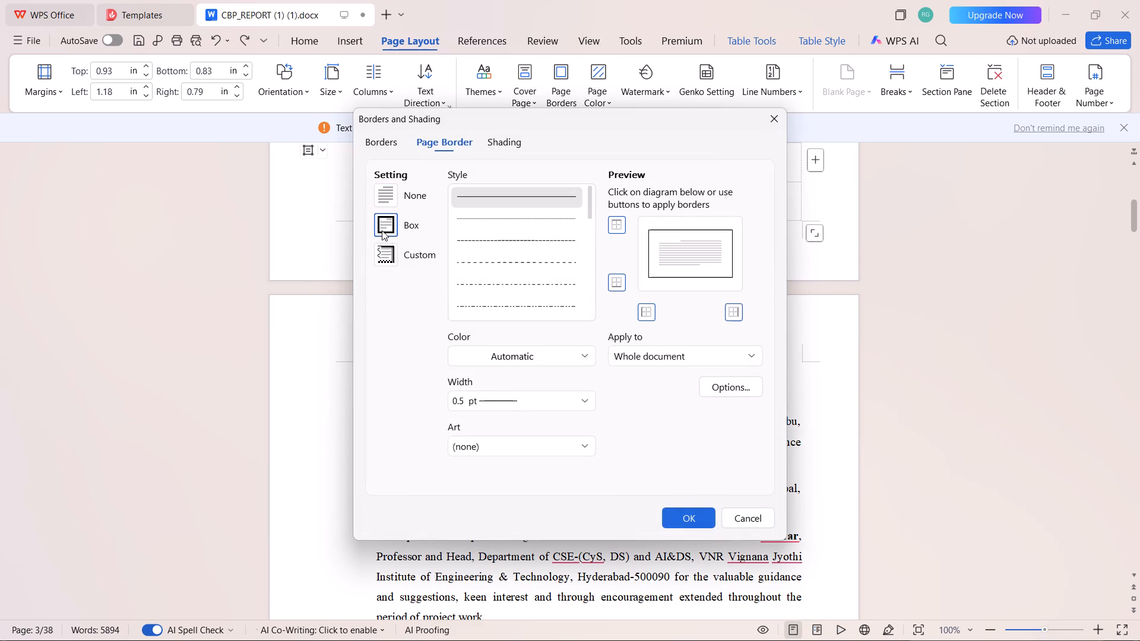
{"action": "left_click", "coordinate": [689, 353]}
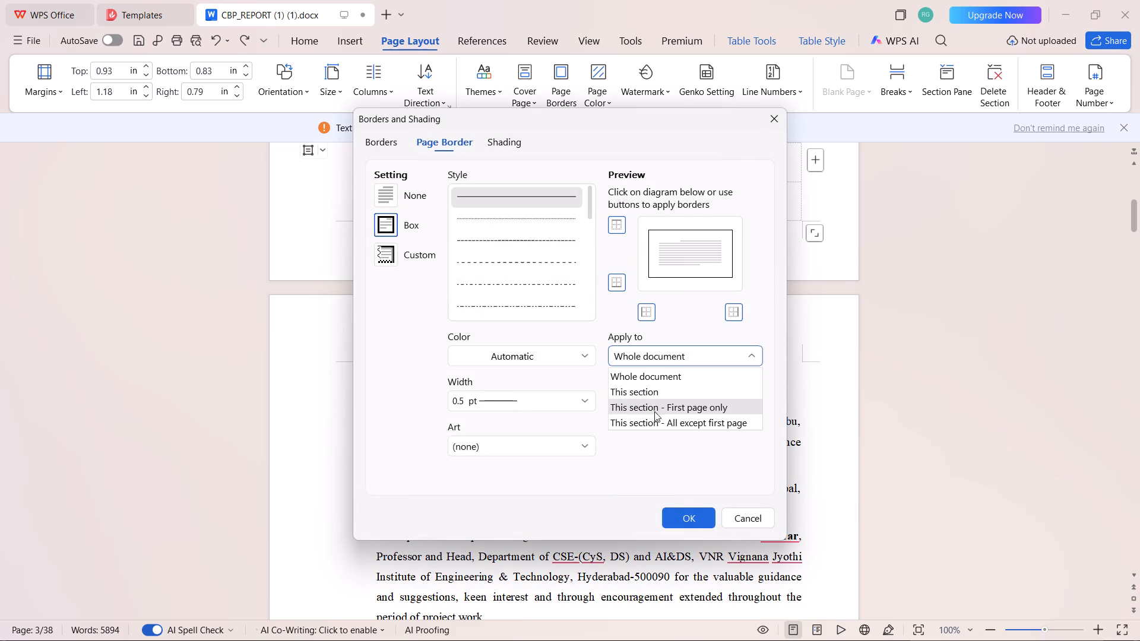
{"action": "left_click", "coordinate": [666, 378]}
{"action": "left_click", "coordinate": [740, 385]}
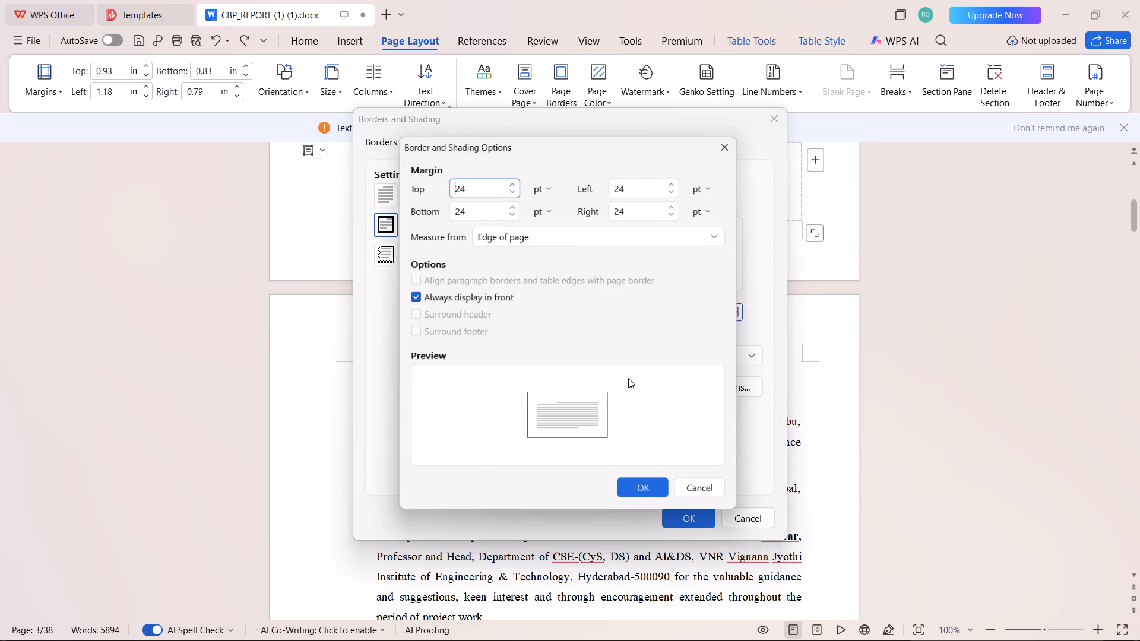
{"action": "left_click", "coordinate": [632, 493]}
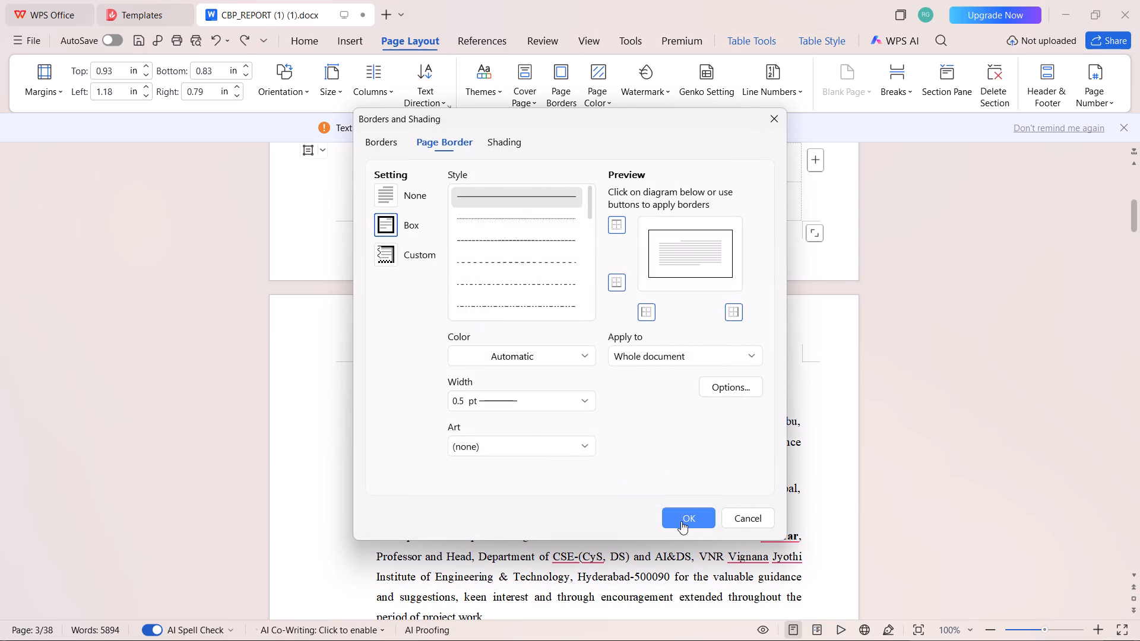
{"action": "left_click", "coordinate": [681, 521]}
{"action": "scroll", "coordinate": [790, 334], "scroll_direction": "up", "scroll_amount": 20}
{"action": "scroll", "coordinate": [790, 334], "scroll_direction": "up", "scroll_amount": 1}
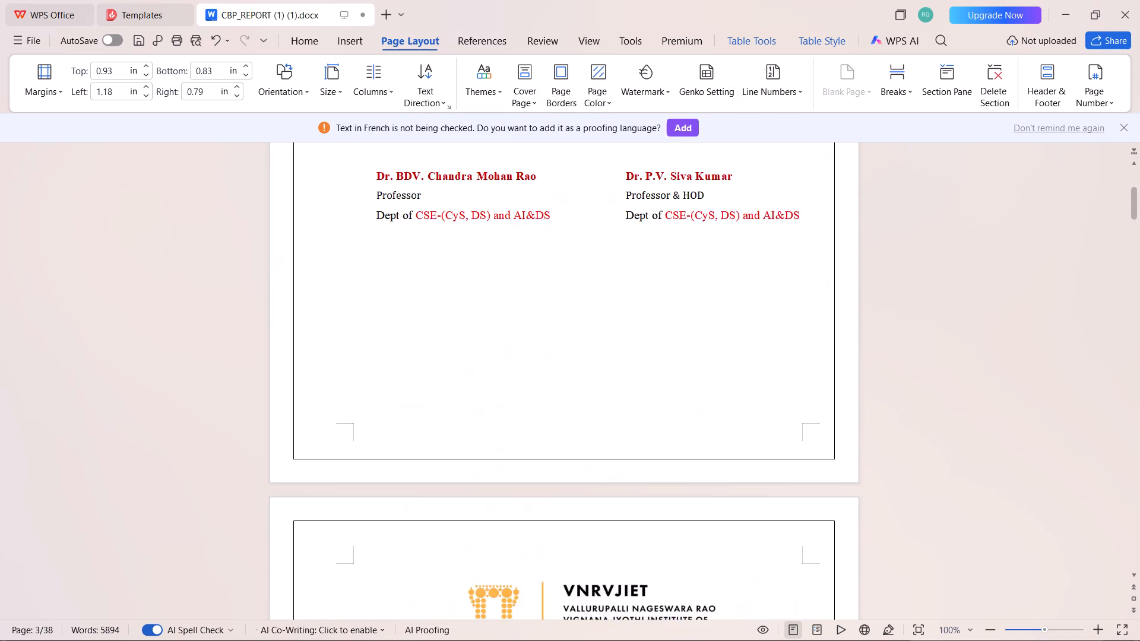
{"action": "scroll", "coordinate": [793, 331], "scroll_direction": "up", "scroll_amount": 16}
{"action": "scroll", "coordinate": [793, 331], "scroll_direction": "up", "scroll_amount": 15}
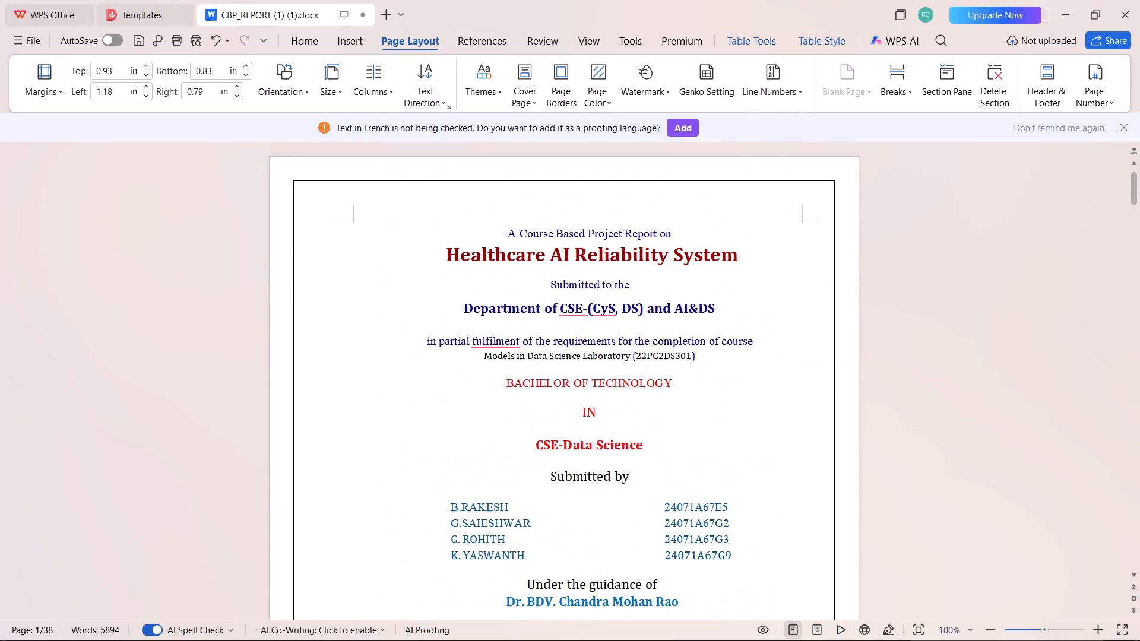
{"action": "scroll", "coordinate": [793, 331], "scroll_direction": "up", "scroll_amount": 5}
{"action": "scroll", "coordinate": [793, 331], "scroll_direction": "down", "scroll_amount": 14}
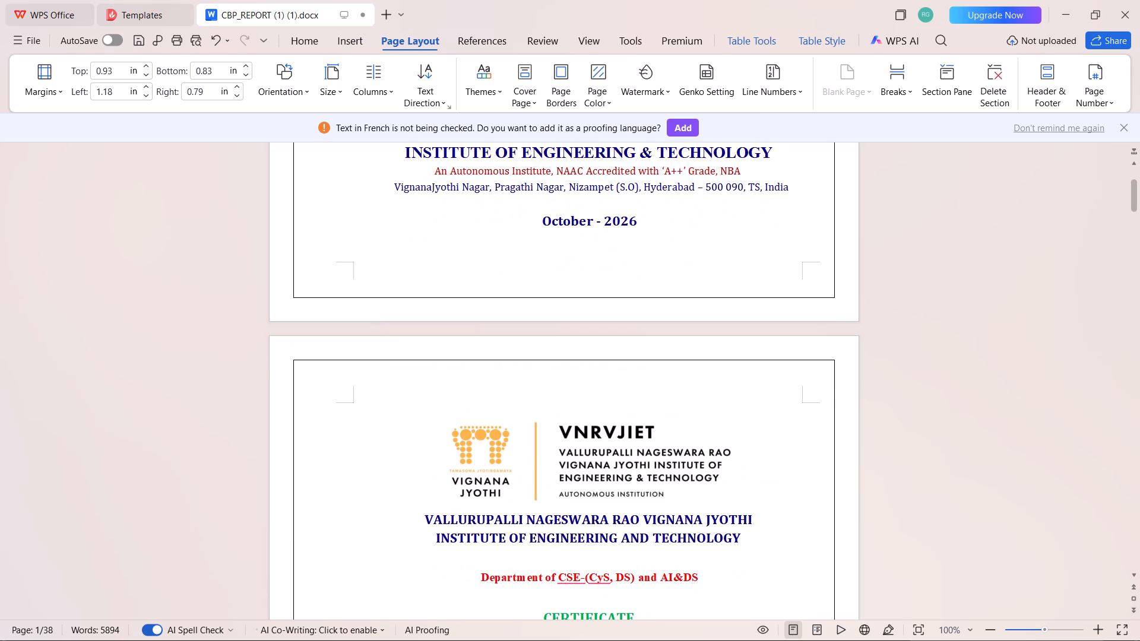
Insert centered footer page numbers in 1, 2, 3 format, from the Section 6 page just before Chapter 1 Introduction onward.
{"action": "left_click", "coordinate": [347, 40]}
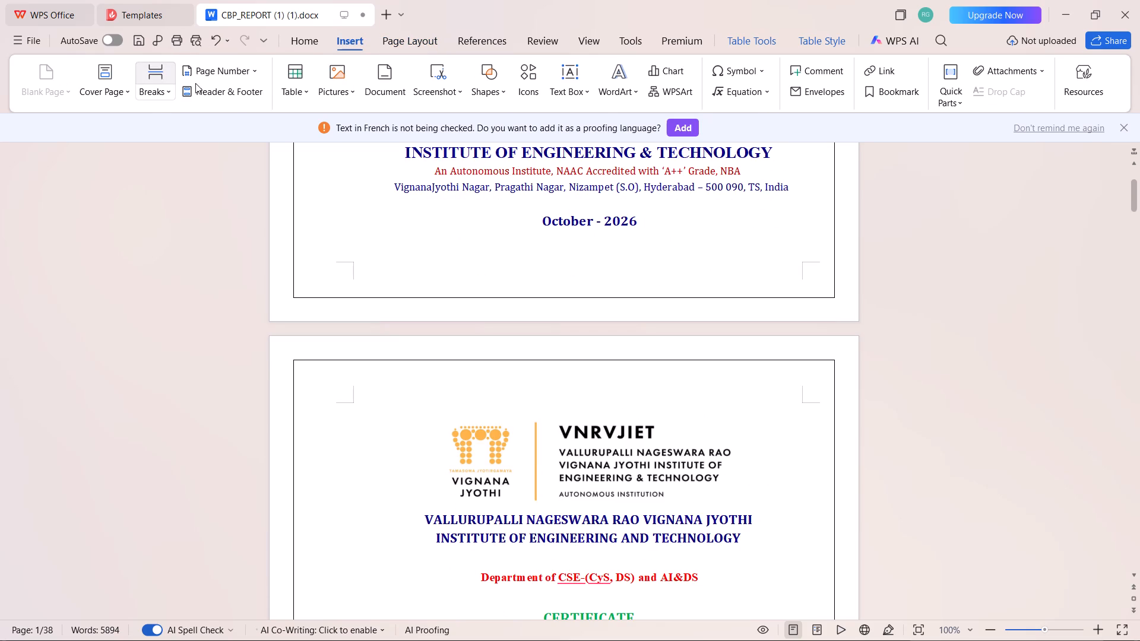
{"action": "left_click", "coordinate": [217, 93]}
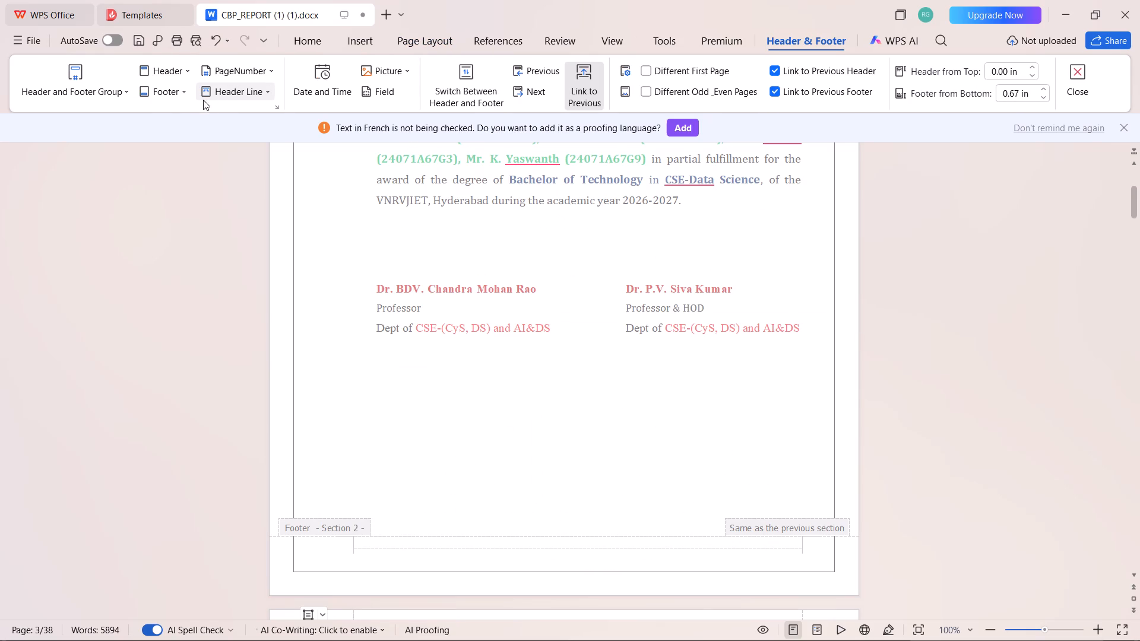
{"action": "left_click", "coordinate": [159, 90]}
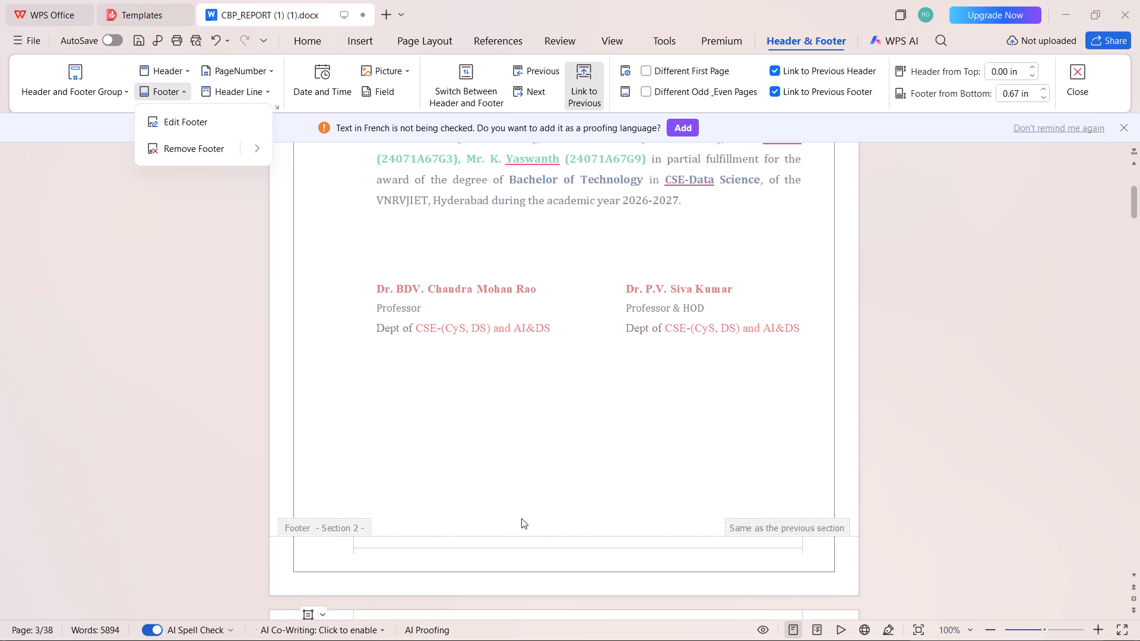
{"action": "scroll", "coordinate": [543, 520], "scroll_direction": "down", "scroll_amount": 1}
{"action": "scroll", "coordinate": [531, 398], "scroll_direction": "up", "scroll_amount": 20}
{"action": "scroll", "coordinate": [531, 398], "scroll_direction": "up", "scroll_amount": 3}
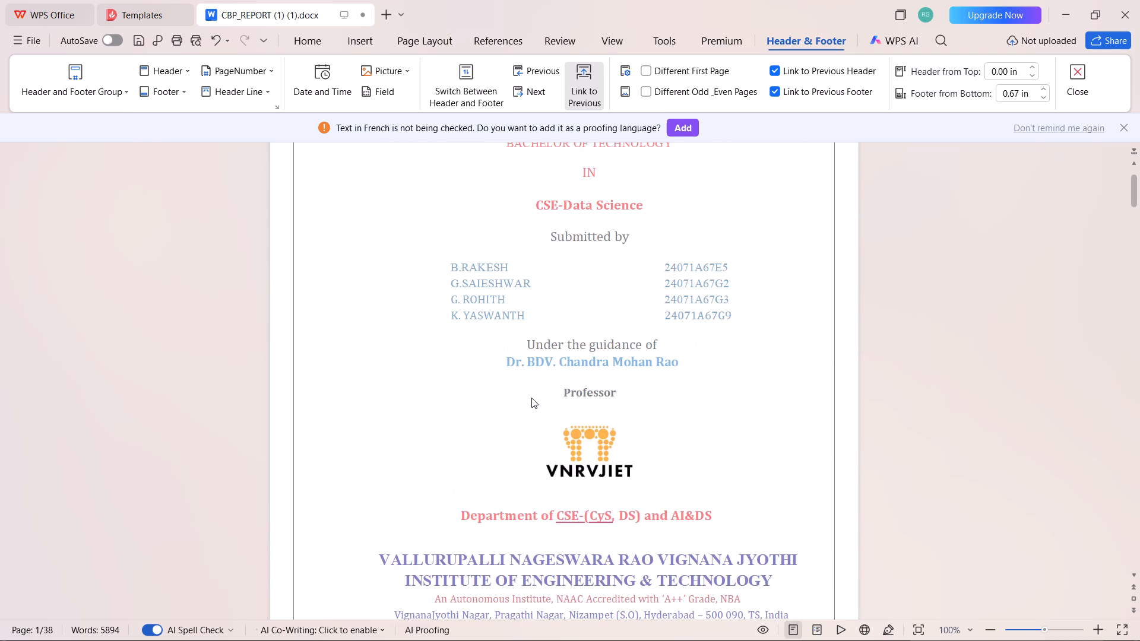
{"action": "scroll", "coordinate": [531, 398], "scroll_direction": "up", "scroll_amount": 5}
{"action": "scroll", "coordinate": [534, 398], "scroll_direction": "down", "scroll_amount": 20}
{"action": "scroll", "coordinate": [534, 398], "scroll_direction": "down", "scroll_amount": 1}
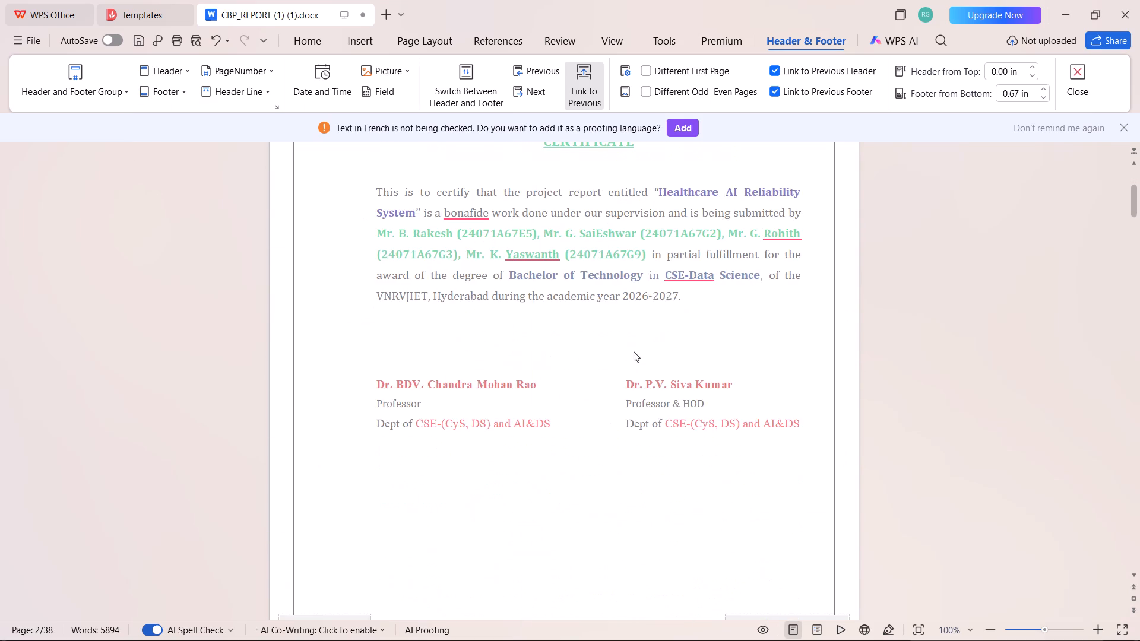
{"action": "scroll", "coordinate": [634, 351], "scroll_direction": "down", "scroll_amount": 20}
{"action": "scroll", "coordinate": [634, 351], "scroll_direction": "down", "scroll_amount": 14}
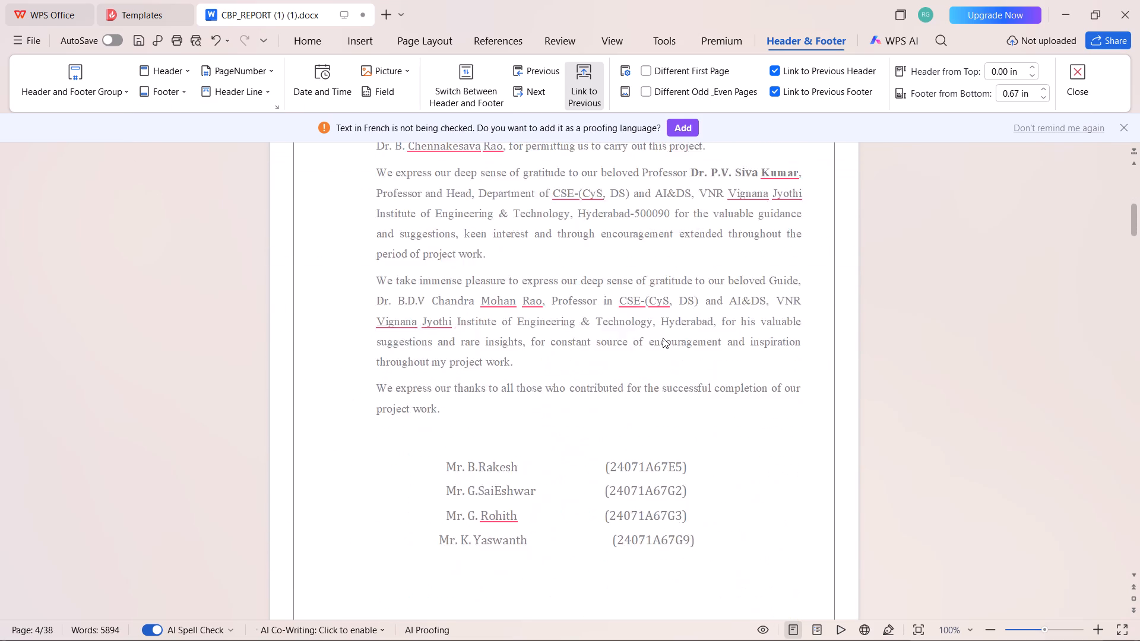
{"action": "scroll", "coordinate": [663, 338], "scroll_direction": "down", "scroll_amount": 20}
{"action": "scroll", "coordinate": [663, 338], "scroll_direction": "down", "scroll_amount": 13}
{"action": "scroll", "coordinate": [602, 342], "scroll_direction": "down", "scroll_amount": 12}
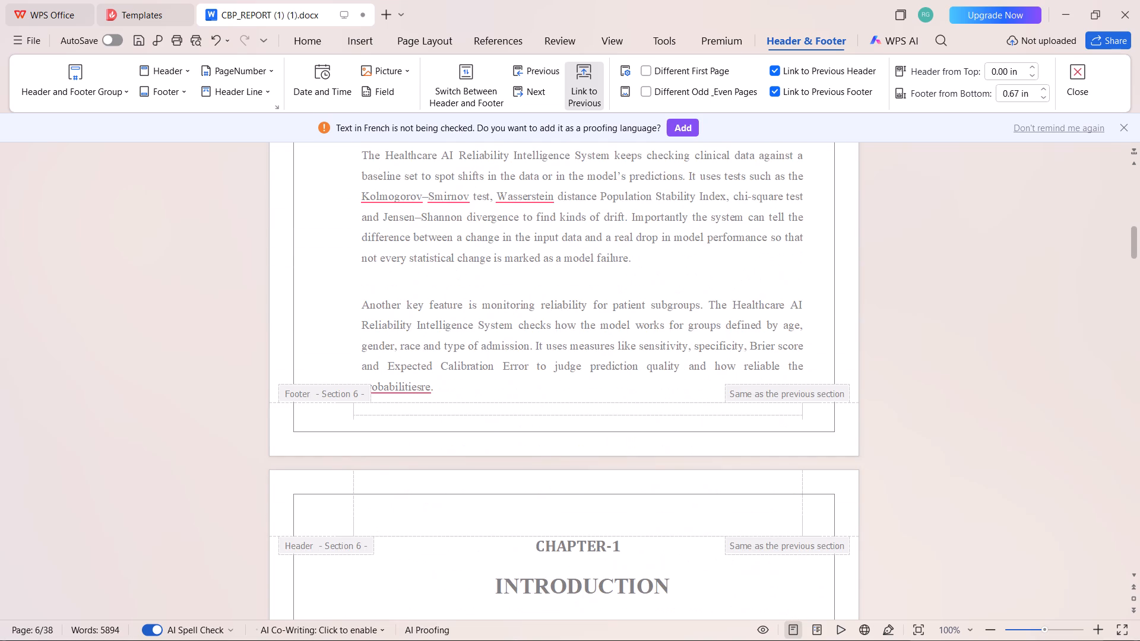
{"action": "left_click", "coordinate": [561, 410]}
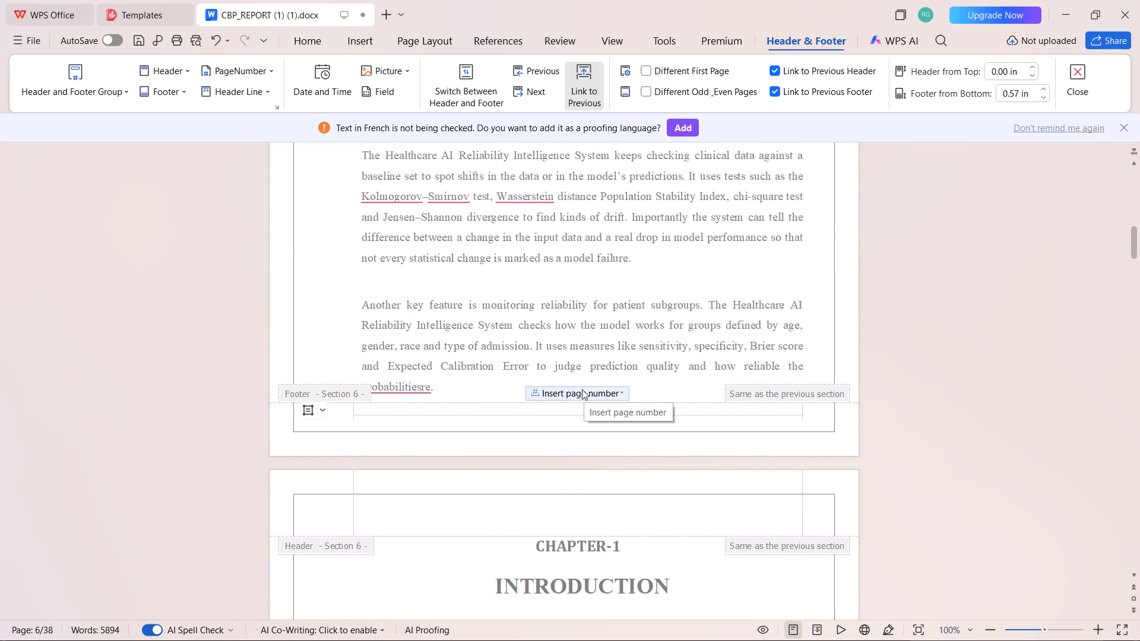
{"action": "left_click", "coordinate": [582, 389]}
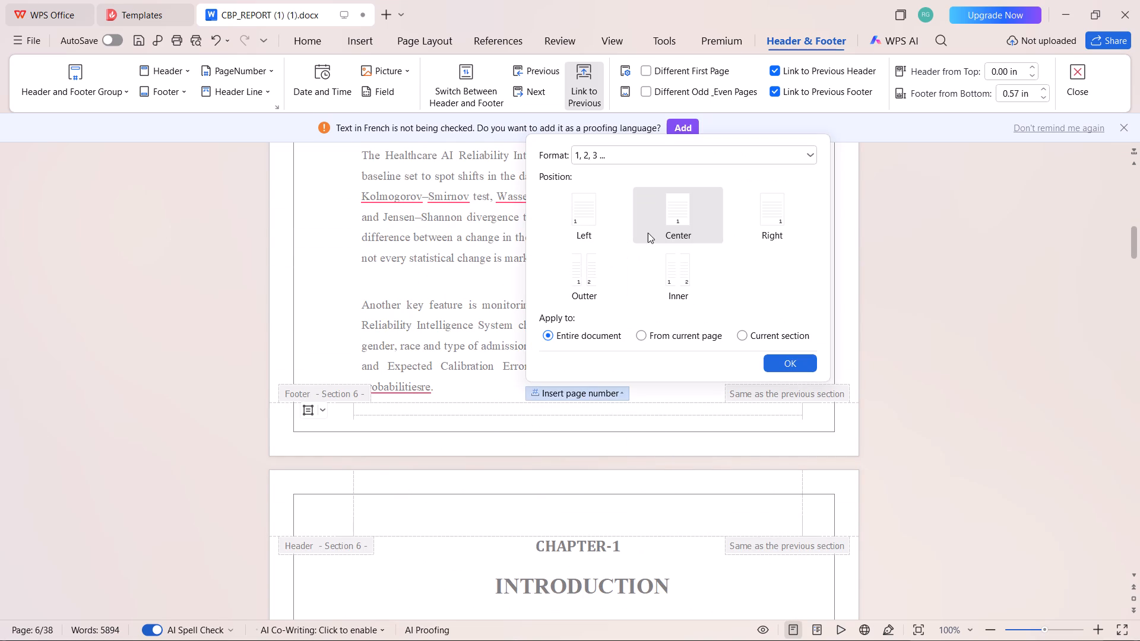
{"action": "left_click", "coordinate": [677, 226]}
{"action": "left_click", "coordinate": [647, 334]}
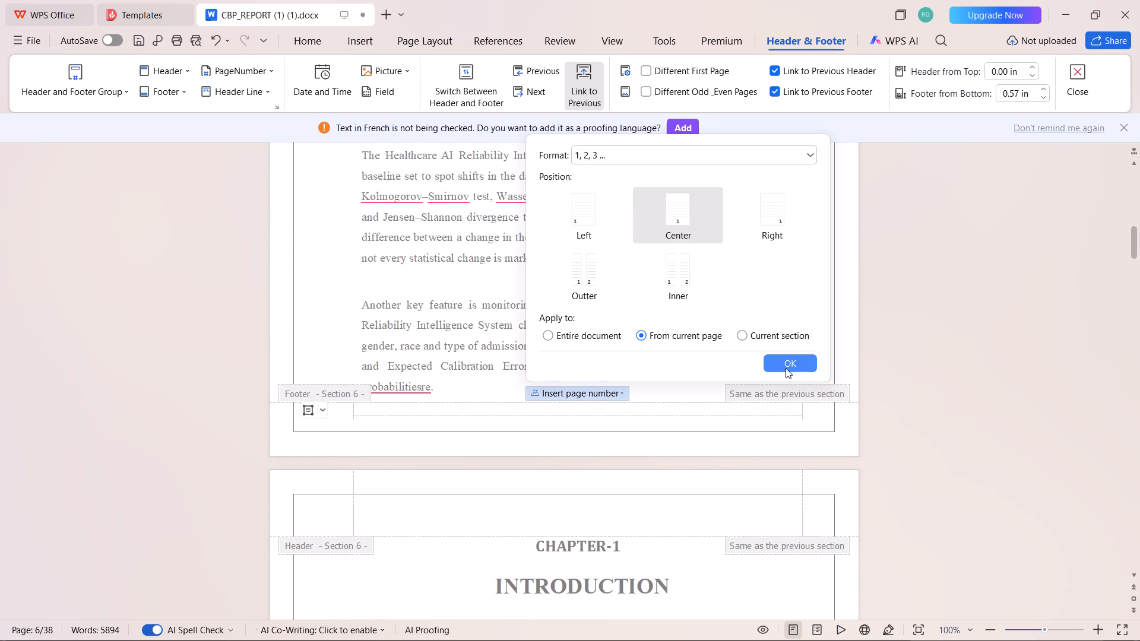
{"action": "left_click", "coordinate": [790, 361]}
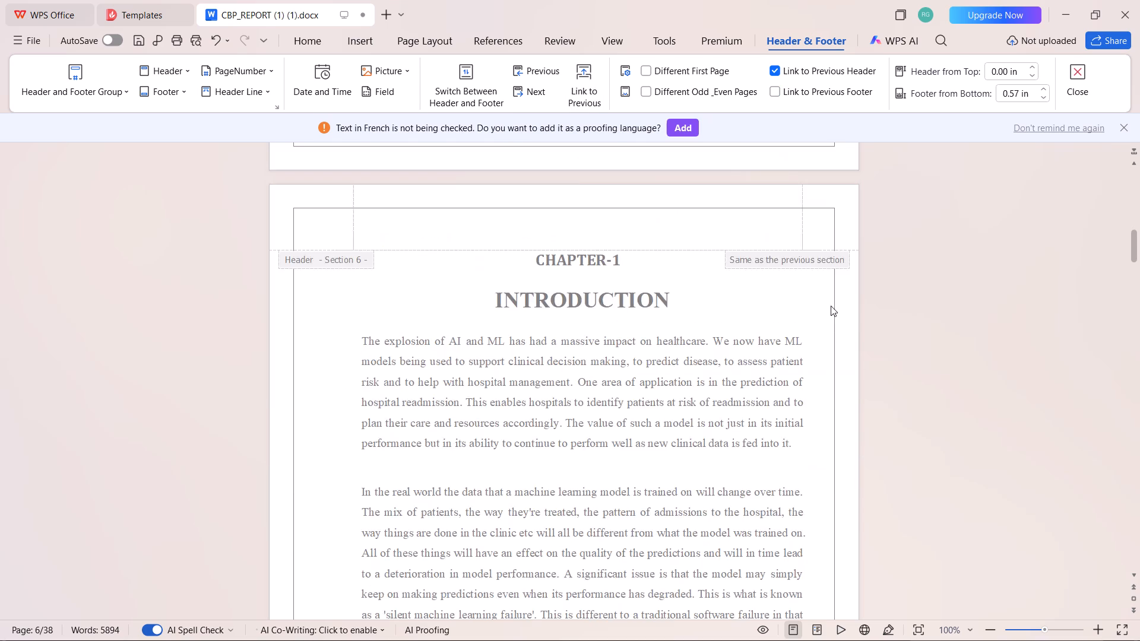
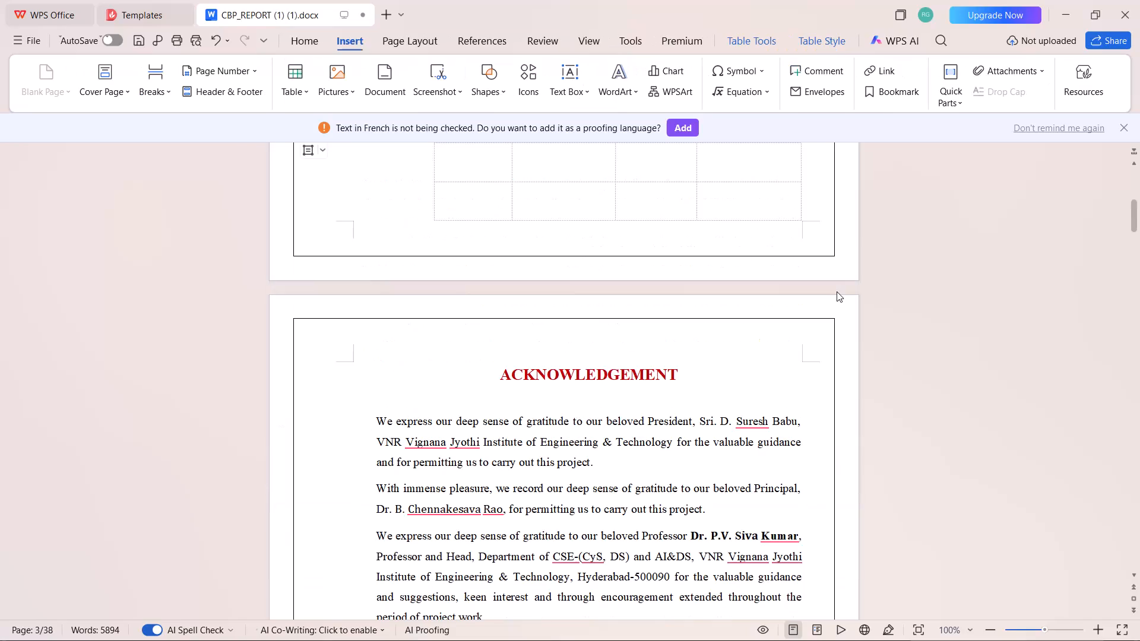
Review the footer page numbers on the front-matter pages against the page numbers listed in the table of contents.
{"action": "scroll", "coordinate": [638, 326], "scroll_direction": "down", "scroll_amount": 6}
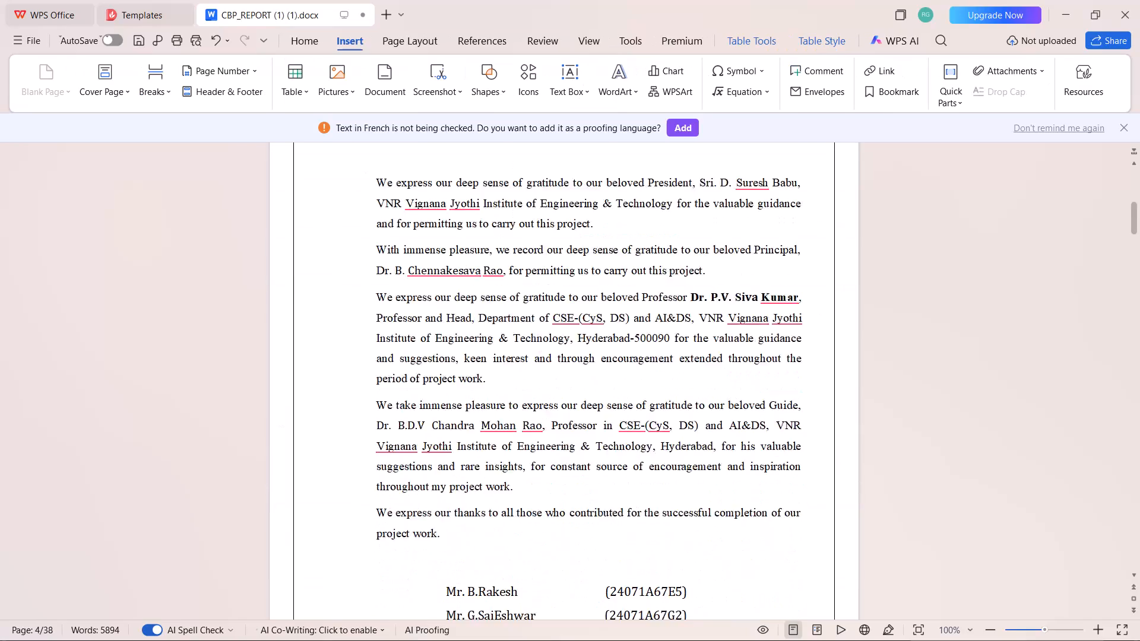
{"action": "scroll", "coordinate": [637, 325], "scroll_direction": "down", "scroll_amount": 9}
{"action": "scroll", "coordinate": [681, 299], "scroll_direction": "down", "scroll_amount": 15}
{"action": "scroll", "coordinate": [629, 287], "scroll_direction": "down", "scroll_amount": 2}
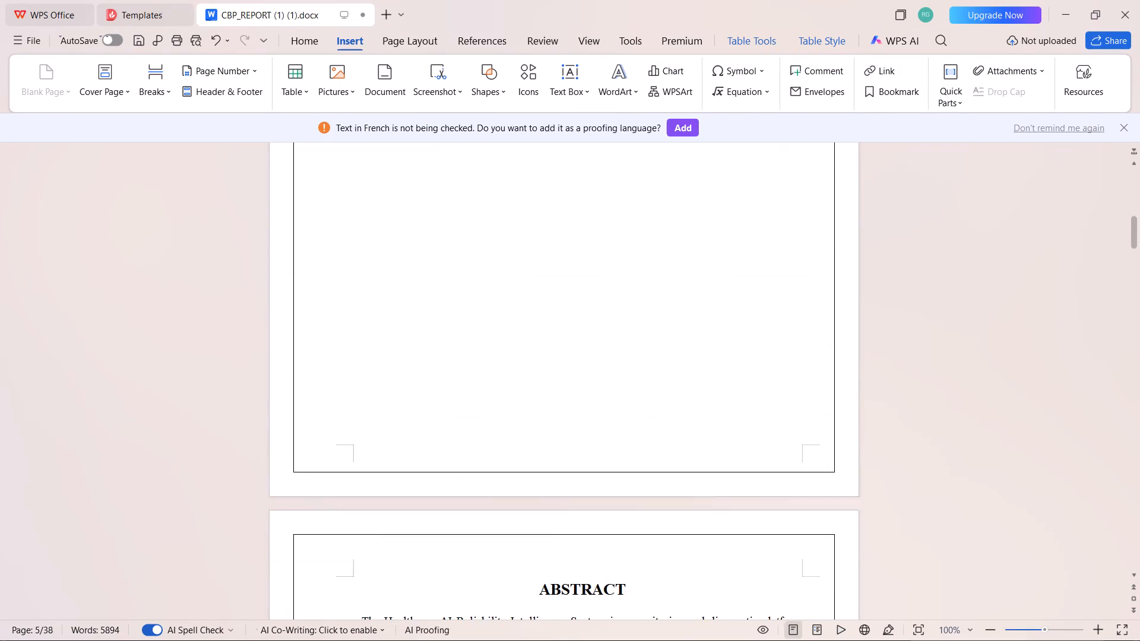
{"action": "scroll", "coordinate": [628, 287], "scroll_direction": "down", "scroll_amount": 7}
{"action": "scroll", "coordinate": [446, 243], "scroll_direction": "down", "scroll_amount": 13}
{"action": "scroll", "coordinate": [733, 339], "scroll_direction": "up", "scroll_amount": 3}
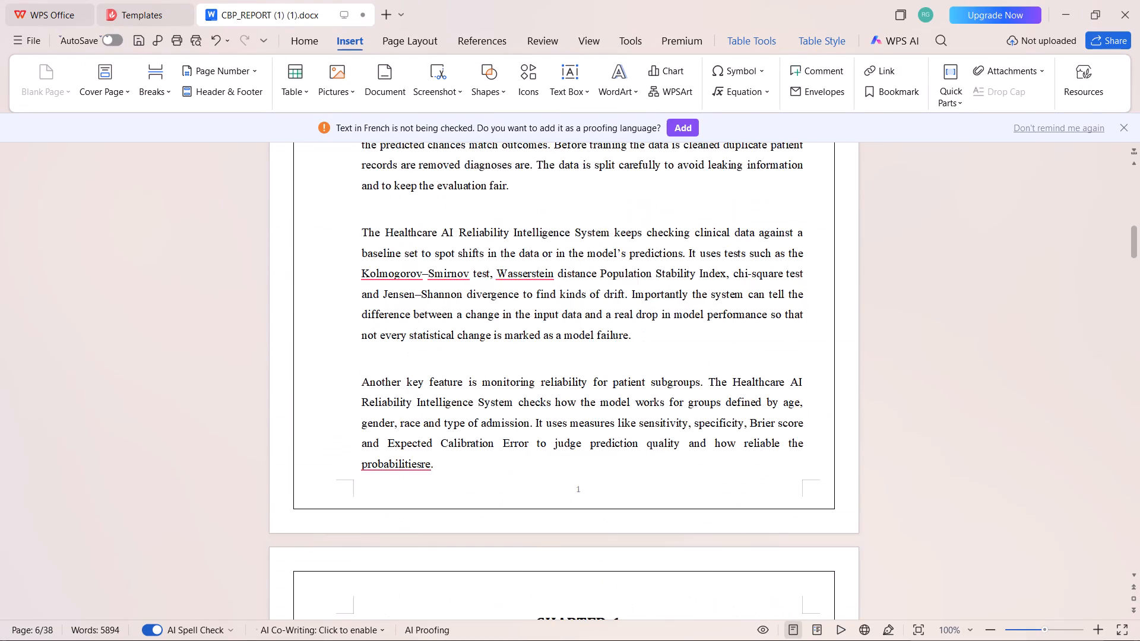
{"action": "scroll", "coordinate": [733, 339], "scroll_direction": "up", "scroll_amount": 20}
{"action": "scroll", "coordinate": [733, 339], "scroll_direction": "up", "scroll_amount": 7}
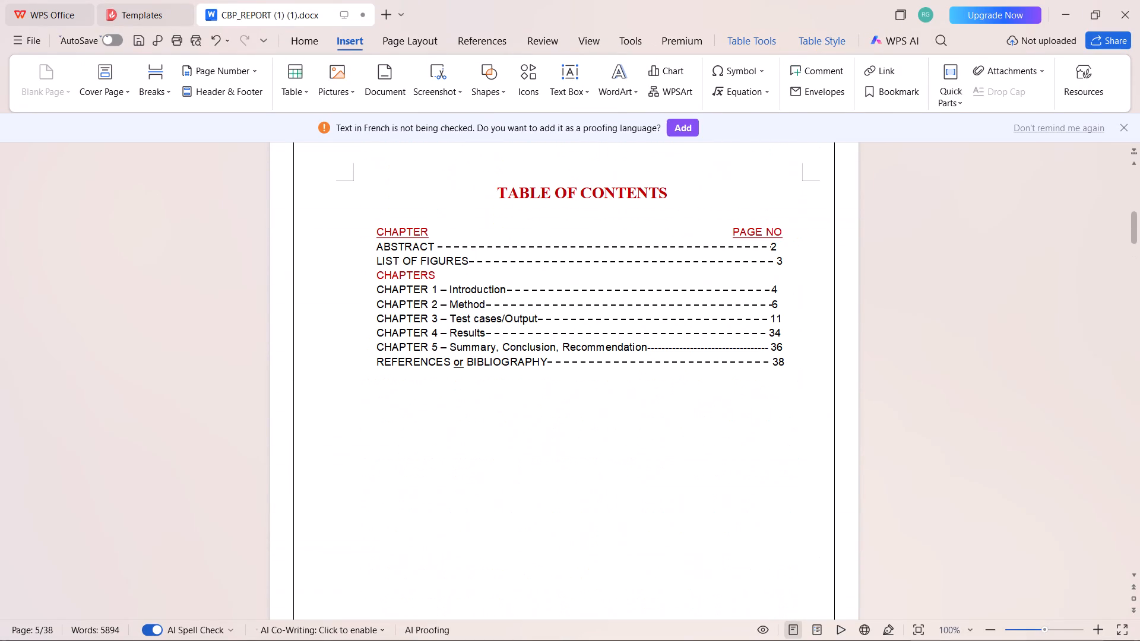
{"action": "scroll", "coordinate": [733, 339], "scroll_direction": "up", "scroll_amount": 1}
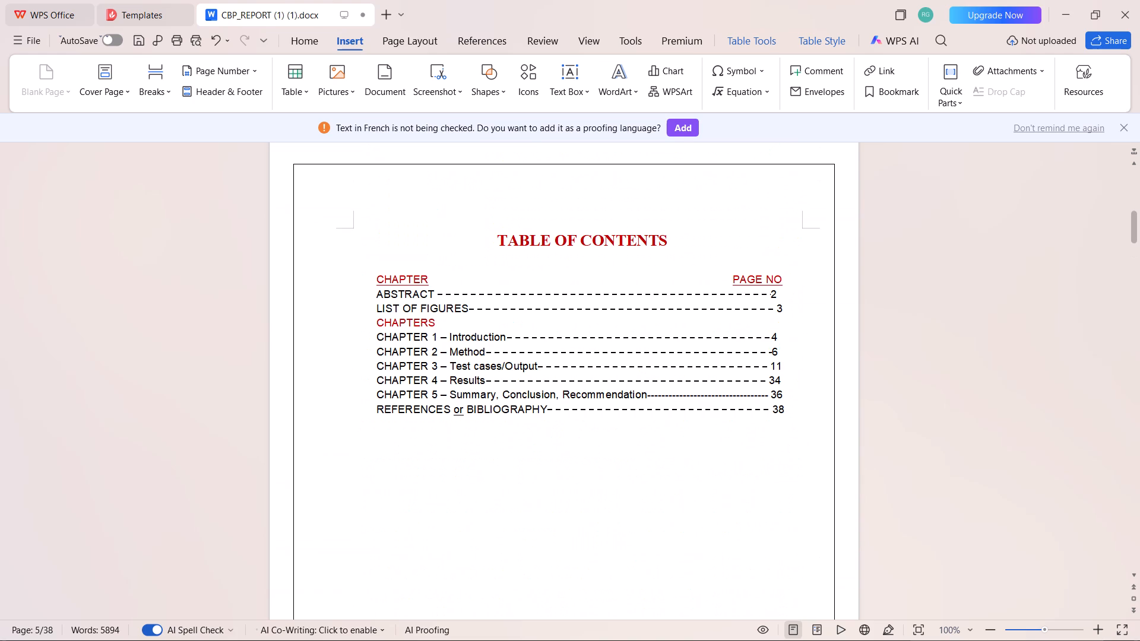
{"action": "left_click", "coordinate": [777, 294]}
{"action": "scroll", "coordinate": [587, 313], "scroll_direction": "up", "scroll_amount": 4}
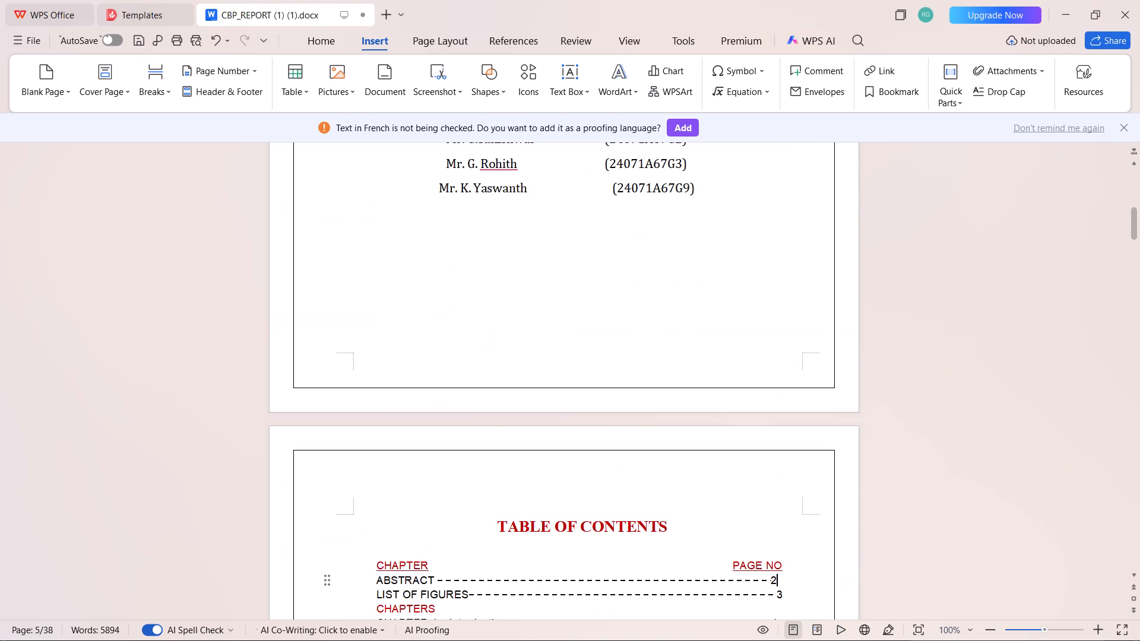
{"action": "scroll", "coordinate": [575, 316], "scroll_direction": "up", "scroll_amount": 5}
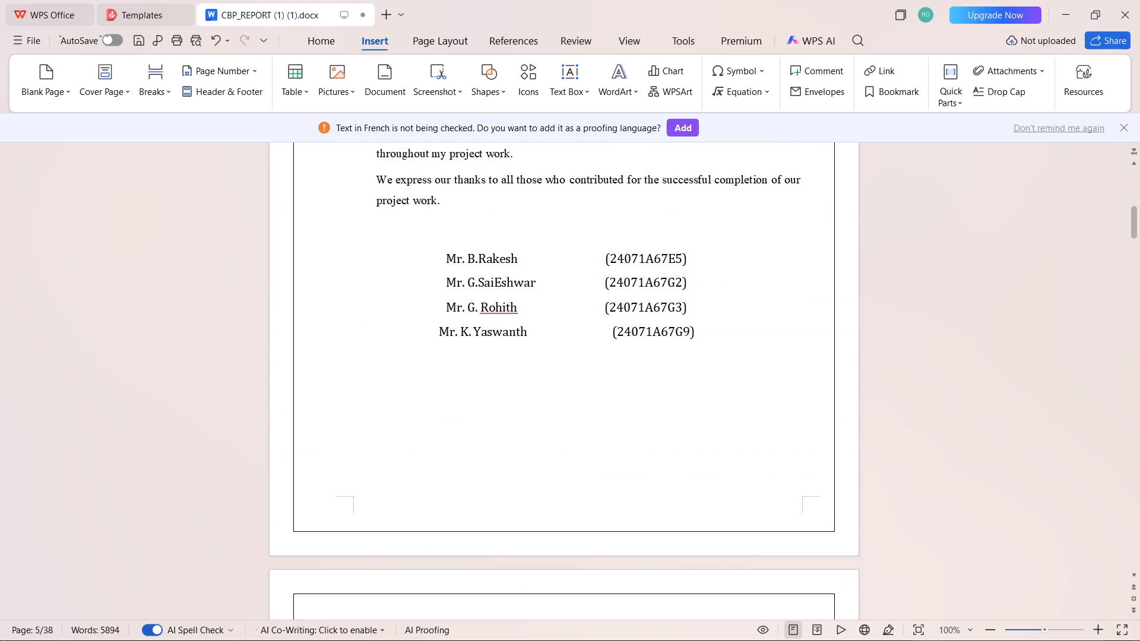
{"action": "scroll", "coordinate": [593, 493], "scroll_direction": "up", "scroll_amount": 10}
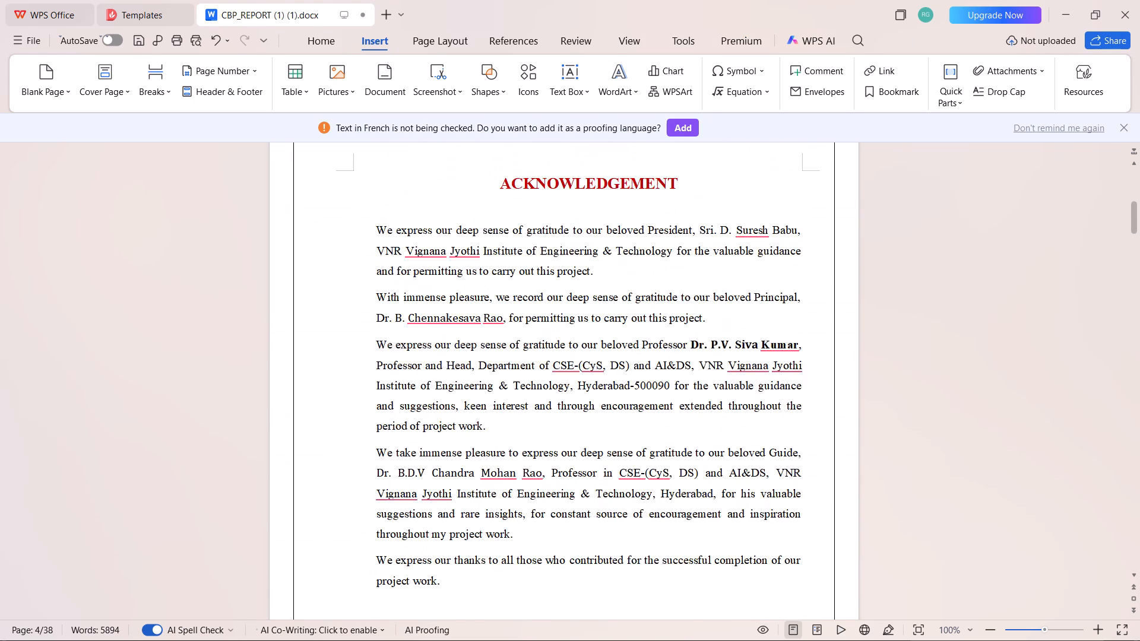
{"action": "scroll", "coordinate": [593, 493], "scroll_direction": "up", "scroll_amount": 20}
{"action": "scroll", "coordinate": [593, 493], "scroll_direction": "up", "scroll_amount": 19}
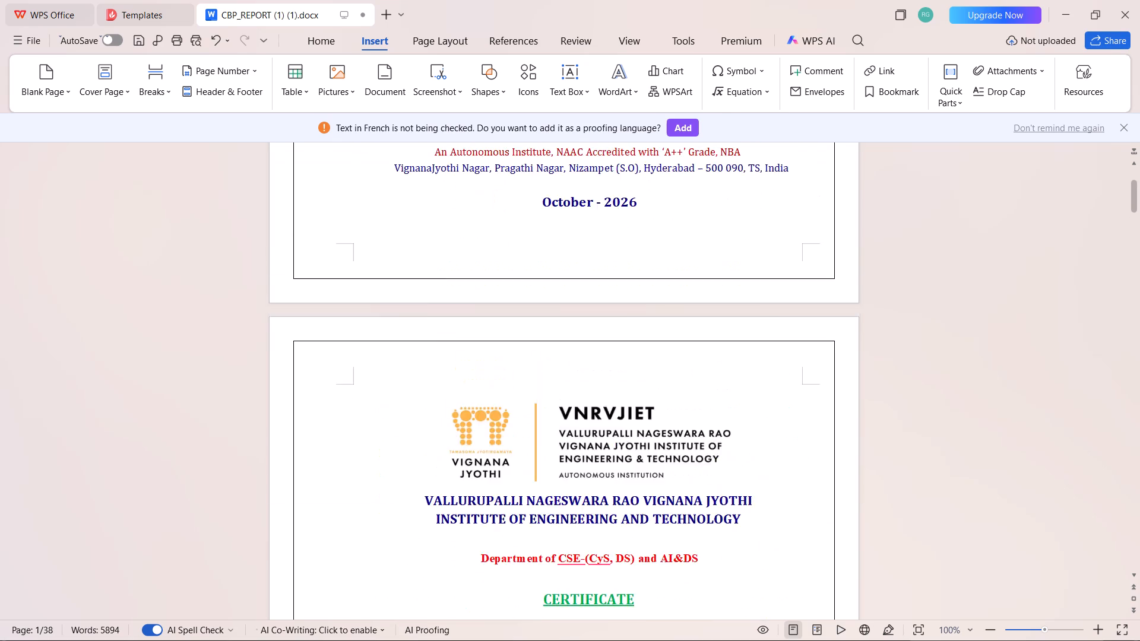
{"action": "scroll", "coordinate": [593, 493], "scroll_direction": "up", "scroll_amount": 20}
{"action": "scroll", "coordinate": [592, 486], "scroll_direction": "down", "scroll_amount": 10}
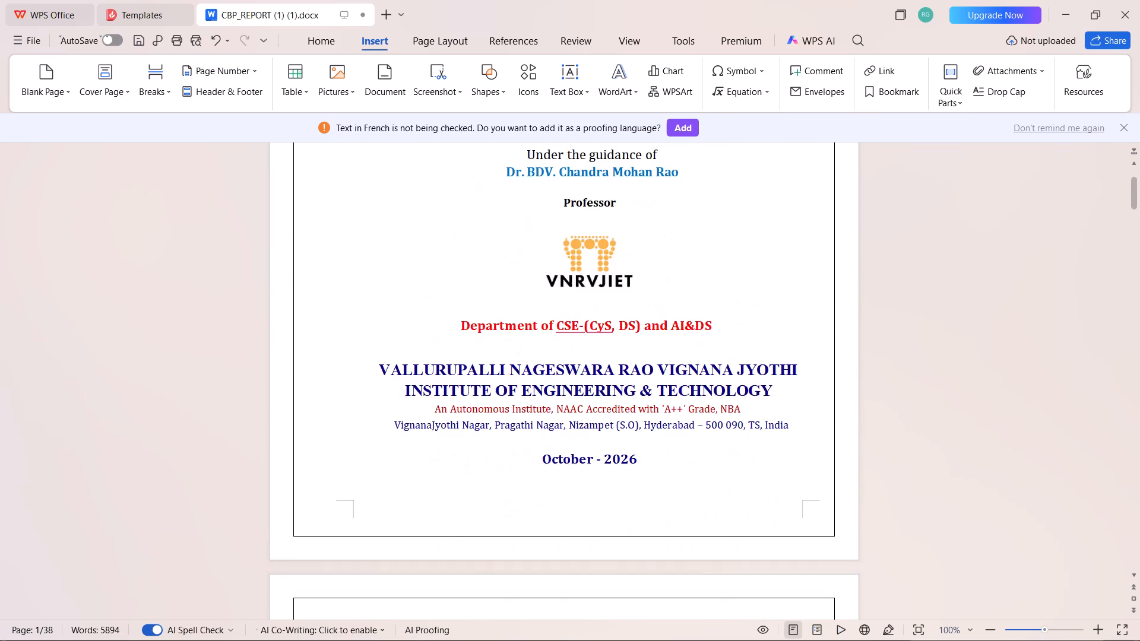
Insert centered footer page numbers in I, II, III format from the cover page onward.
{"action": "left_click", "coordinate": [566, 460]}
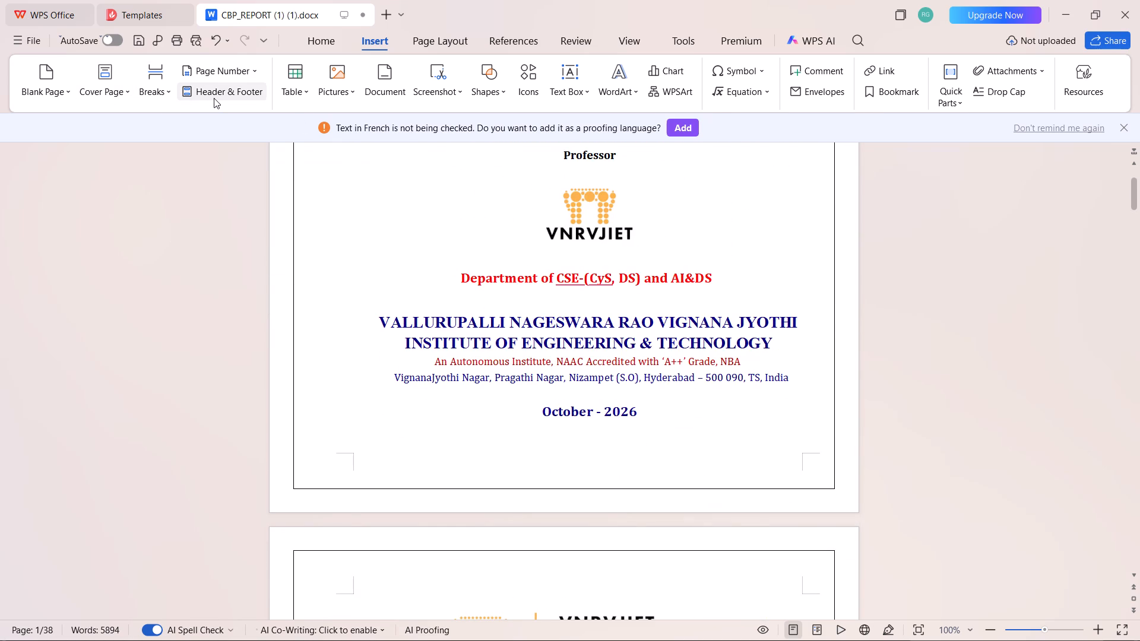
{"action": "left_click", "coordinate": [214, 98]}
{"action": "scroll", "coordinate": [527, 447], "scroll_direction": "down", "scroll_amount": 1}
{"action": "scroll", "coordinate": [536, 430], "scroll_direction": "up", "scroll_amount": 6}
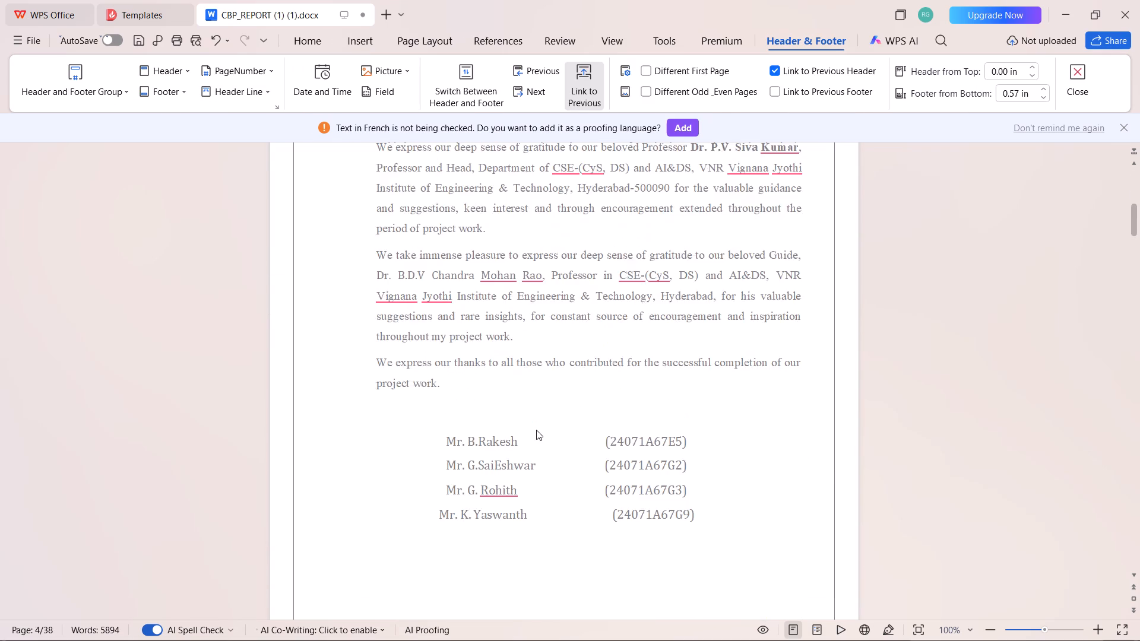
{"action": "scroll", "coordinate": [536, 430], "scroll_direction": "up", "scroll_amount": 20}
{"action": "scroll", "coordinate": [536, 430], "scroll_direction": "up", "scroll_amount": 13}
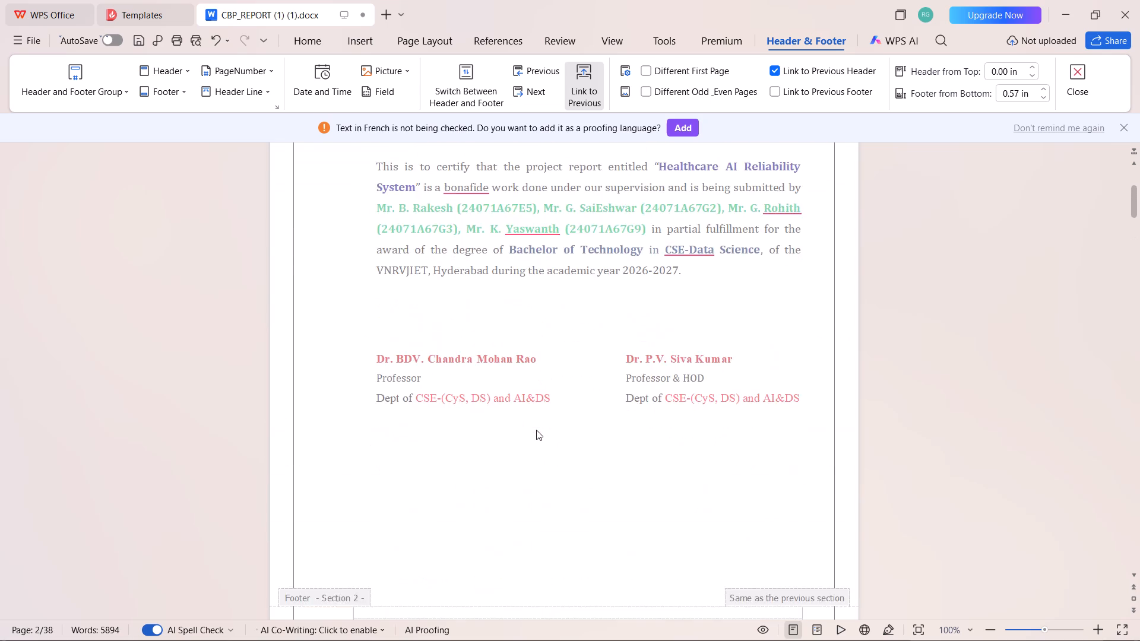
{"action": "scroll", "coordinate": [536, 430], "scroll_direction": "up", "scroll_amount": 19}
{"action": "scroll", "coordinate": [536, 430], "scroll_direction": "down", "scroll_amount": 7}
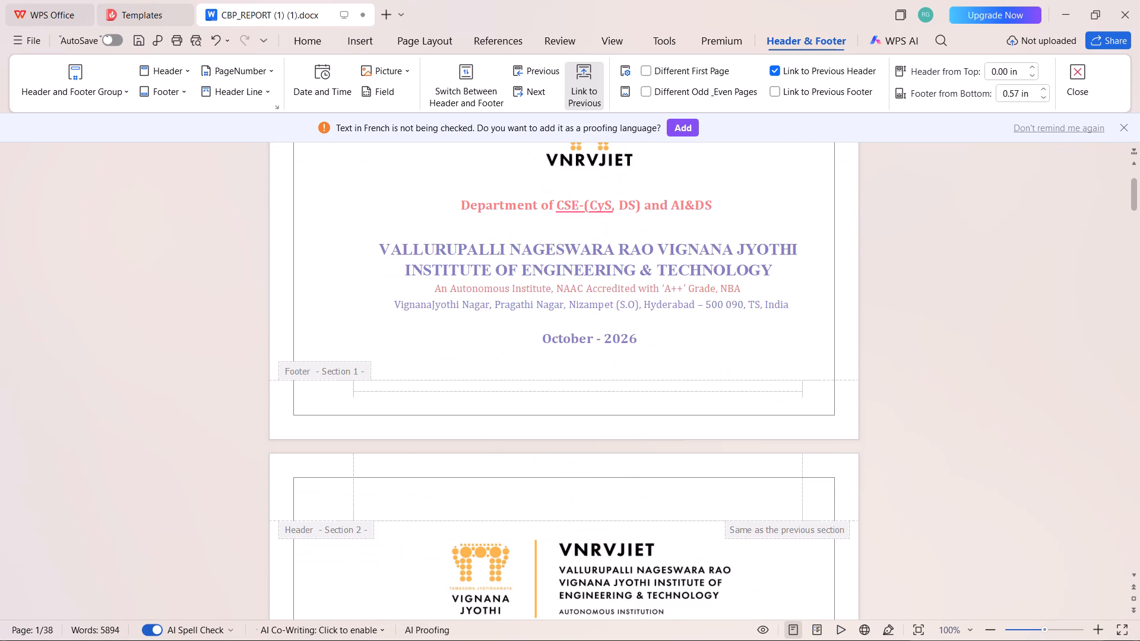
{"action": "left_click", "coordinate": [575, 385]}
{"action": "left_click", "coordinate": [585, 365]}
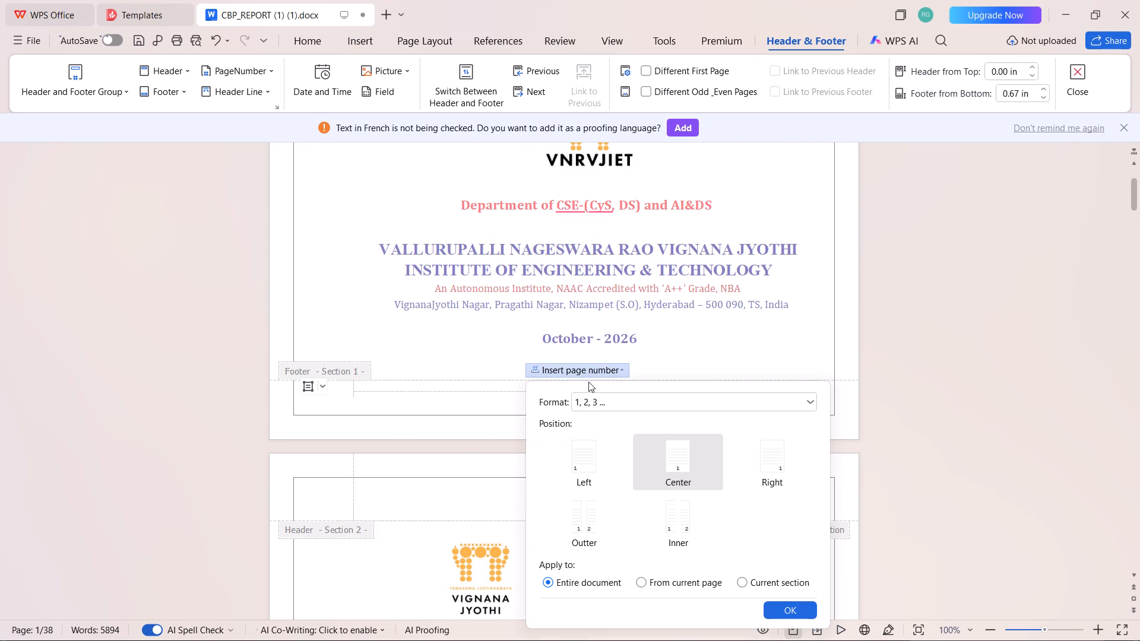
{"action": "left_click", "coordinate": [601, 412]}
{"action": "left_click", "coordinate": [601, 401]}
{"action": "left_click", "coordinate": [600, 474]}
{"action": "left_click", "coordinate": [645, 581]}
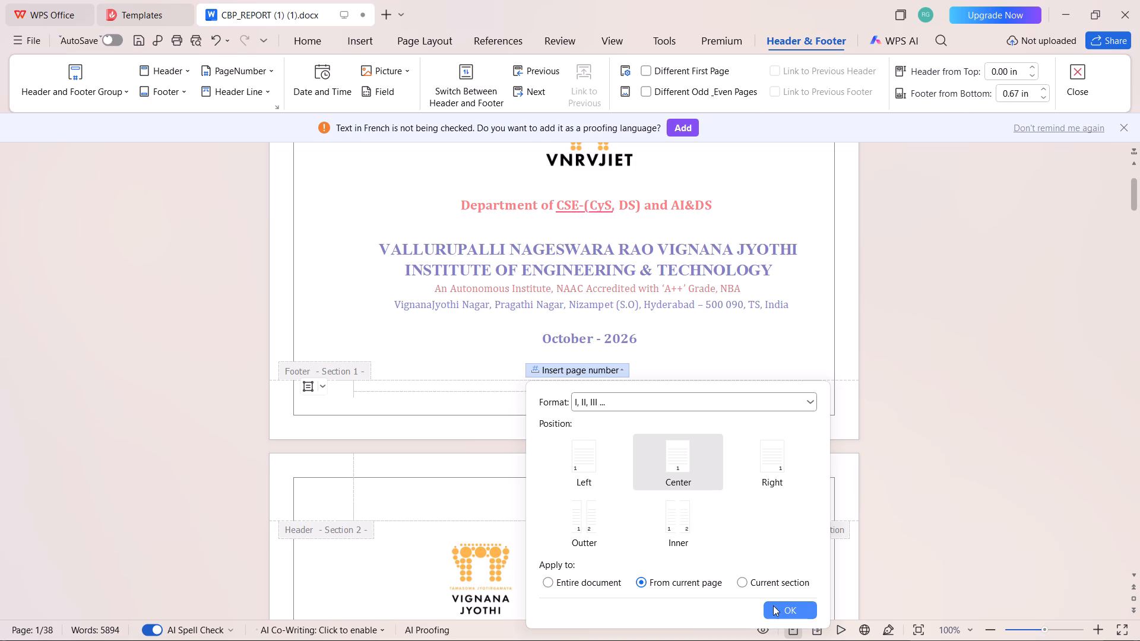
{"action": "left_click", "coordinate": [777, 610]}
{"action": "scroll", "coordinate": [597, 356], "scroll_direction": "down", "scroll_amount": 4}
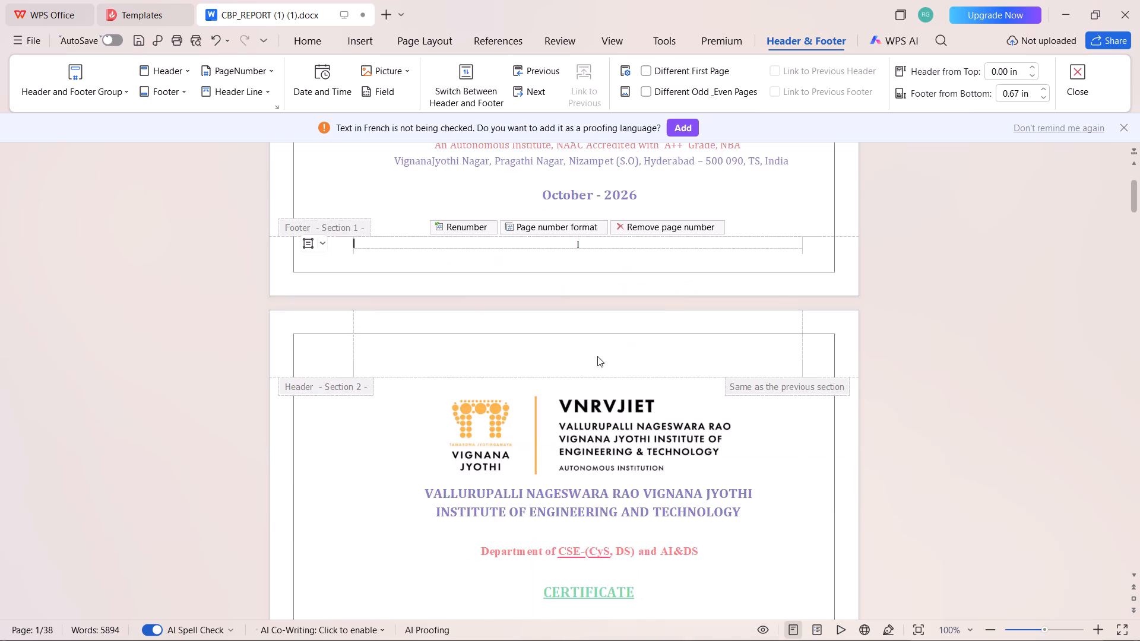
{"action": "key", "text": "Escape"}
Change the Abstract page's footer number to centered 1, 2, 3 format, applied from that page onward.
{"action": "scroll", "coordinate": [680, 301], "scroll_direction": "down", "scroll_amount": 6}
{"action": "scroll", "coordinate": [627, 323], "scroll_direction": "down", "scroll_amount": 14}
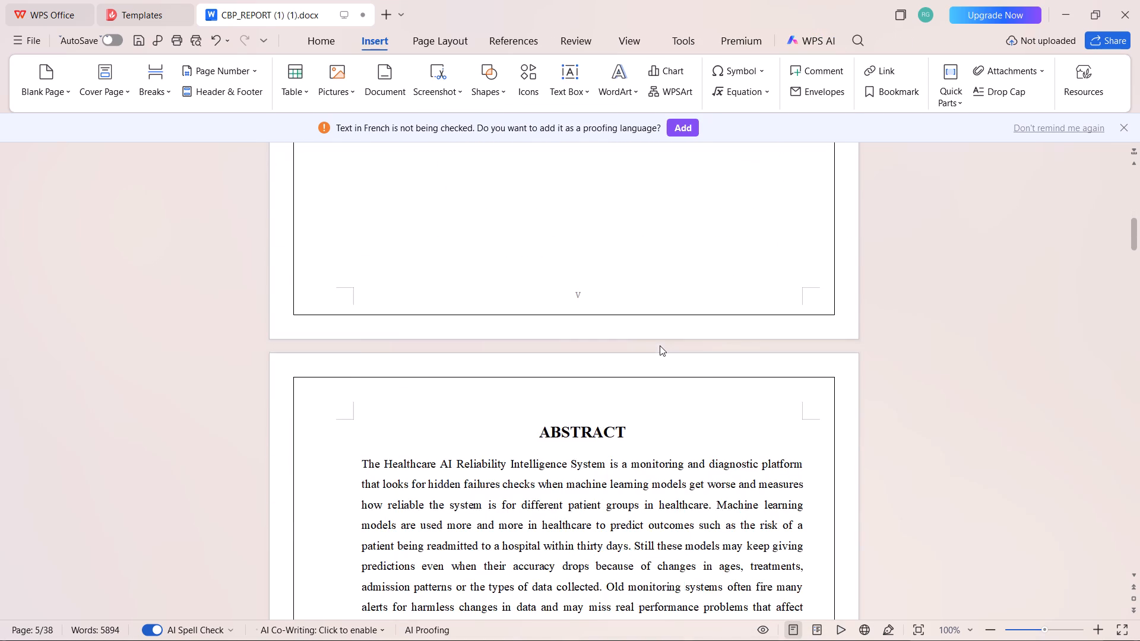
{"action": "scroll", "coordinate": [660, 345], "scroll_direction": "down", "scroll_amount": 17}
{"action": "left_click", "coordinate": [590, 328]}
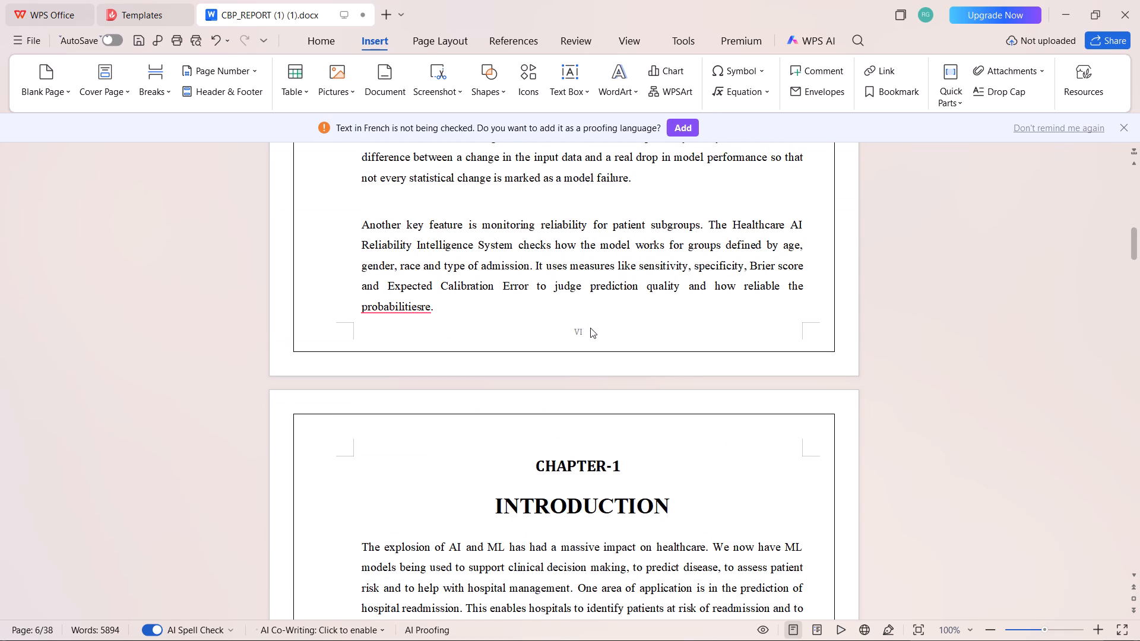
{"action": "left_click", "coordinate": [584, 331]}
{"action": "left_click", "coordinate": [574, 335]}
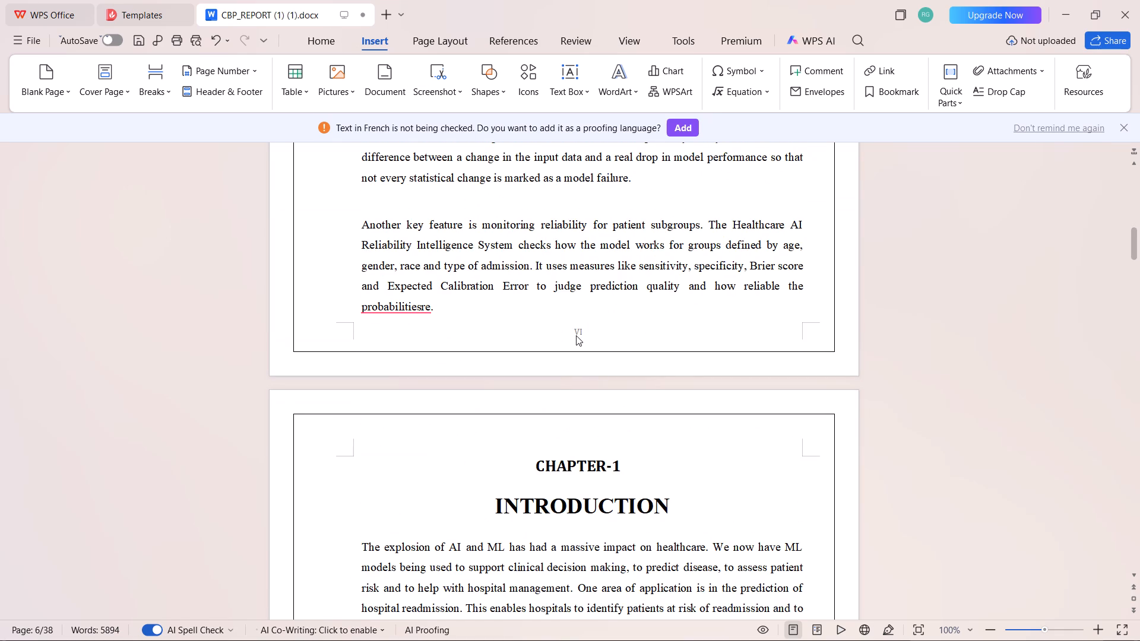
{"action": "left_click", "coordinate": [578, 334]}
{"action": "triple_click", "coordinate": [578, 329]}
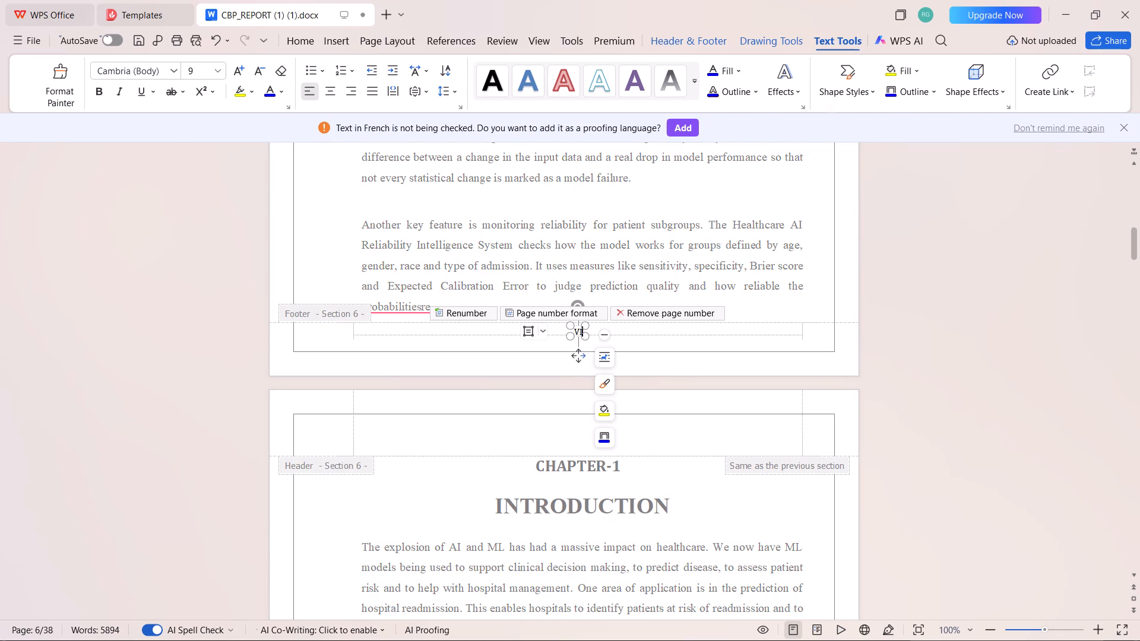
{"action": "left_click", "coordinate": [588, 314]}
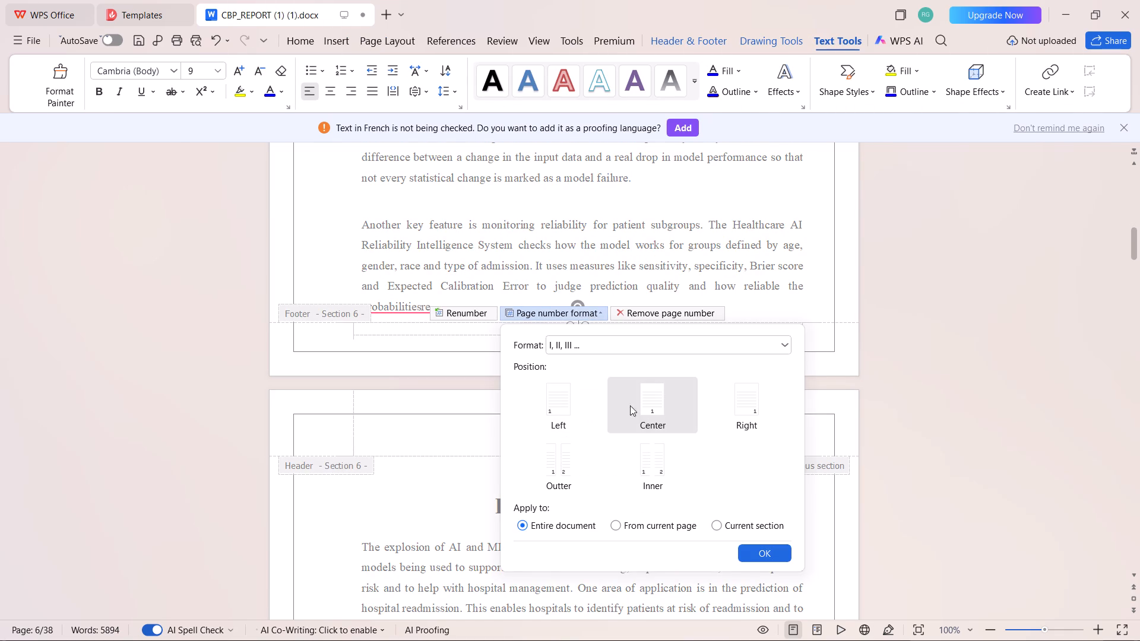
{"action": "left_click", "coordinate": [654, 405]}
{"action": "left_click", "coordinate": [641, 341]}
{"action": "left_click", "coordinate": [568, 371]}
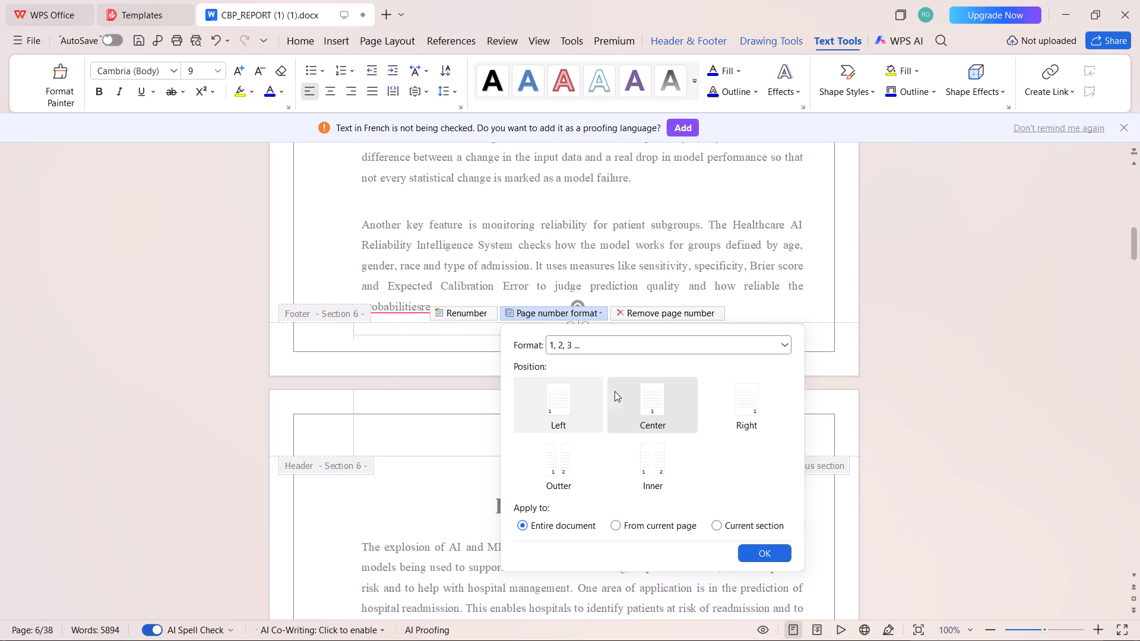
{"action": "left_click", "coordinate": [620, 518]}
{"action": "left_click", "coordinate": [756, 547]}
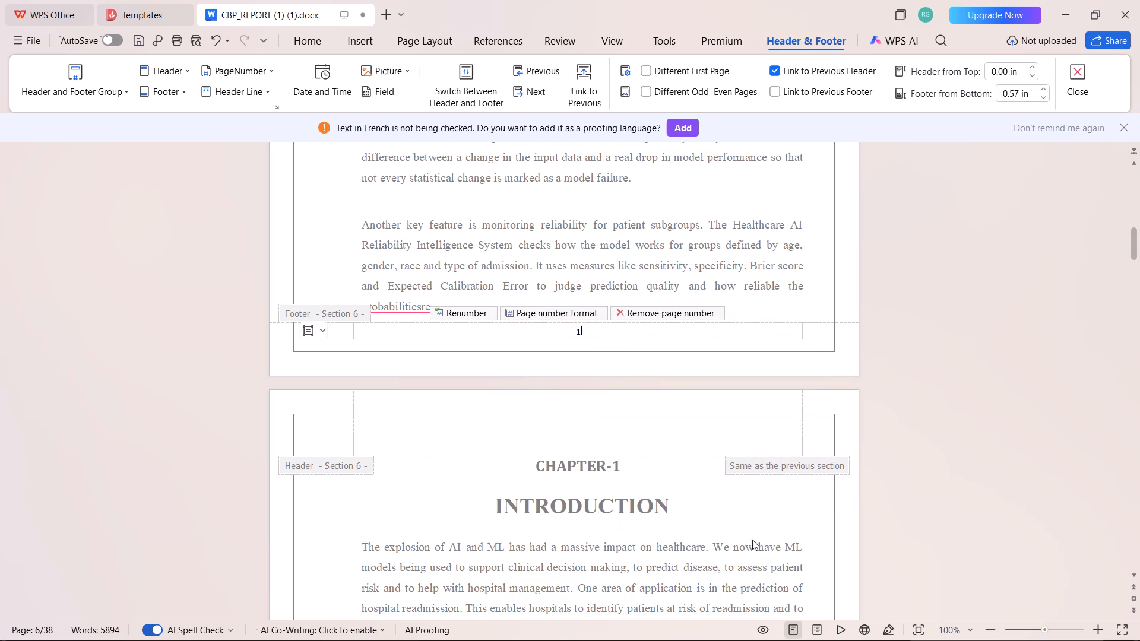
{"action": "key", "text": "Escape"}
Check the footer page numbers on the Chapter 1, Abstract and table of contents pages.
{"action": "scroll", "coordinate": [589, 358], "scroll_direction": "down", "scroll_amount": 16}
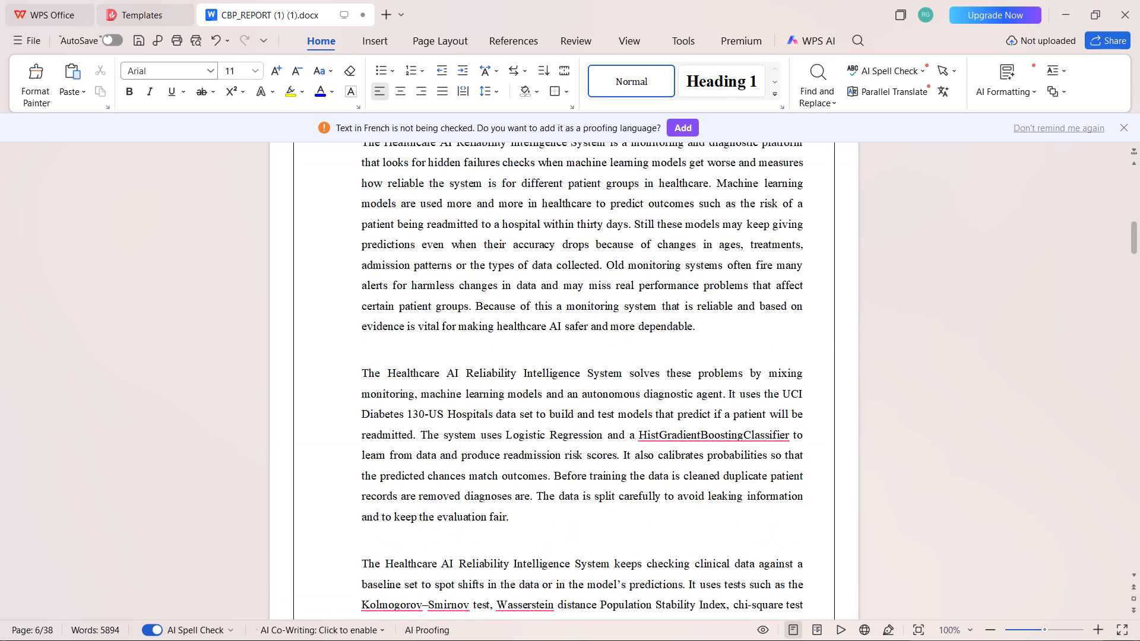
{"action": "scroll", "coordinate": [649, 348], "scroll_direction": "down", "scroll_amount": 20}
{"action": "scroll", "coordinate": [649, 348], "scroll_direction": "down", "scroll_amount": 7}
{"action": "scroll", "coordinate": [692, 332], "scroll_direction": "up", "scroll_amount": 3}
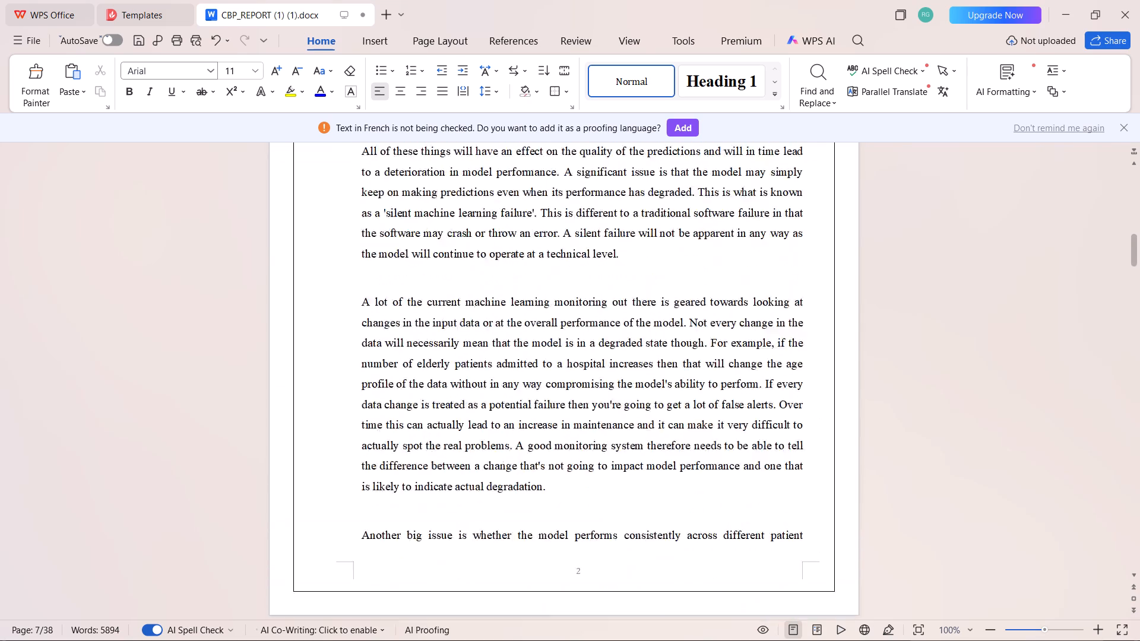
{"action": "scroll", "coordinate": [692, 332], "scroll_direction": "up", "scroll_amount": 3}
{"action": "scroll", "coordinate": [501, 266], "scroll_direction": "up", "scroll_amount": 9}
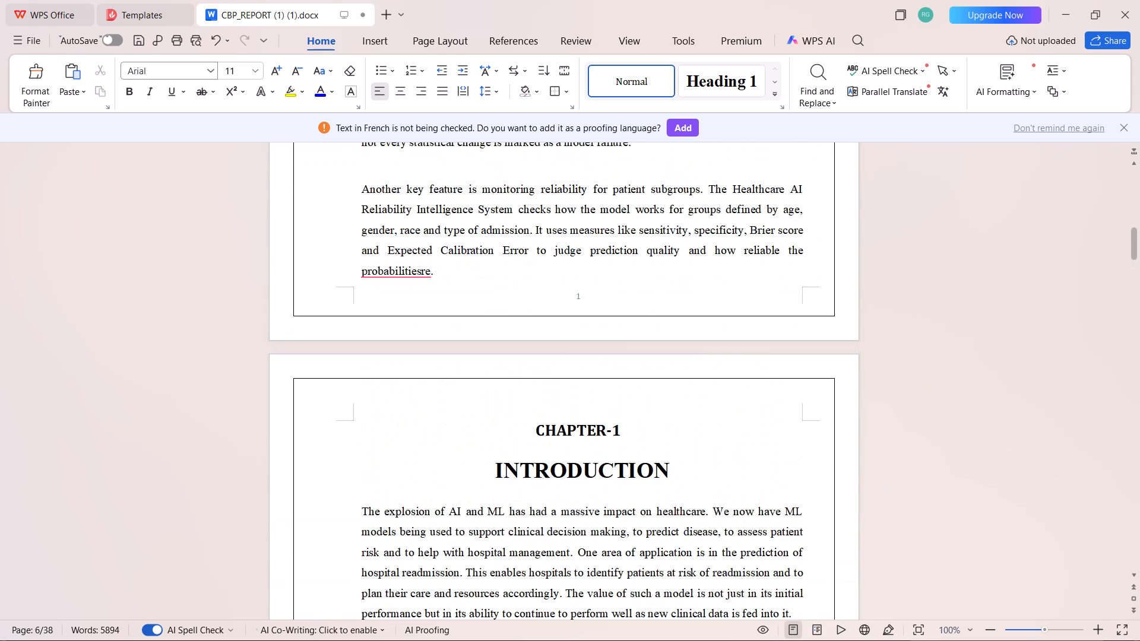
{"action": "scroll", "coordinate": [722, 232], "scroll_direction": "up", "scroll_amount": 20}
{"action": "scroll", "coordinate": [722, 232], "scroll_direction": "up", "scroll_amount": 6}
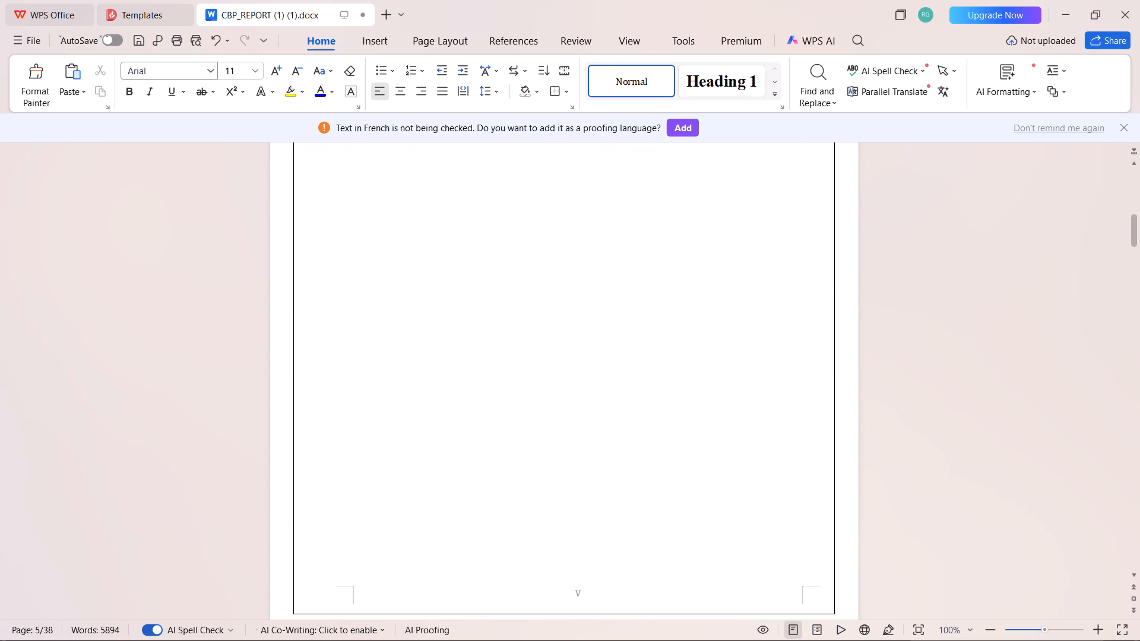
{"action": "scroll", "coordinate": [666, 259], "scroll_direction": "up", "scroll_amount": 9}
{"action": "scroll", "coordinate": [665, 266], "scroll_direction": "down", "scroll_amount": 3}
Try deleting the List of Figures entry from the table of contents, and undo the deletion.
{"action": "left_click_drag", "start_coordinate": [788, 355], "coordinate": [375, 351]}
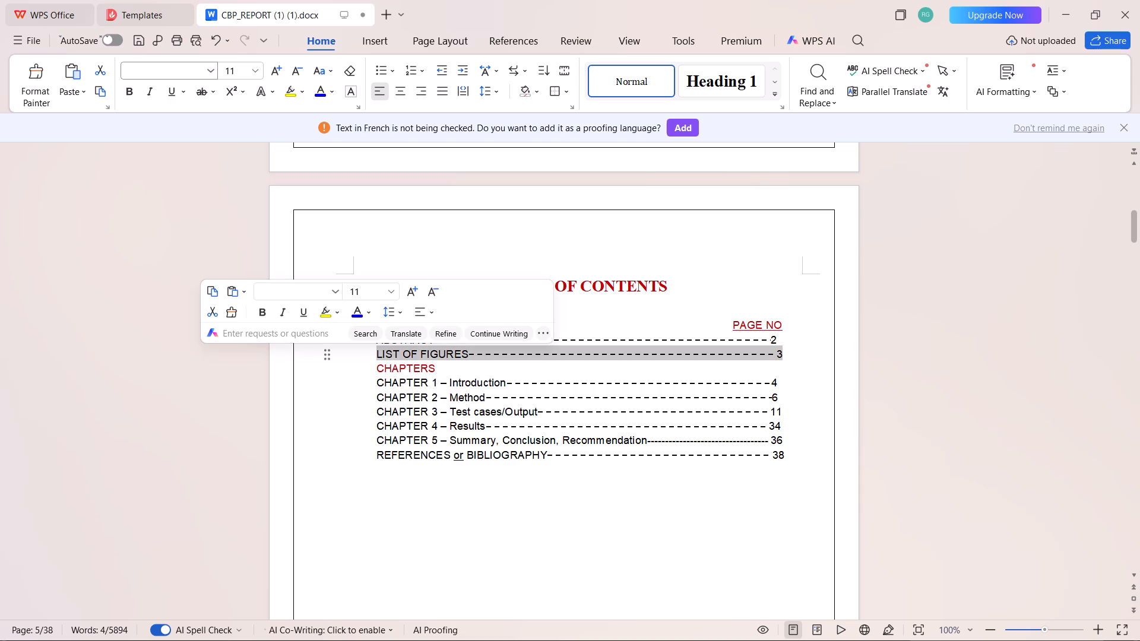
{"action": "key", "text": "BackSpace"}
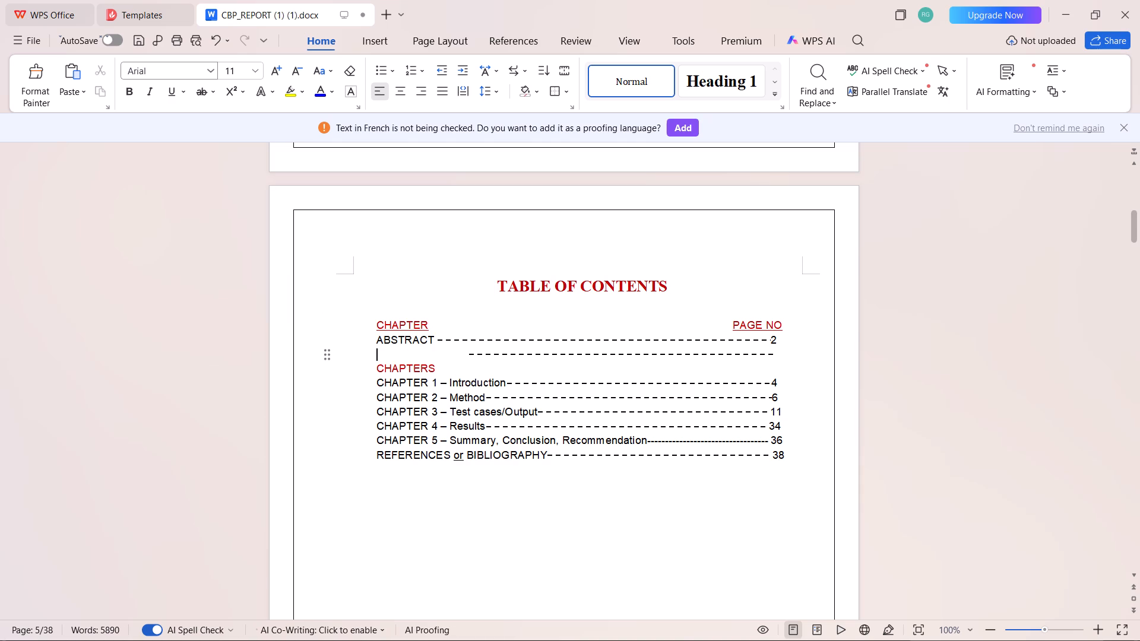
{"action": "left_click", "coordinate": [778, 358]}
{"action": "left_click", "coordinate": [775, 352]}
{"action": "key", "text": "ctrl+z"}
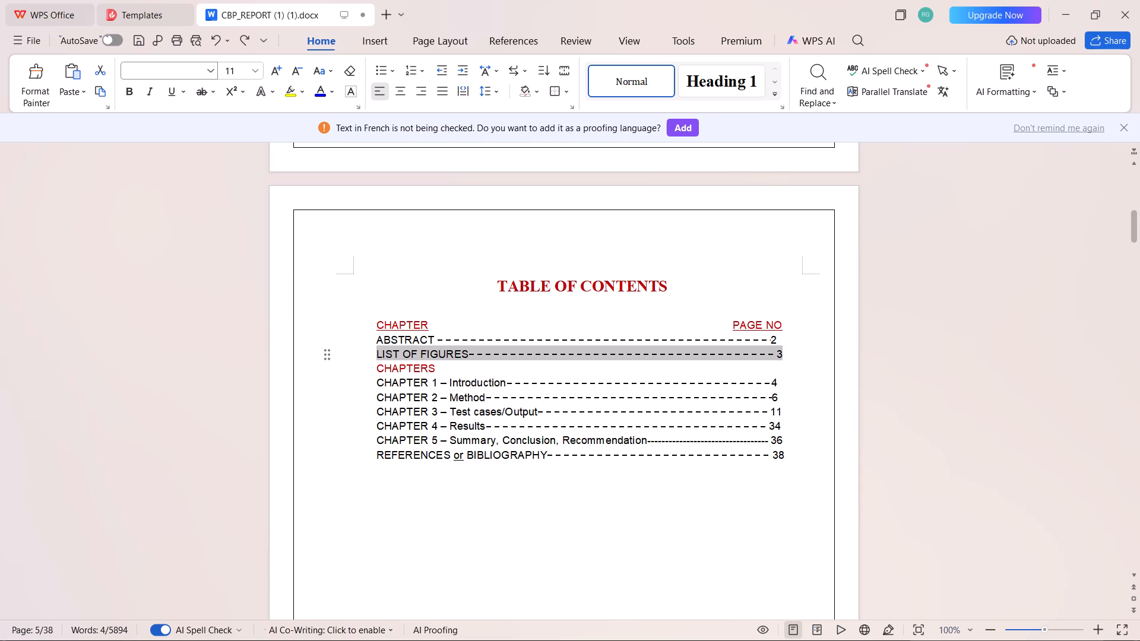
Delete the page number 3 from the List of Figures entry in the table of contents.
{"action": "left_click", "coordinate": [791, 353]}
{"action": "left_click_drag", "start_coordinate": [787, 354], "coordinate": [549, 354]}
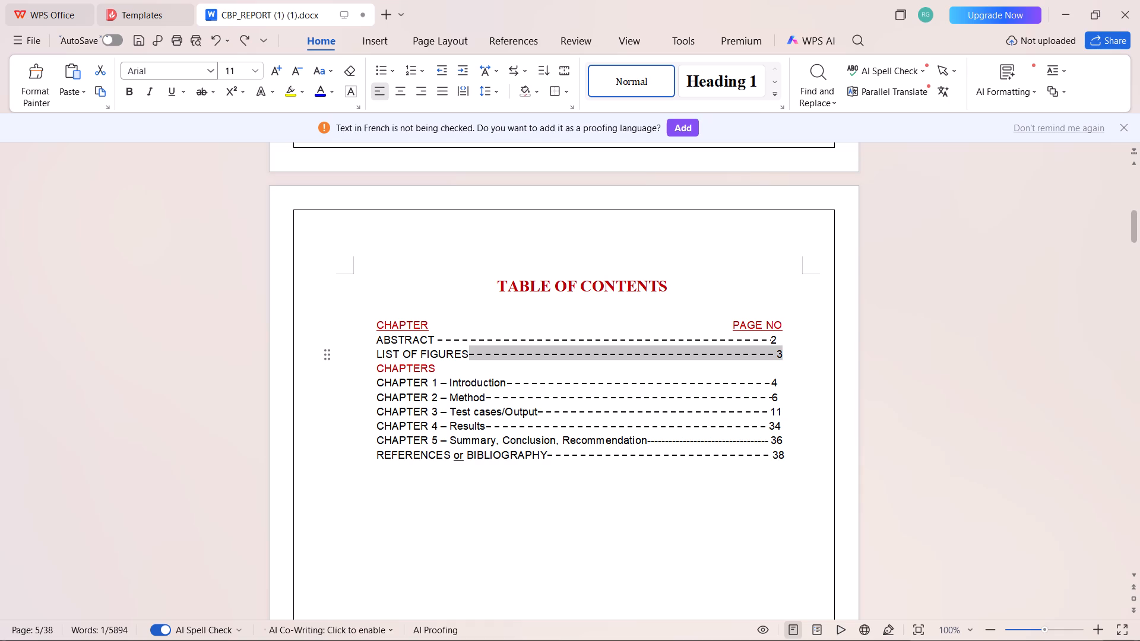
{"action": "left_click_drag", "start_coordinate": [549, 354], "coordinate": [481, 354]}
{"action": "key", "text": "BackSpace"}
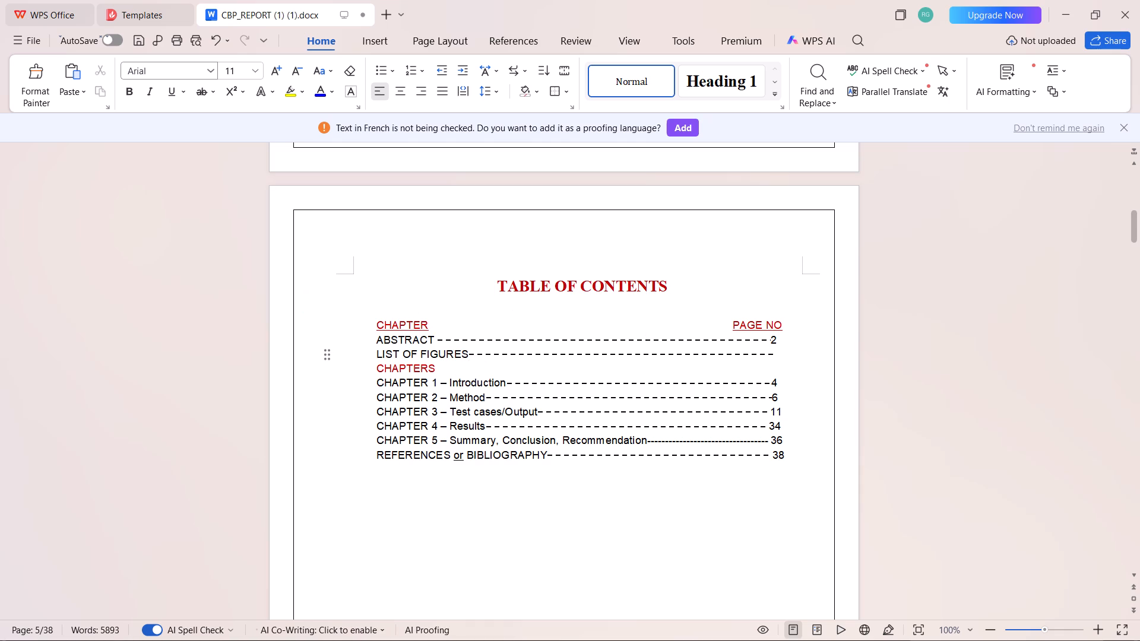
Delete the entire List of Figures entry from the table of contents.
{"action": "key", "text": "BackSpace"}
{"action": "left_click", "coordinate": [771, 353]}
{"action": "left_click", "coordinate": [771, 353]}
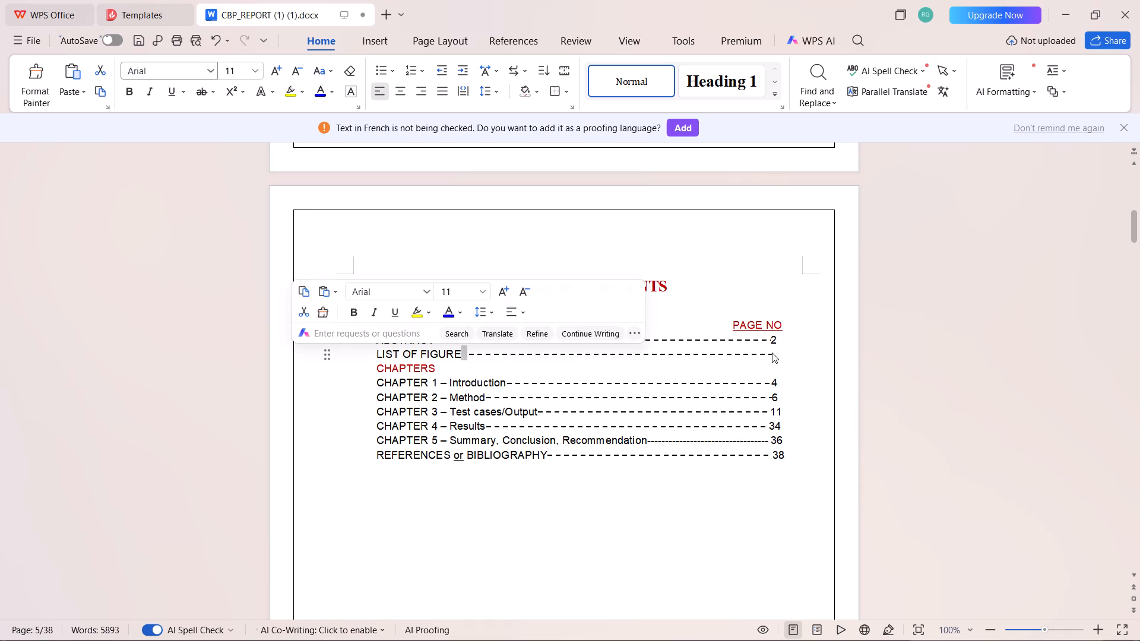
{"action": "left_click", "coordinate": [772, 353]}
{"action": "double_click", "coordinate": [776, 353]}
{"action": "left_click", "coordinate": [776, 353]}
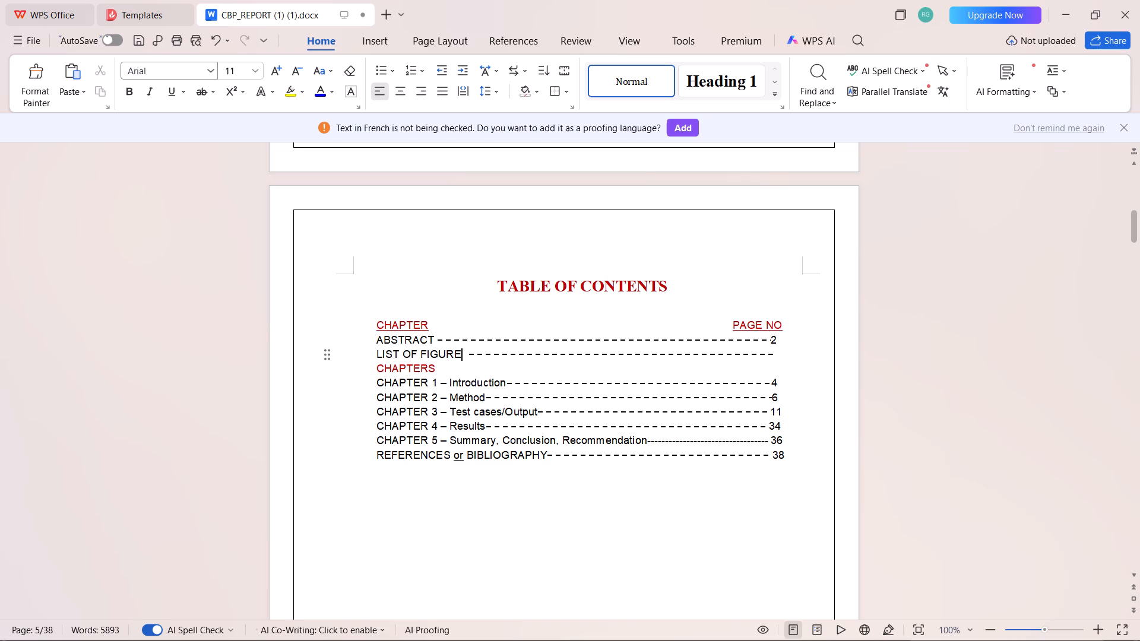
{"action": "left_click_drag", "start_coordinate": [375, 354], "coordinate": [603, 356]}
{"action": "key", "text": "BackSpace"}
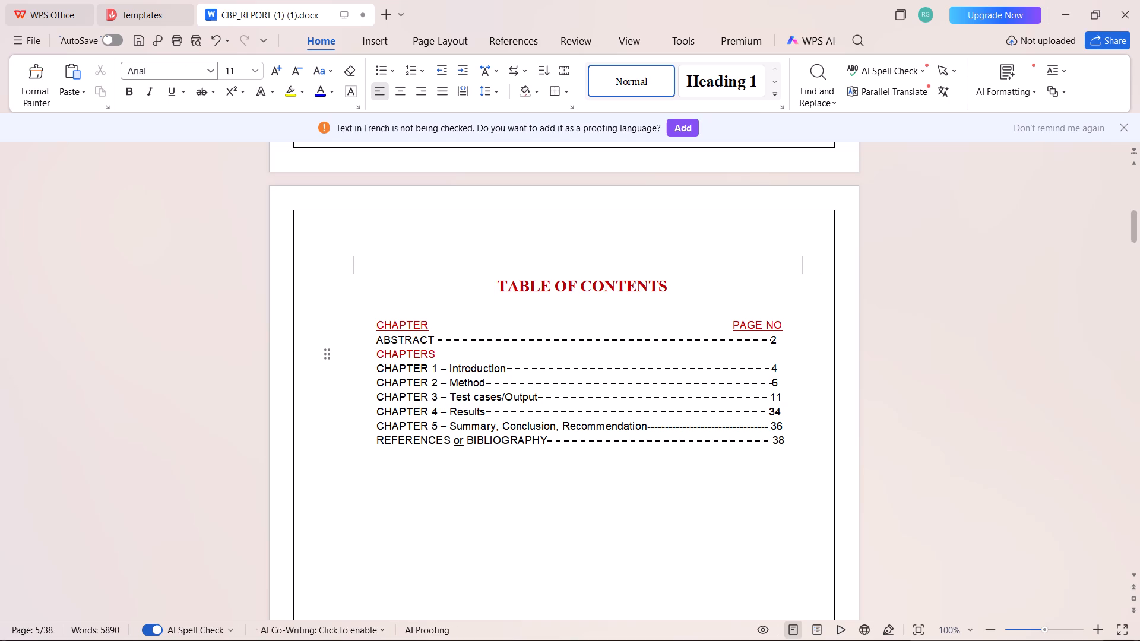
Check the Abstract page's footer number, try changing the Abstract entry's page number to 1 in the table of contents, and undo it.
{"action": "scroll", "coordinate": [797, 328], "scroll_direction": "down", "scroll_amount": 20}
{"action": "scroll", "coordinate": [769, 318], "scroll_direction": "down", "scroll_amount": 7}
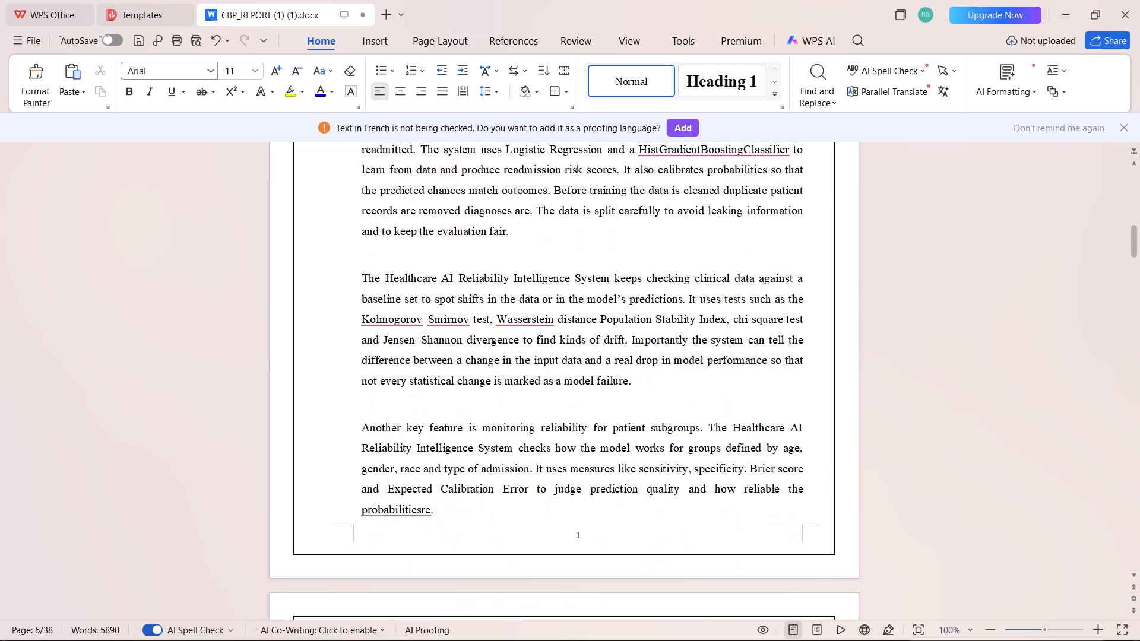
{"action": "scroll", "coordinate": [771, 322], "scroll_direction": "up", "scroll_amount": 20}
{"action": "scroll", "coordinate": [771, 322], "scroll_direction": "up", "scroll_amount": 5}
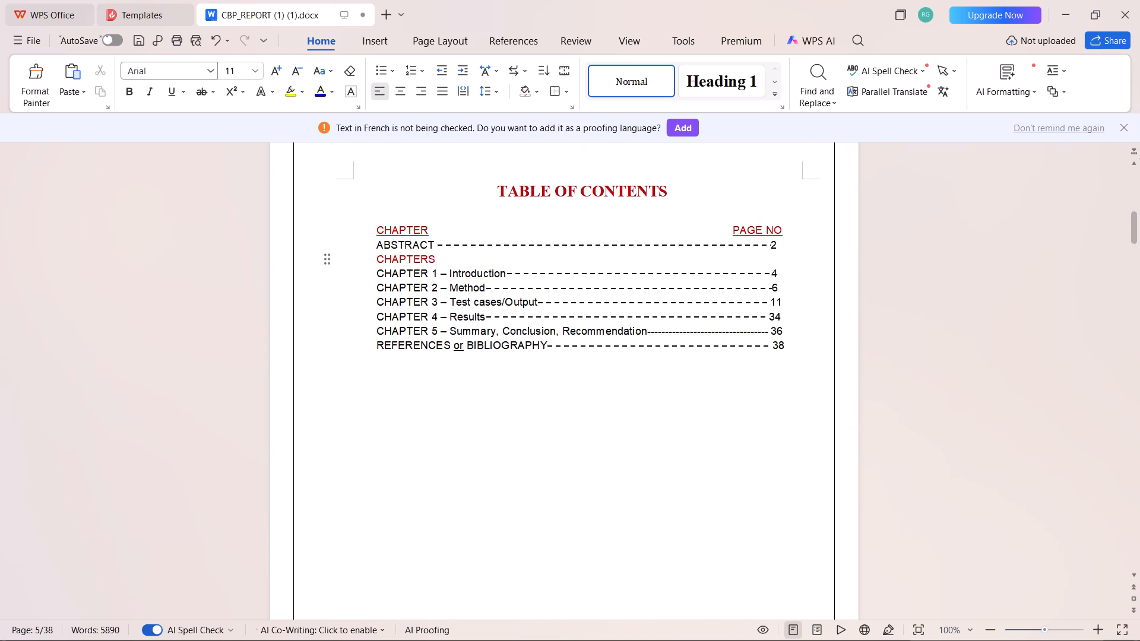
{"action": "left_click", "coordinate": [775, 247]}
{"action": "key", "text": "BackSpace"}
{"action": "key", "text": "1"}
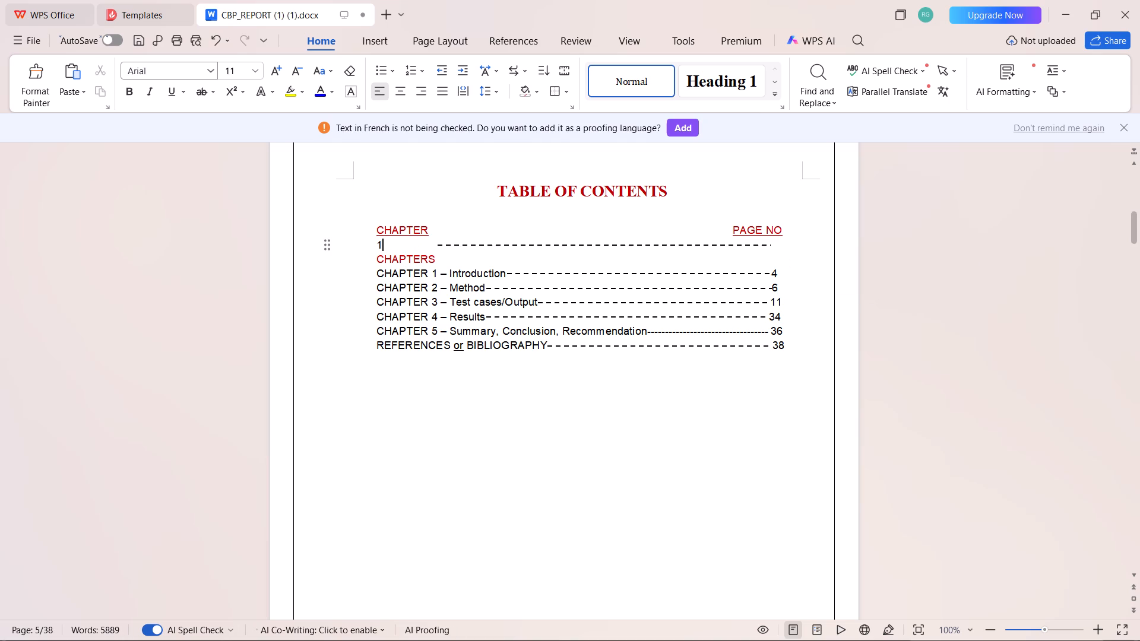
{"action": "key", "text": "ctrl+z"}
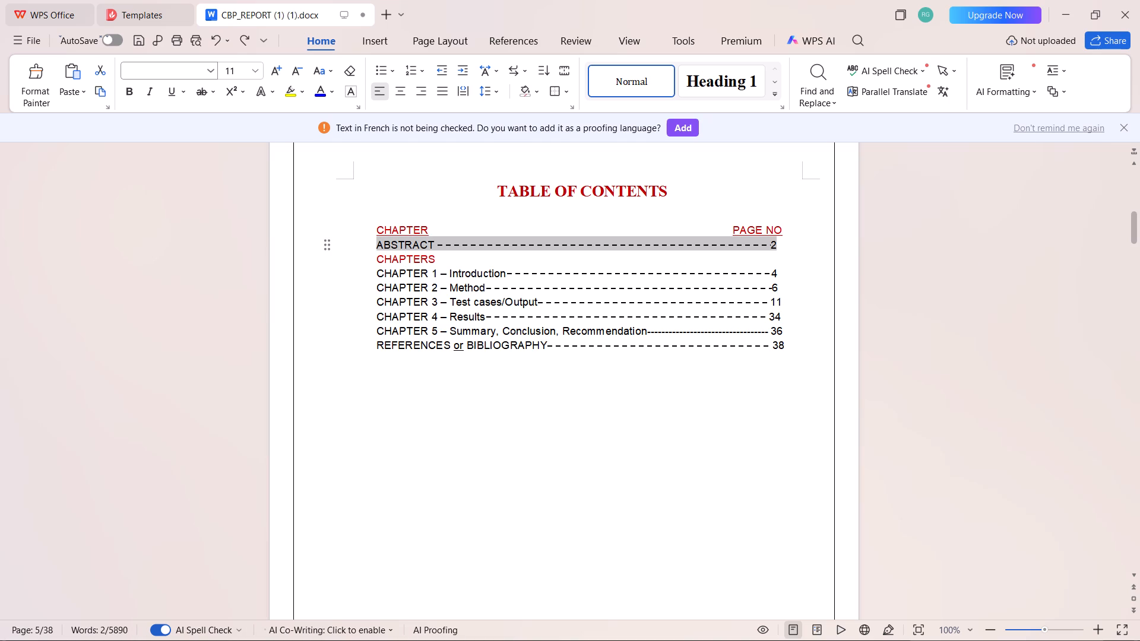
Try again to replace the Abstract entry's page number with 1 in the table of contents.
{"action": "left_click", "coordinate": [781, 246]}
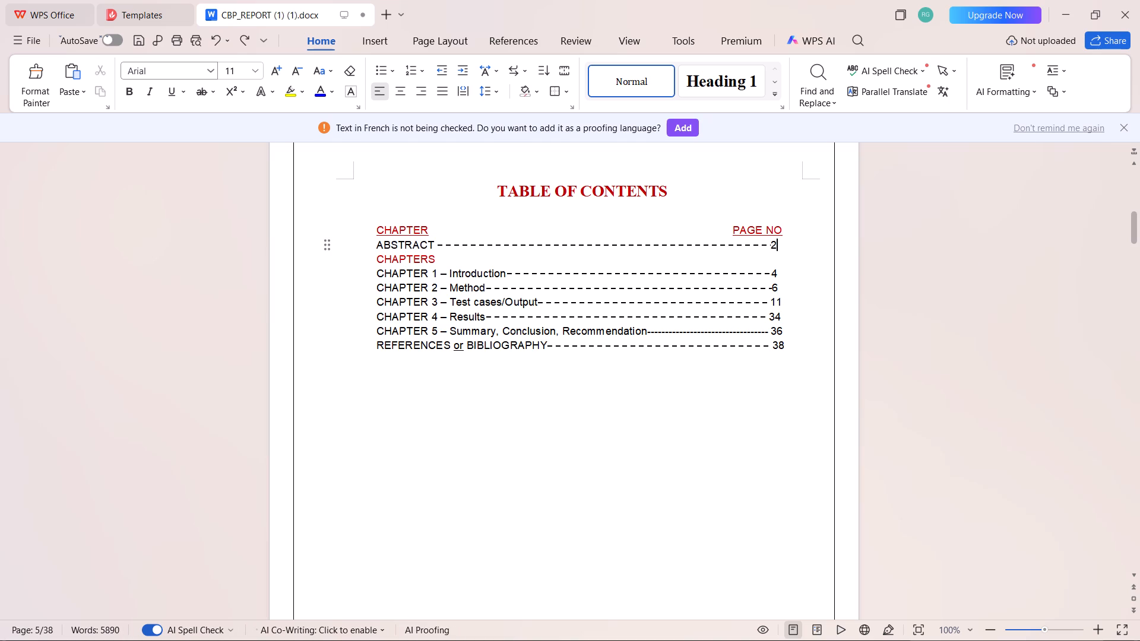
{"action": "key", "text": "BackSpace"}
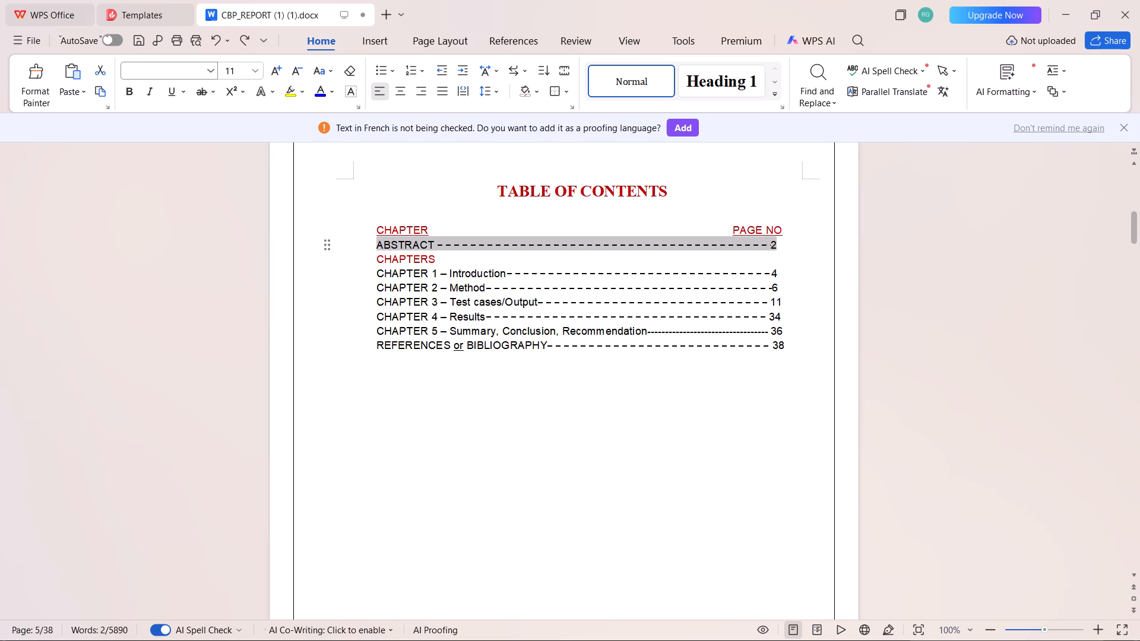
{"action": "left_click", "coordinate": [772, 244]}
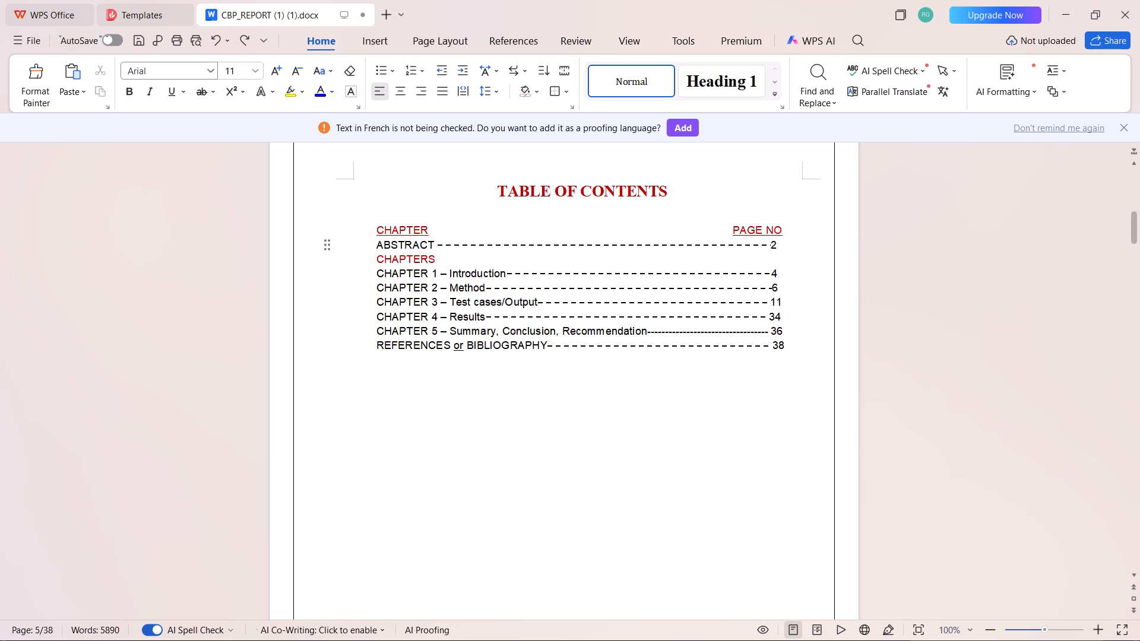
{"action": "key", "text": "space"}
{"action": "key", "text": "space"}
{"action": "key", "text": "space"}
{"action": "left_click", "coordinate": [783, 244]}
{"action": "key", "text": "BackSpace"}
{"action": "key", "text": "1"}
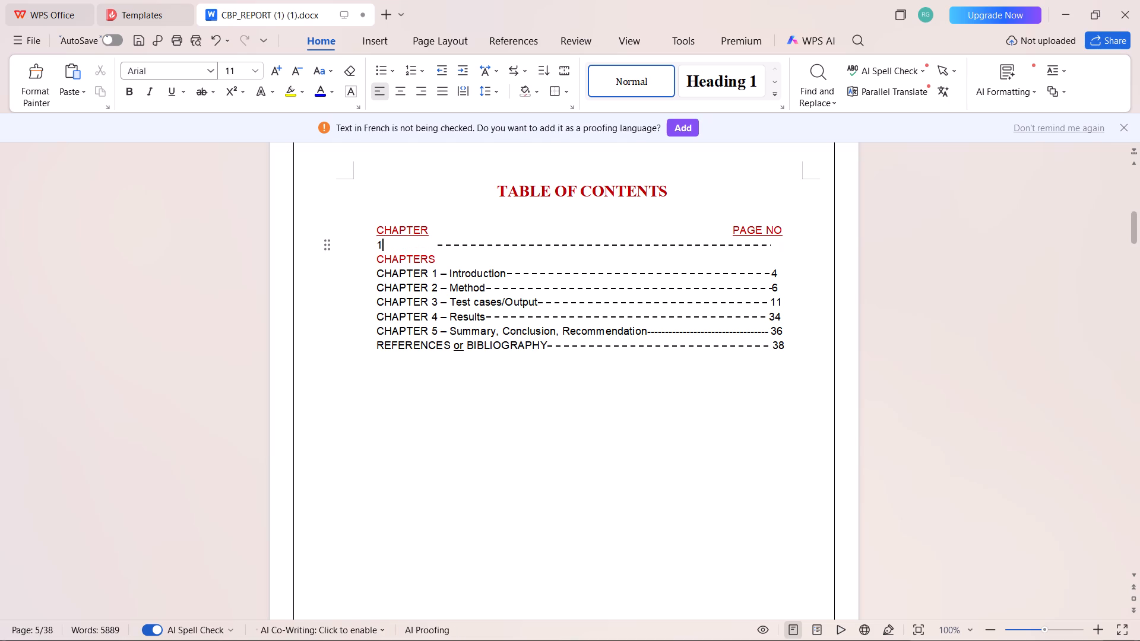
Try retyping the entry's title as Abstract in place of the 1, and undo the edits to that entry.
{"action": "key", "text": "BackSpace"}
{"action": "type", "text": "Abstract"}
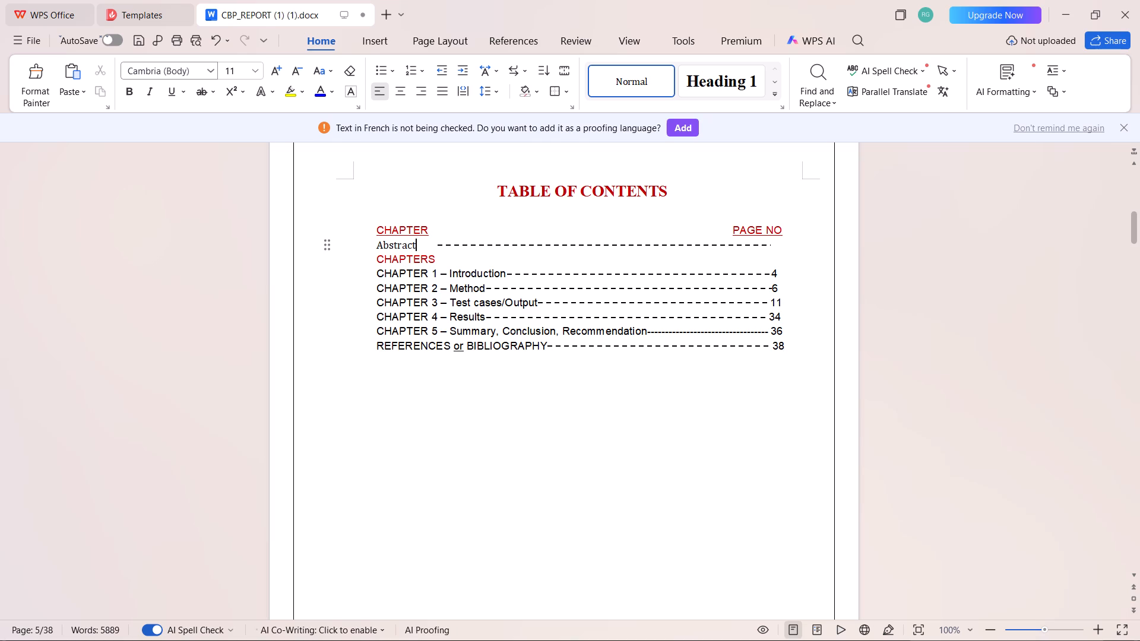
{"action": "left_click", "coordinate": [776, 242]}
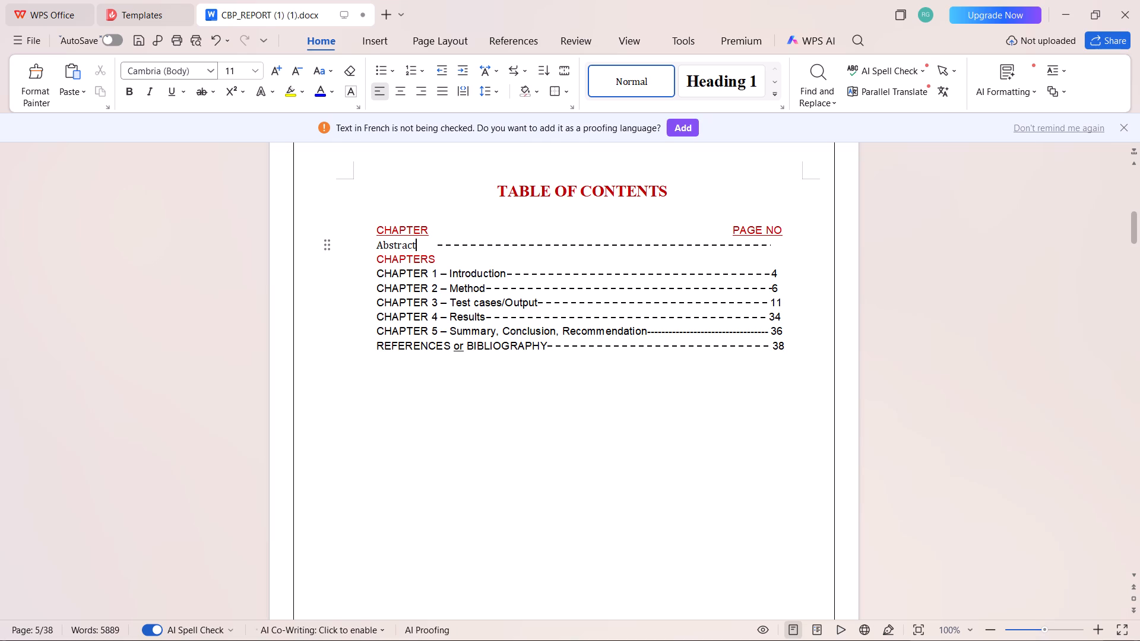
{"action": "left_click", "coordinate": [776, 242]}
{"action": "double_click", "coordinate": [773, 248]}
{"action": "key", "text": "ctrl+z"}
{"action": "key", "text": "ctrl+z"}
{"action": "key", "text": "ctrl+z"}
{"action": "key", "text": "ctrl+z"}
Place the cursor after the Abstract entry's page number in the table of contents.
{"action": "left_click", "coordinate": [781, 424]}
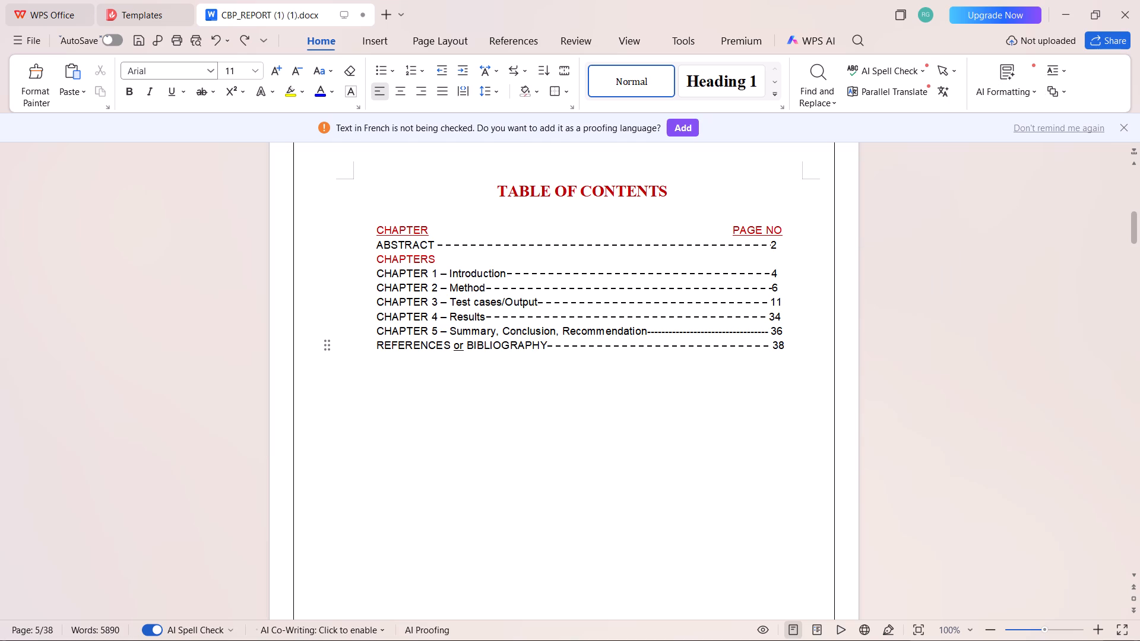
{"action": "left_click", "coordinate": [777, 245]}
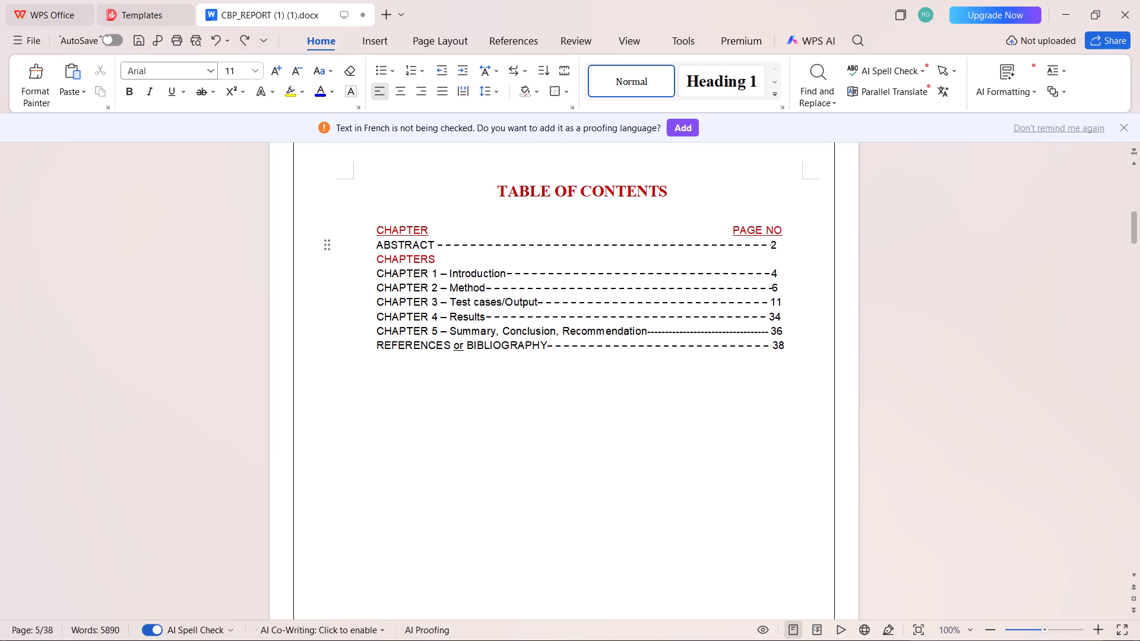
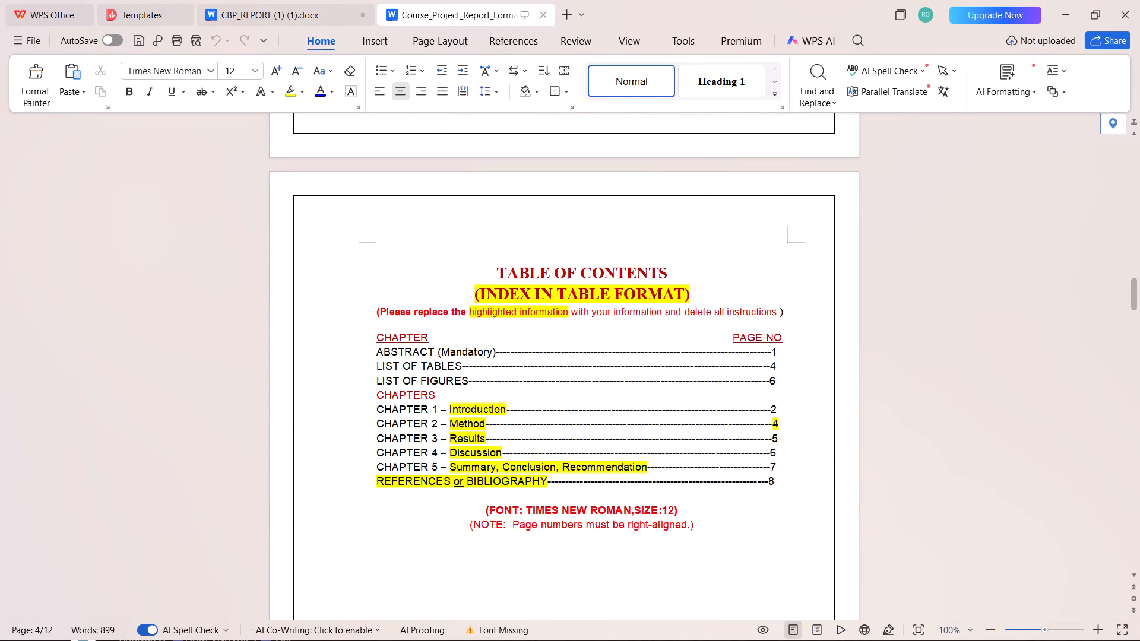
Copy the contents listing from the Course_Project_Report_Format document and paste it over the table of contents entries in CBP_REPORT.
{"action": "left_click_drag", "start_coordinate": [377, 335], "coordinate": [776, 397]}
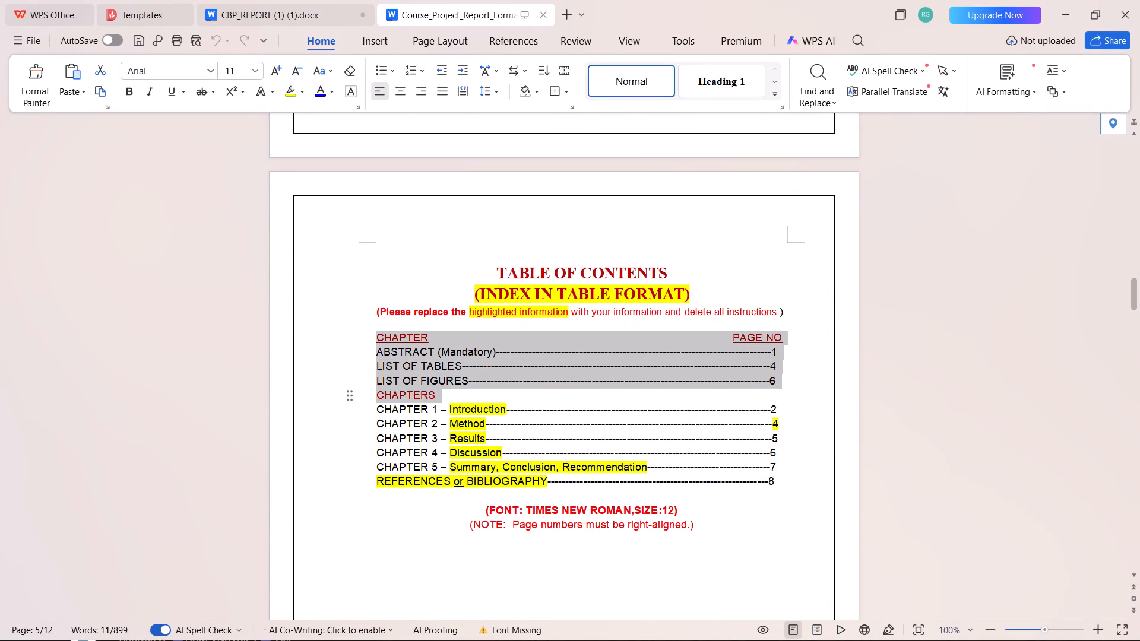
{"action": "left_click_drag", "start_coordinate": [776, 397], "coordinate": [777, 491]}
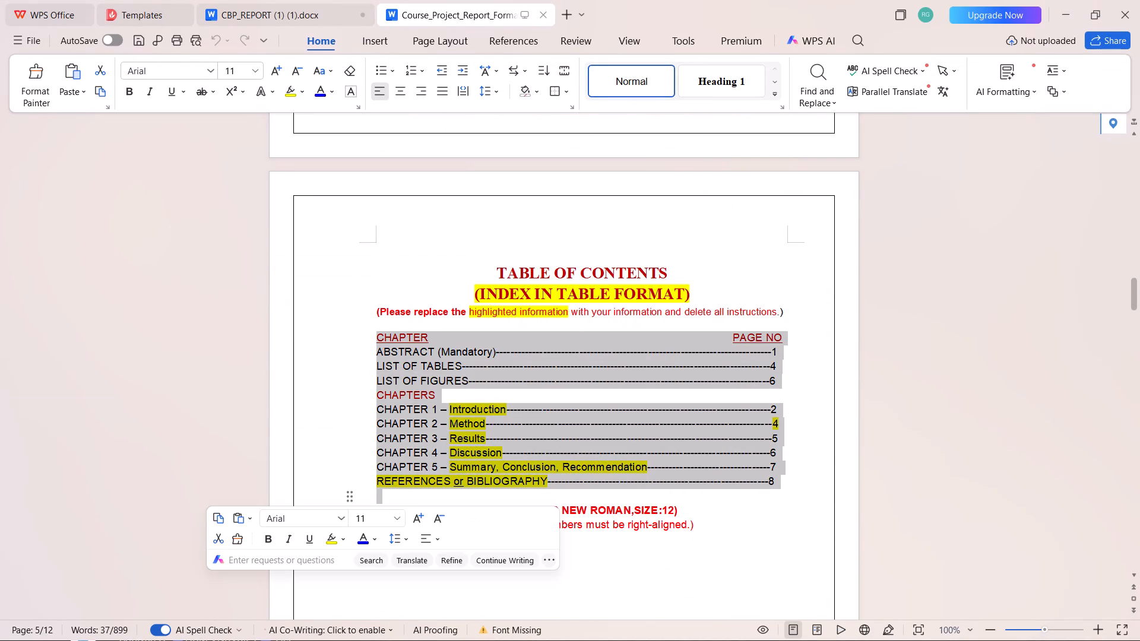
{"action": "key", "text": "ctrl+c"}
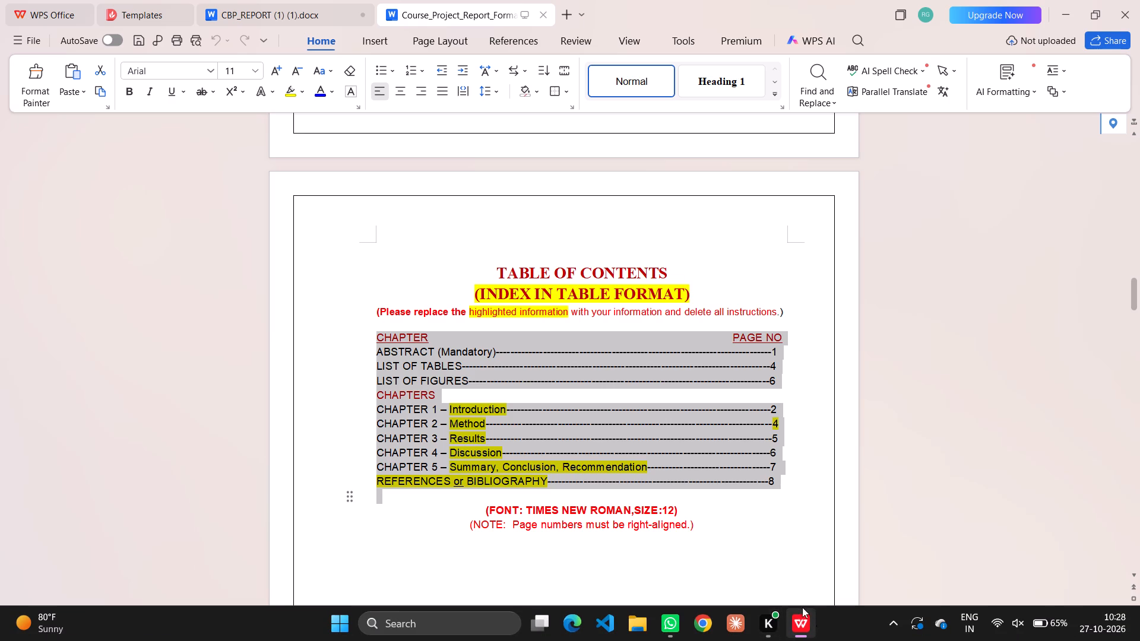
{"action": "left_click", "coordinate": [277, 0]}
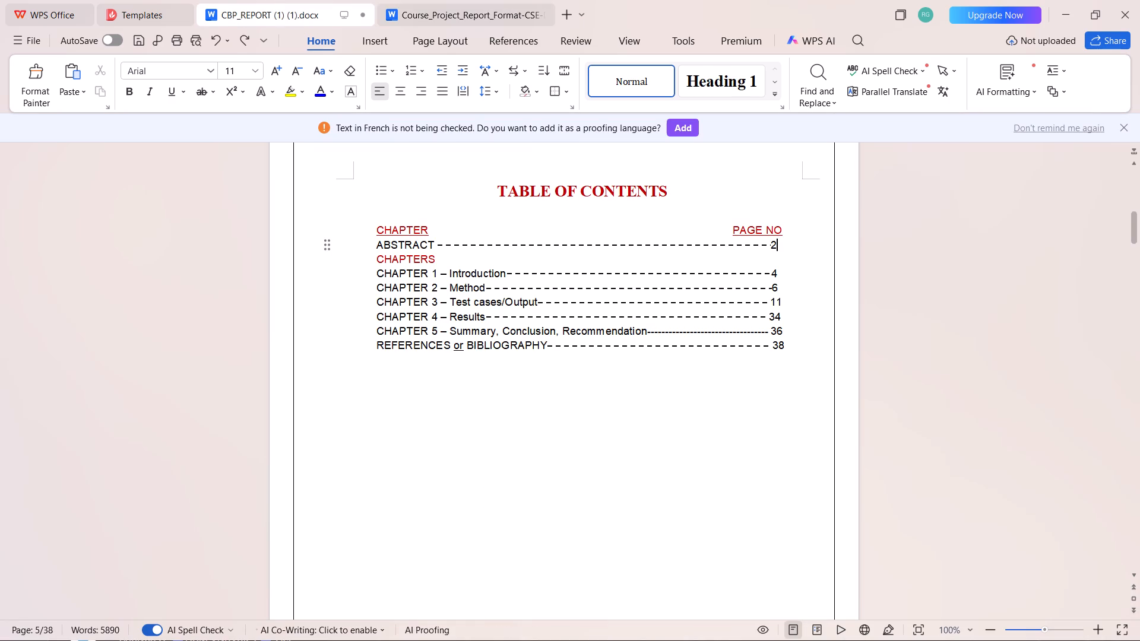
{"action": "left_click_drag", "start_coordinate": [379, 229], "coordinate": [777, 342]}
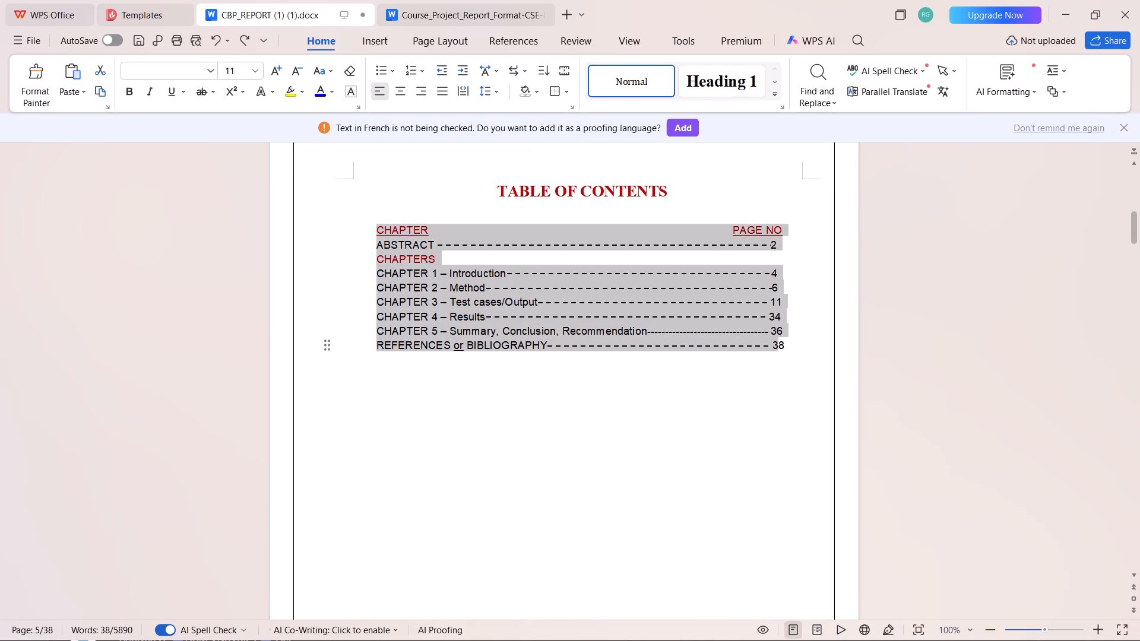
{"action": "left_click_drag", "start_coordinate": [777, 342], "coordinate": [784, 345]}
{"action": "key", "text": "ctrl+v"}
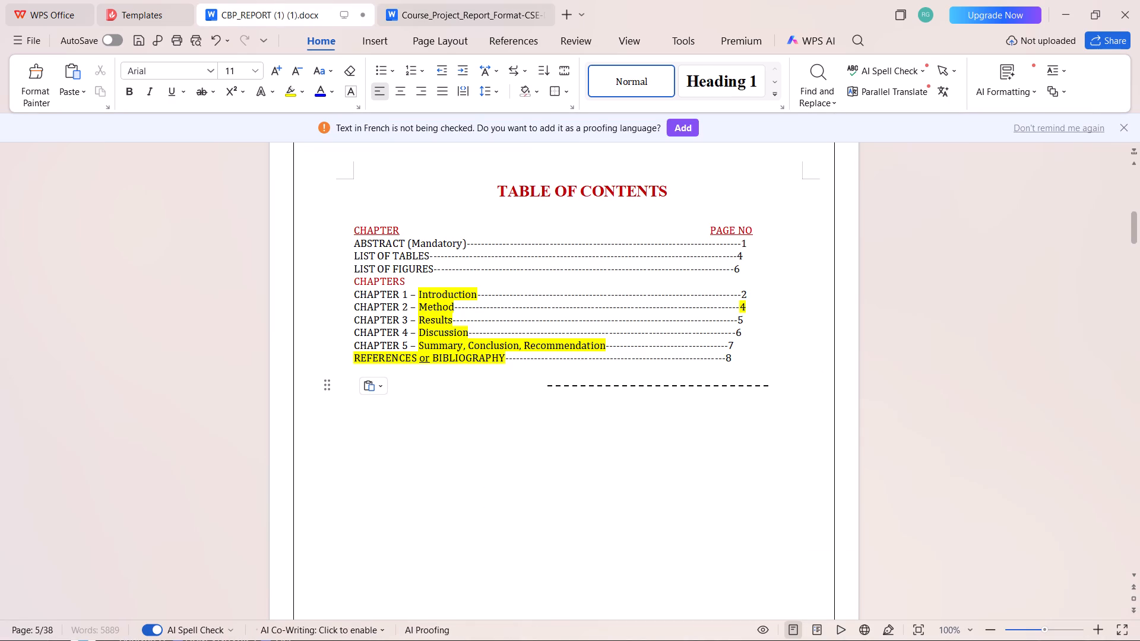
{"action": "left_click_drag", "start_coordinate": [777, 383], "coordinate": [632, 389]}
{"action": "left_click_drag", "start_coordinate": [632, 389], "coordinate": [619, 392]}
Format the pasted contents entries as Times New Roman size 12, justified, with wider line spacing.
{"action": "left_click_drag", "start_coordinate": [354, 230], "coordinate": [436, 245]}
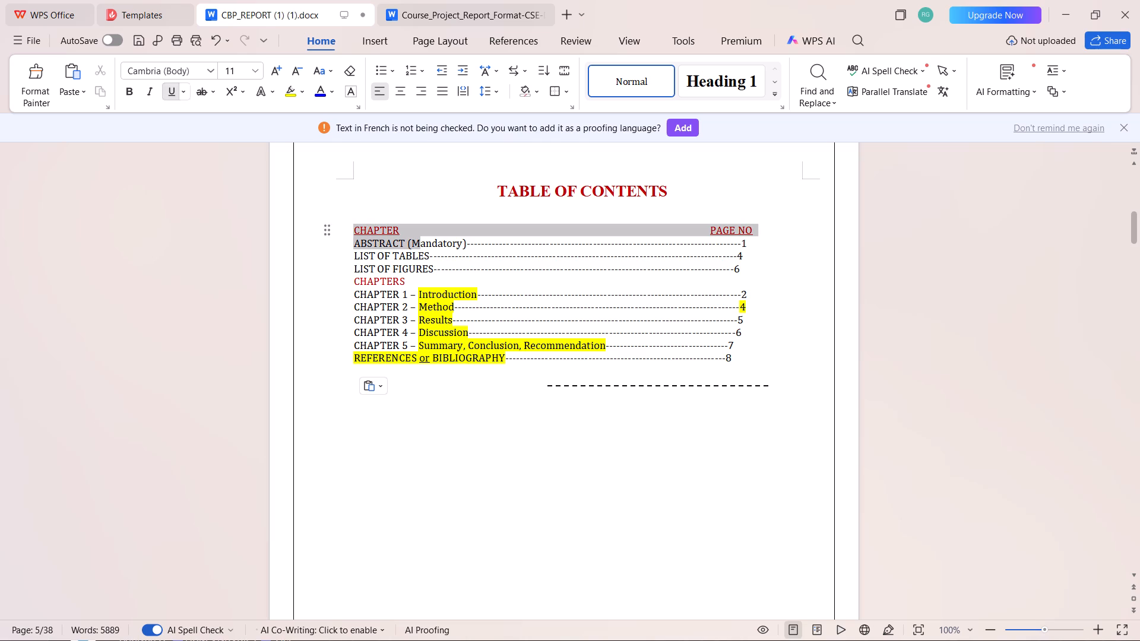
{"action": "left_click_drag", "start_coordinate": [436, 245], "coordinate": [754, 358]}
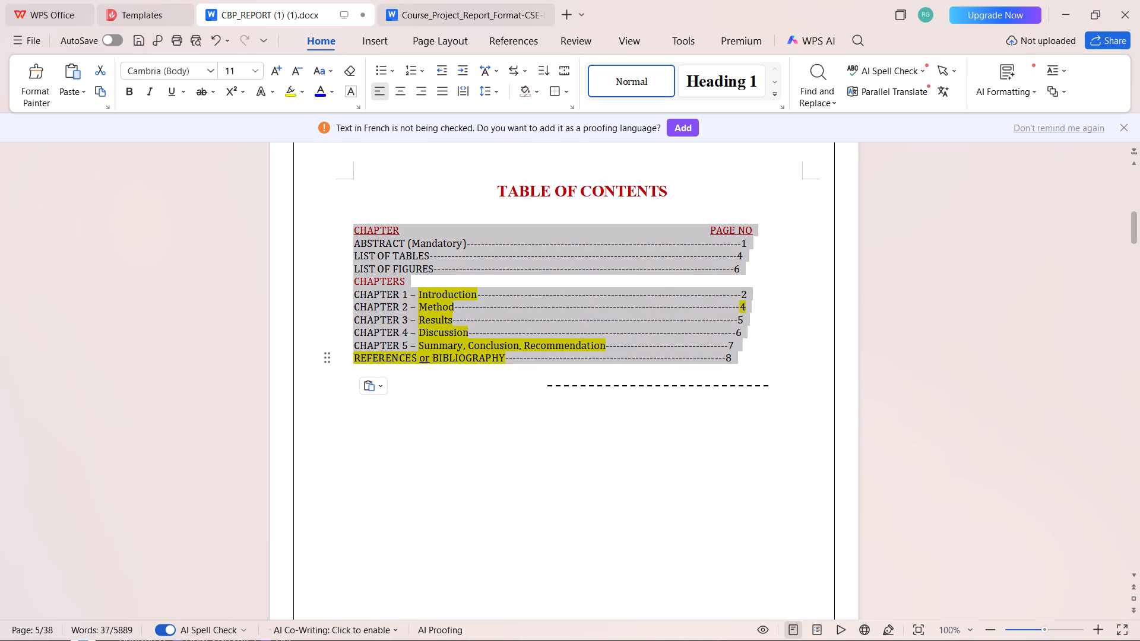
{"action": "left_click", "coordinate": [210, 69]}
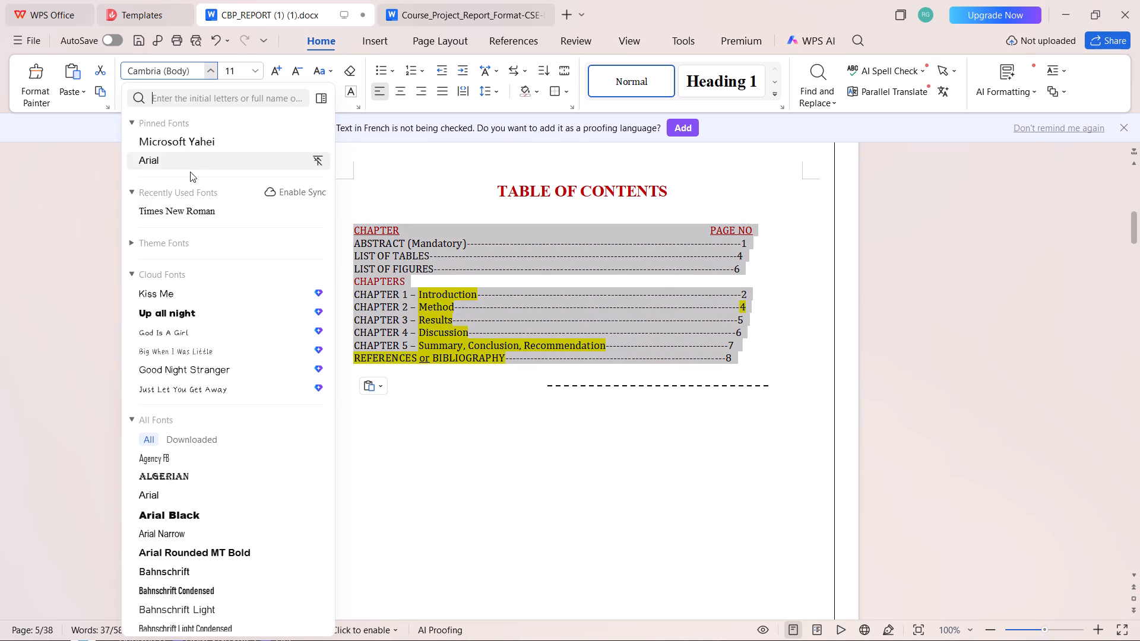
{"action": "left_click", "coordinate": [190, 209]}
{"action": "left_click", "coordinate": [255, 68]}
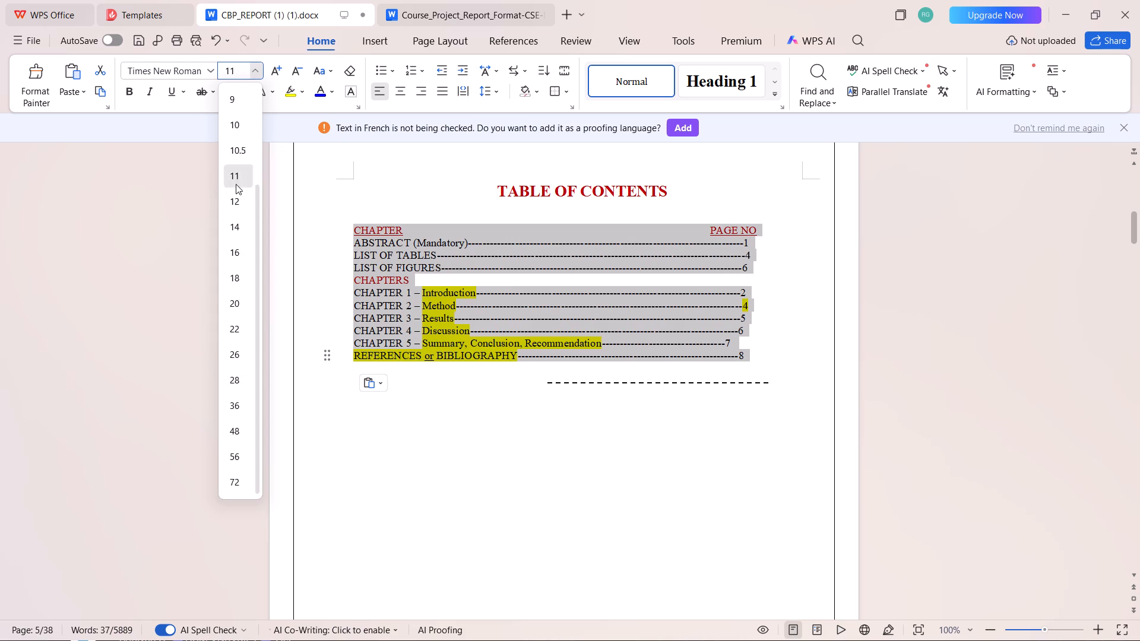
{"action": "left_click", "coordinate": [234, 197]}
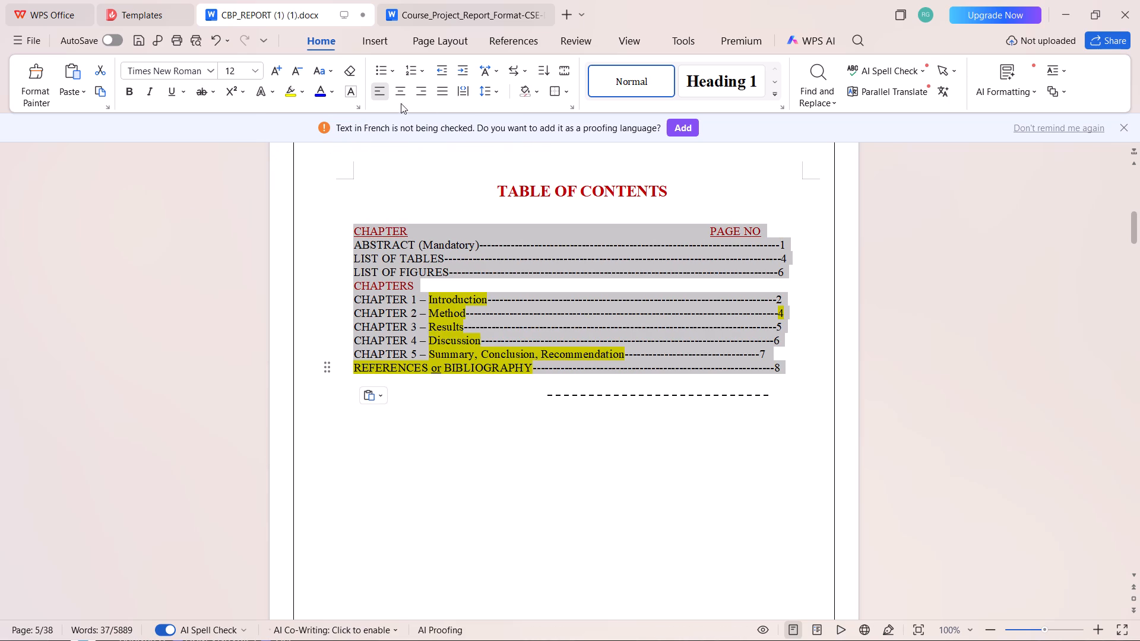
{"action": "left_click", "coordinate": [442, 91]}
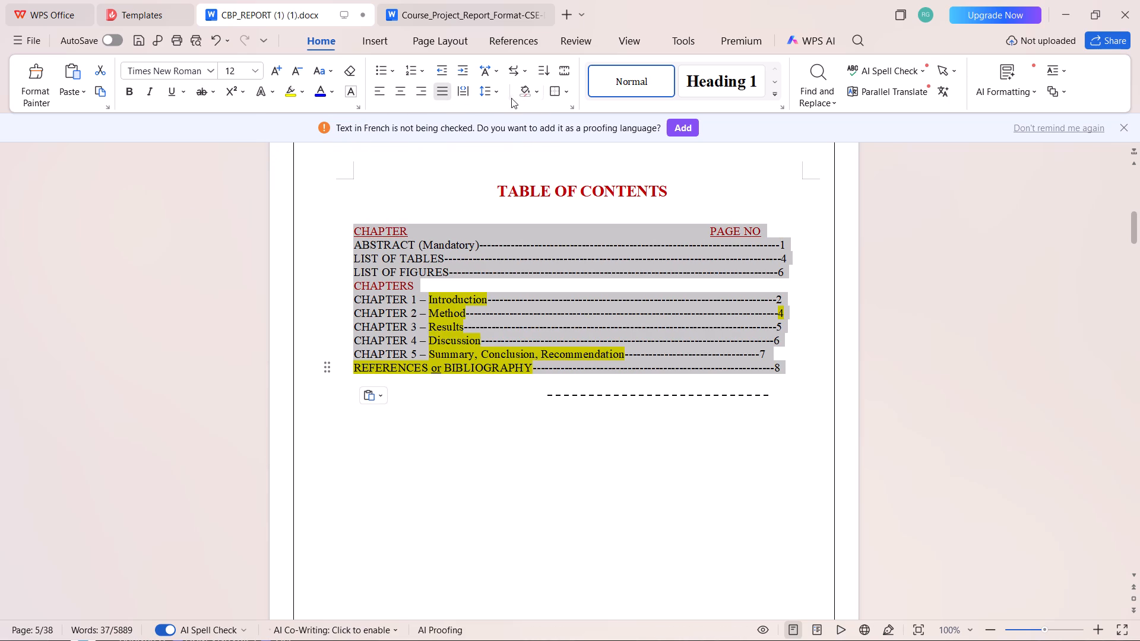
{"action": "left_click", "coordinate": [497, 90]}
{"action": "left_click", "coordinate": [497, 147]}
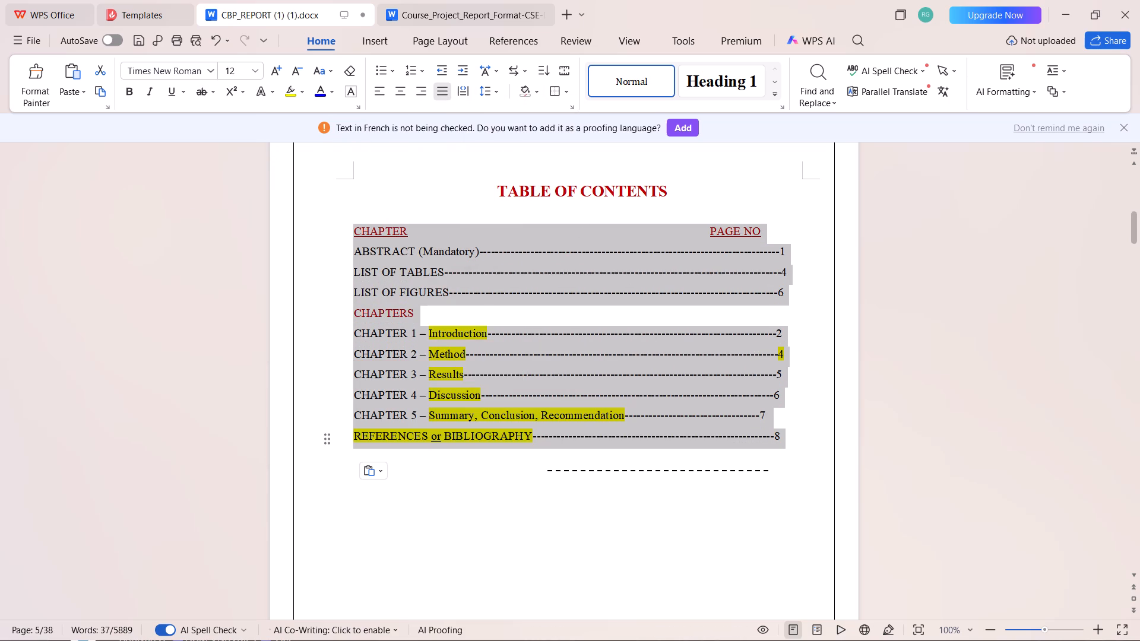
{"action": "left_click", "coordinate": [658, 553]}
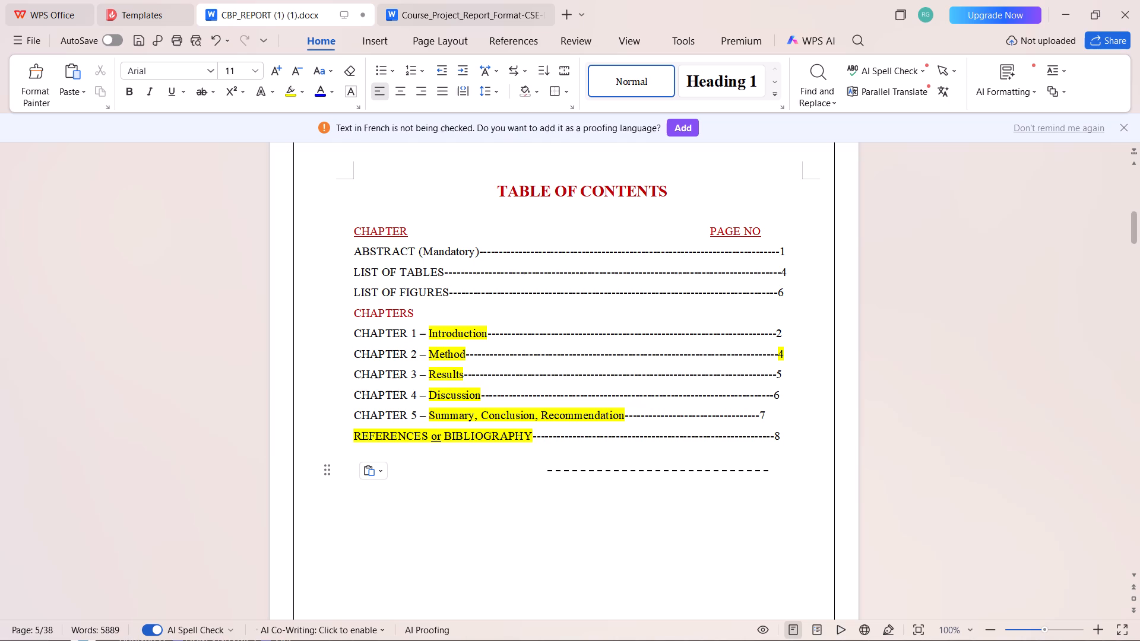
Remove the yellow highlighting from all the table of contents entries.
{"action": "left_click_drag", "start_coordinate": [353, 228], "coordinate": [799, 446]}
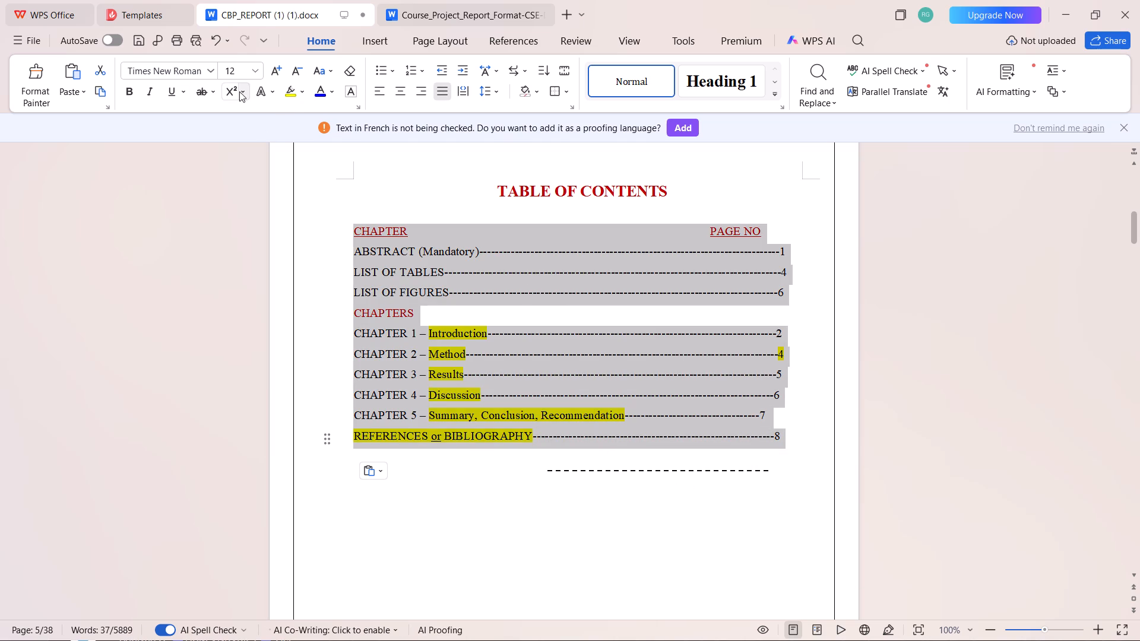
{"action": "left_click", "coordinate": [302, 91]}
{"action": "left_click", "coordinate": [315, 115]}
{"action": "left_click", "coordinate": [578, 529]}
Delete the leftover dashed line shape below the References entry.
{"action": "left_click", "coordinate": [769, 467]}
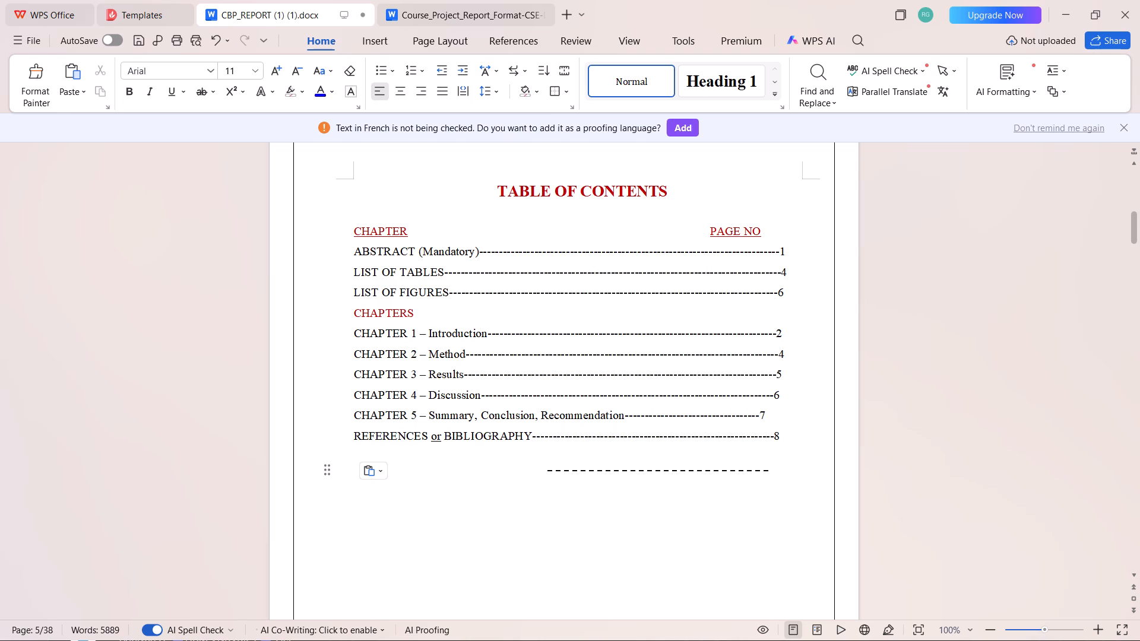
{"action": "left_click_drag", "start_coordinate": [771, 471], "coordinate": [730, 474]}
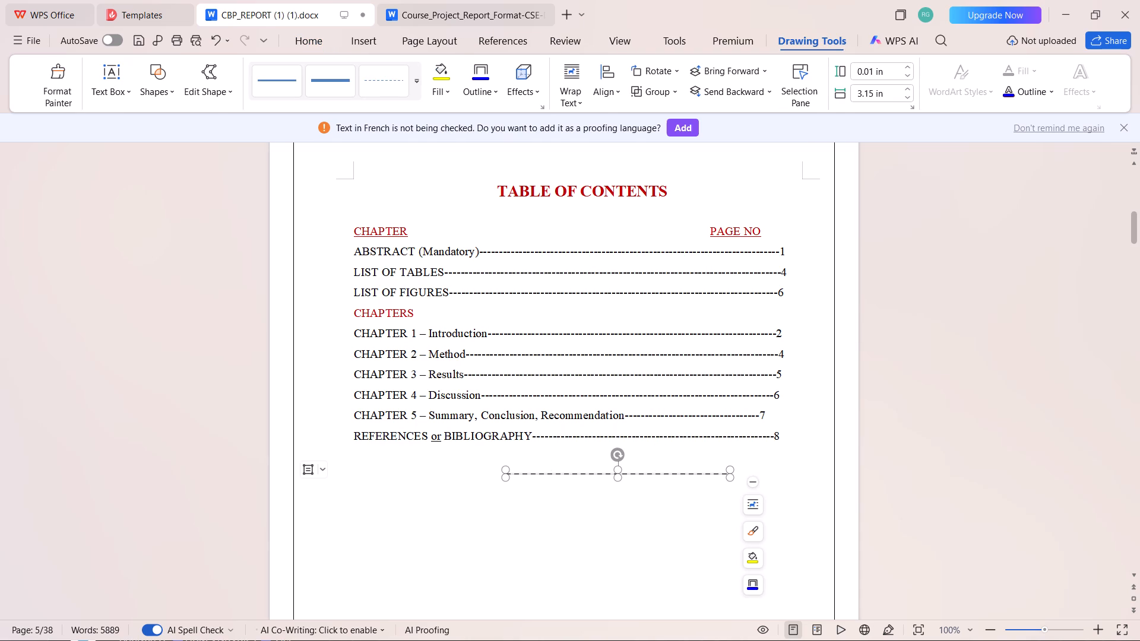
{"action": "key", "text": "Delete"}
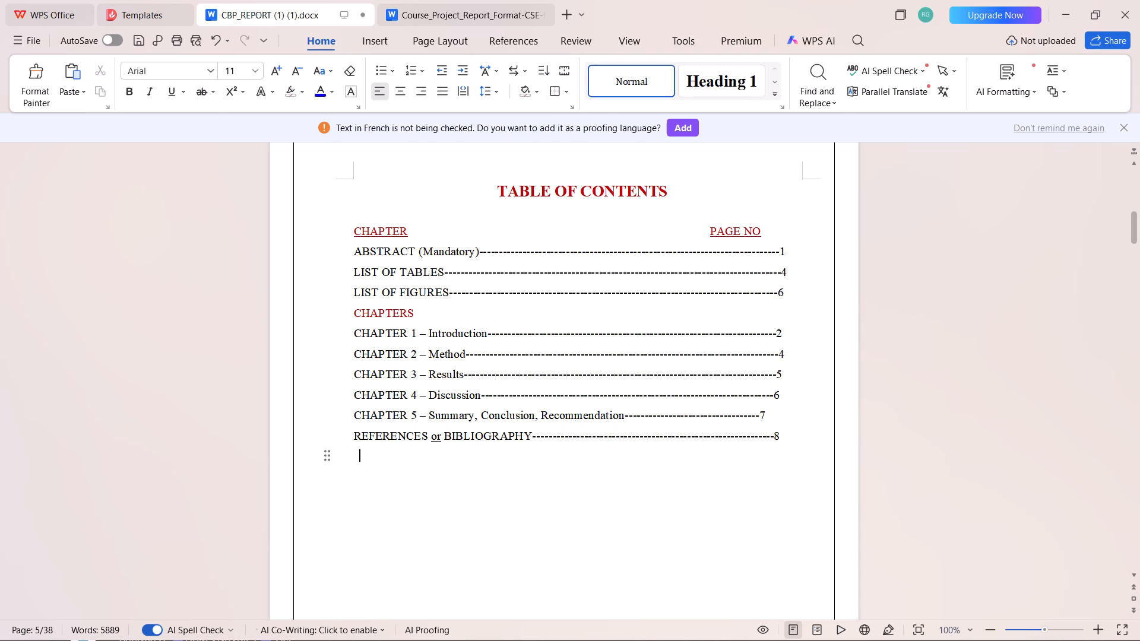
Delete the List of Tables and List of Figures entries from the table of contents.
{"action": "left_click_drag", "start_coordinate": [787, 269], "coordinate": [353, 272]}
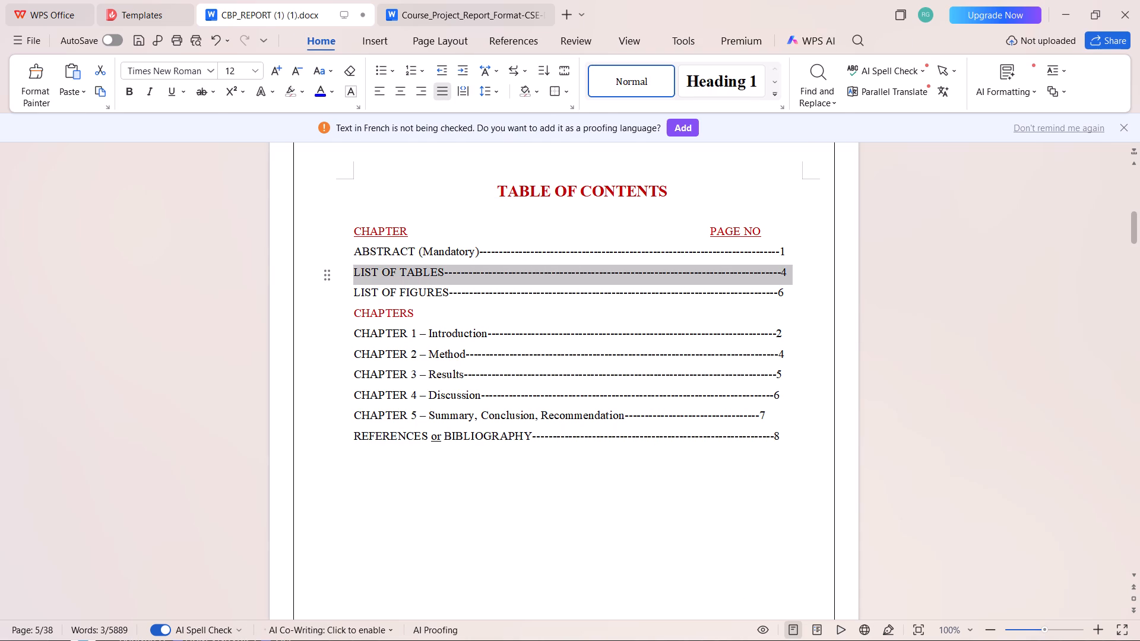
{"action": "key", "text": "BackSpace"}
{"action": "left_click_drag", "start_coordinate": [788, 274], "coordinate": [618, 275]}
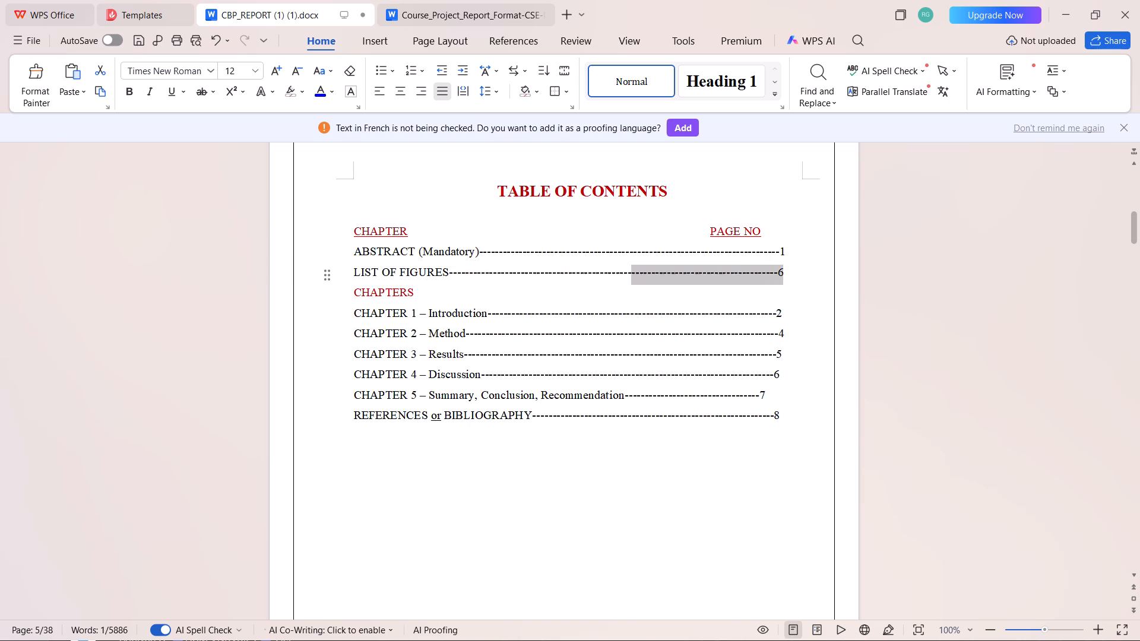
{"action": "left_click_drag", "start_coordinate": [618, 275], "coordinate": [349, 275]}
{"action": "key", "text": "BackSpace"}
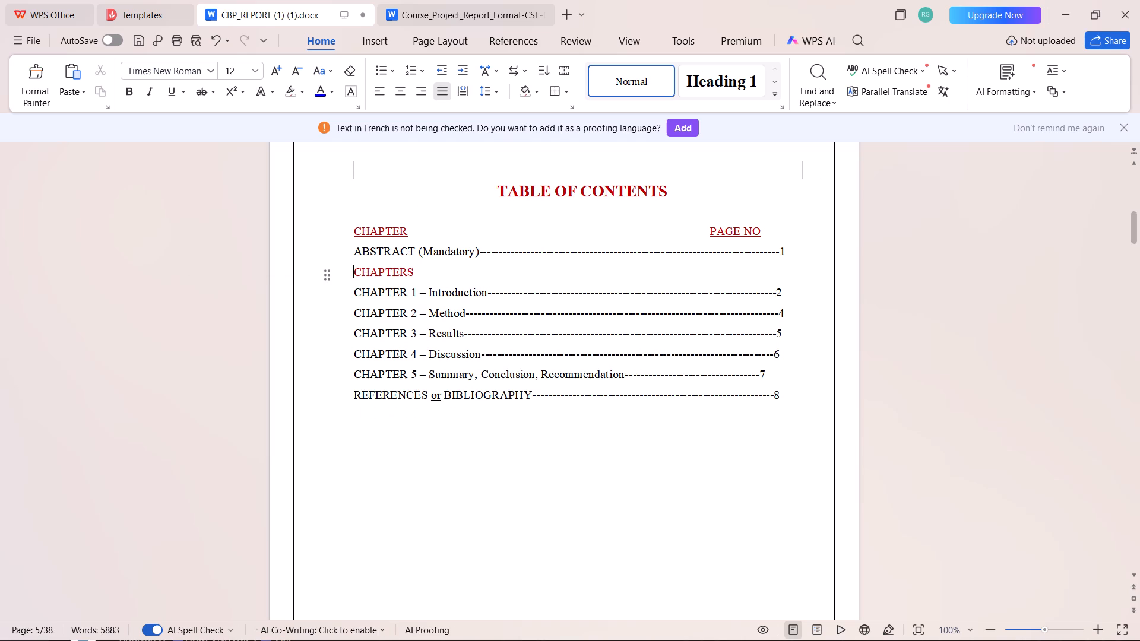
Remove the text "(Mandatory)" from the Abstract entry in the table of contents.
{"action": "left_click_drag", "start_coordinate": [481, 252], "coordinate": [480, 251]}
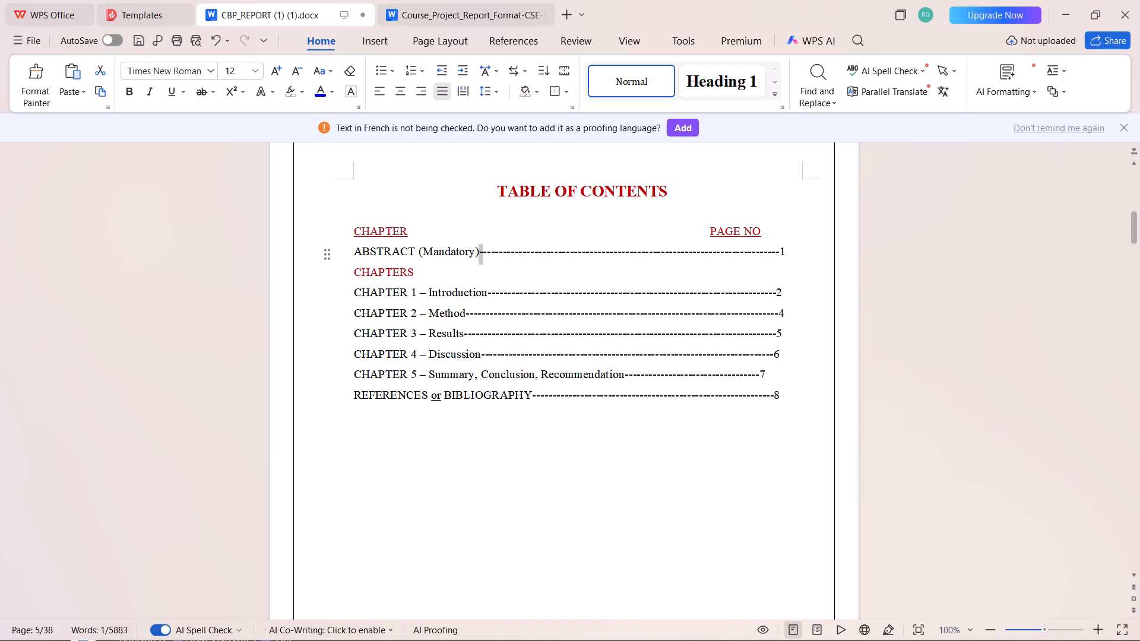
{"action": "left_click_drag", "start_coordinate": [480, 251], "coordinate": [452, 256]}
{"action": "left_click", "coordinate": [486, 257]}
{"action": "left_click_drag", "start_coordinate": [479, 257], "coordinate": [454, 257]}
{"action": "left_click_drag", "start_coordinate": [454, 257], "coordinate": [420, 256]}
{"action": "key", "text": "BackSpace"}
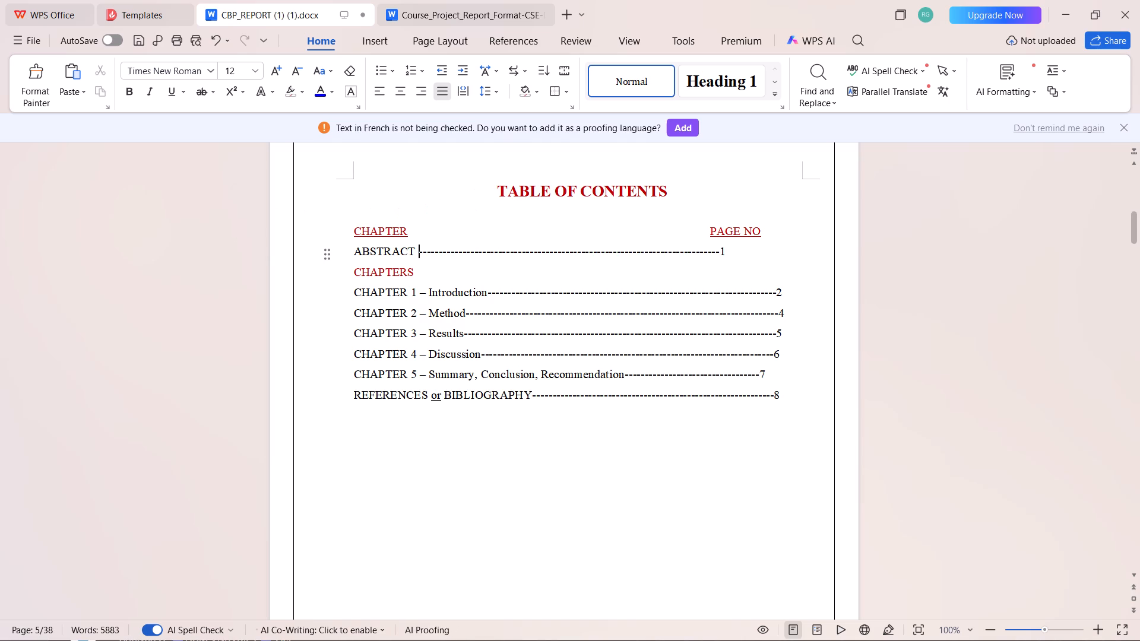
Check the report body for the pages where the Abstract and Chapters 1 to 3 start, comparing with the table of contents.
{"action": "scroll", "coordinate": [554, 271], "scroll_direction": "down", "scroll_amount": 2}
{"action": "scroll", "coordinate": [554, 271], "scroll_direction": "down", "scroll_amount": 20}
{"action": "scroll", "coordinate": [554, 271], "scroll_direction": "down", "scroll_amount": 17}
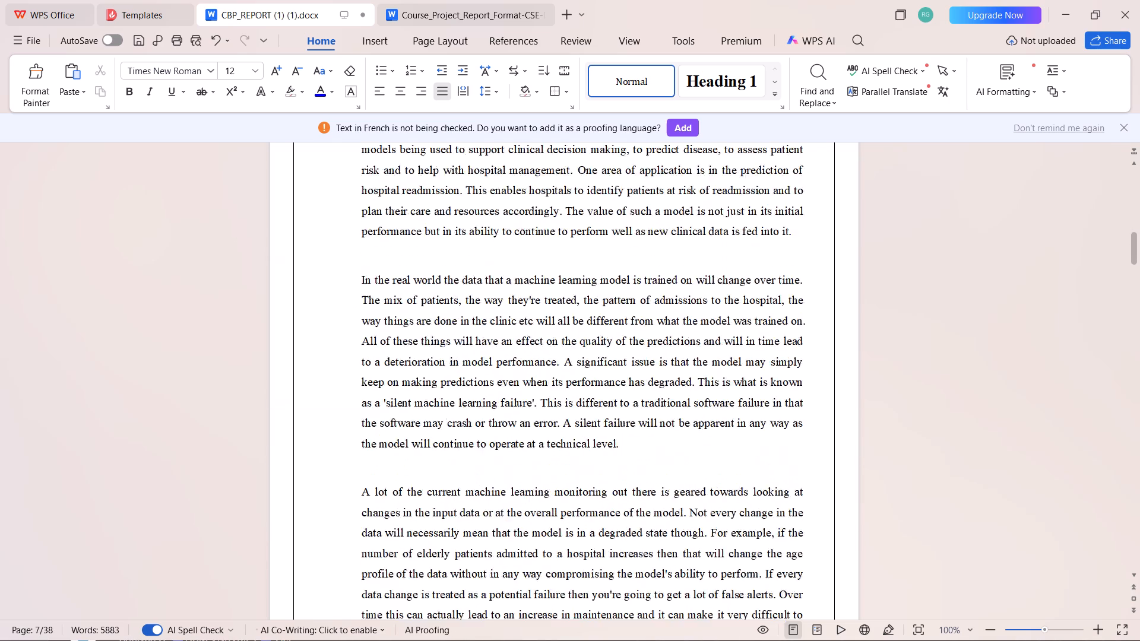
{"action": "scroll", "coordinate": [551, 266], "scroll_direction": "down", "scroll_amount": 6}
{"action": "scroll", "coordinate": [551, 264], "scroll_direction": "down", "scroll_amount": 20}
{"action": "scroll", "coordinate": [551, 264], "scroll_direction": "down", "scroll_amount": 1}
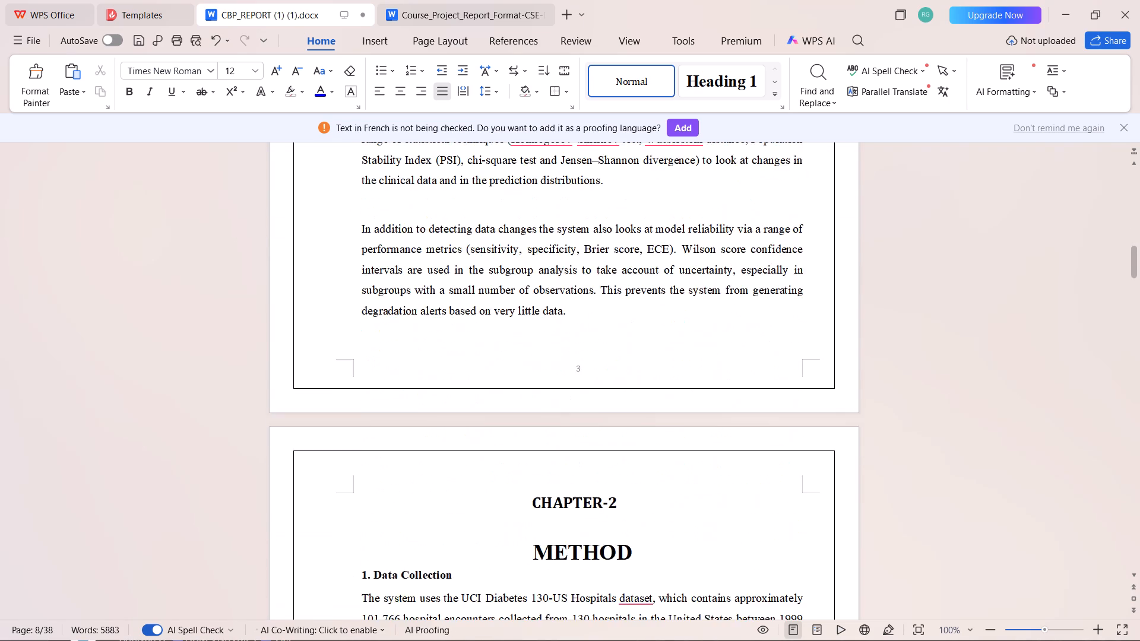
{"action": "scroll", "coordinate": [551, 255], "scroll_direction": "down", "scroll_amount": 2}
{"action": "scroll", "coordinate": [551, 255], "scroll_direction": "up", "scroll_amount": 20}
{"action": "scroll", "coordinate": [551, 255], "scroll_direction": "up", "scroll_amount": 12}
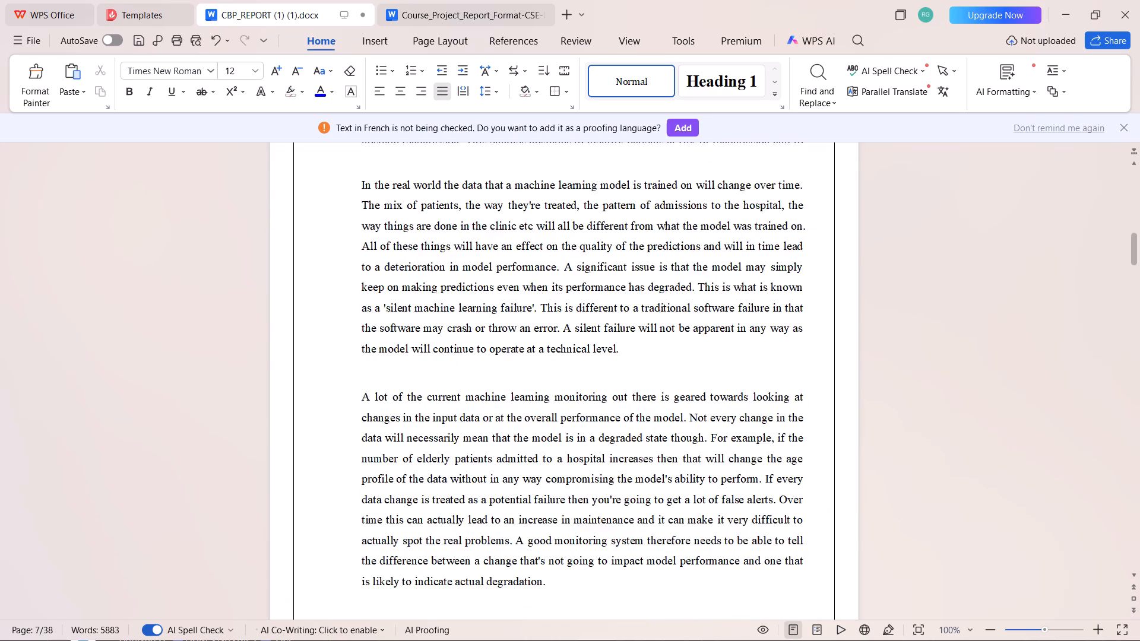
{"action": "scroll", "coordinate": [525, 245], "scroll_direction": "up", "scroll_amount": 20}
{"action": "scroll", "coordinate": [525, 245], "scroll_direction": "up", "scroll_amount": 18}
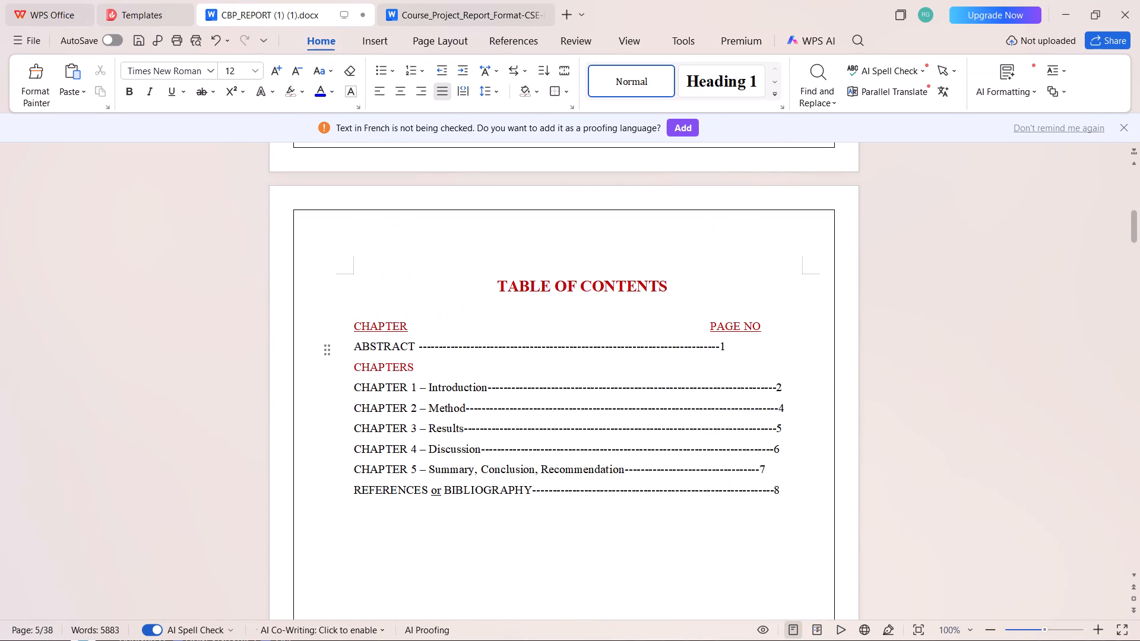
{"action": "scroll", "coordinate": [796, 357], "scroll_direction": "down", "scroll_amount": 20}
{"action": "scroll", "coordinate": [796, 357], "scroll_direction": "down", "scroll_amount": 5}
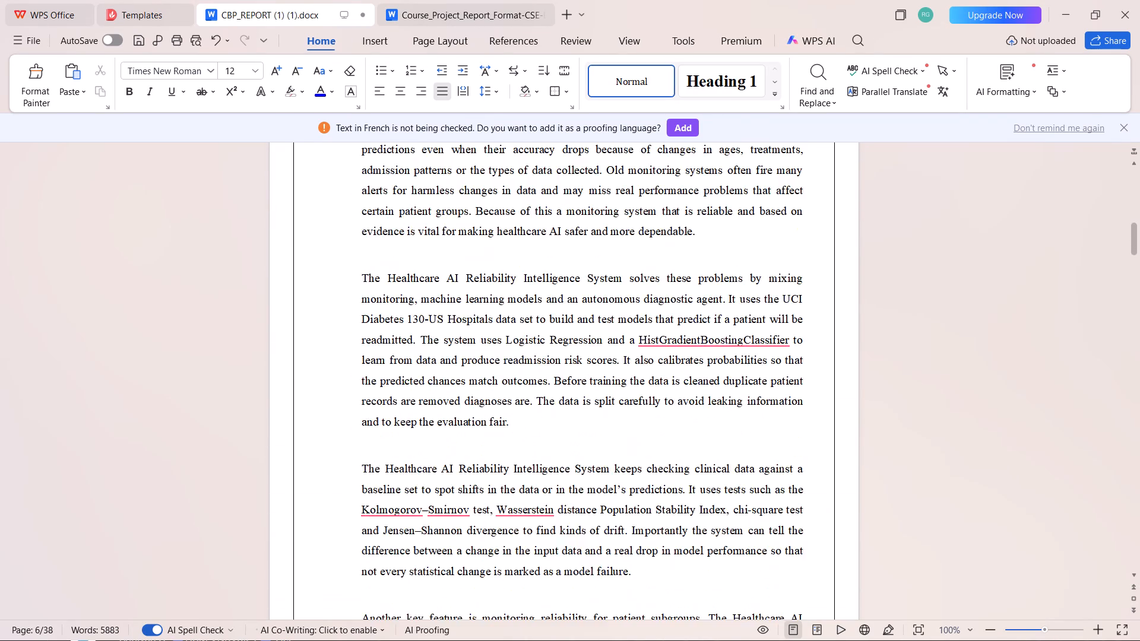
{"action": "scroll", "coordinate": [762, 353], "scroll_direction": "down", "scroll_amount": 13}
{"action": "scroll", "coordinate": [762, 233], "scroll_direction": "down", "scroll_amount": 19}
{"action": "scroll", "coordinate": [775, 142], "scroll_direction": "down", "scroll_amount": 4}
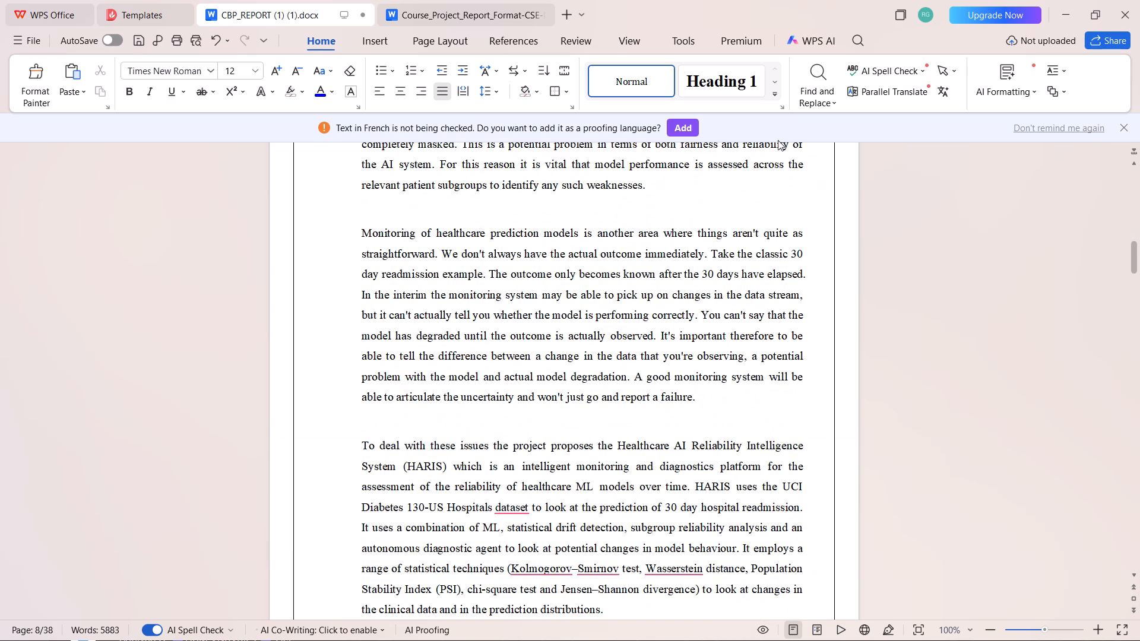
{"action": "scroll", "coordinate": [778, 140], "scroll_direction": "down", "scroll_amount": 9}
{"action": "scroll", "coordinate": [714, 303], "scroll_direction": "down", "scroll_amount": 18}
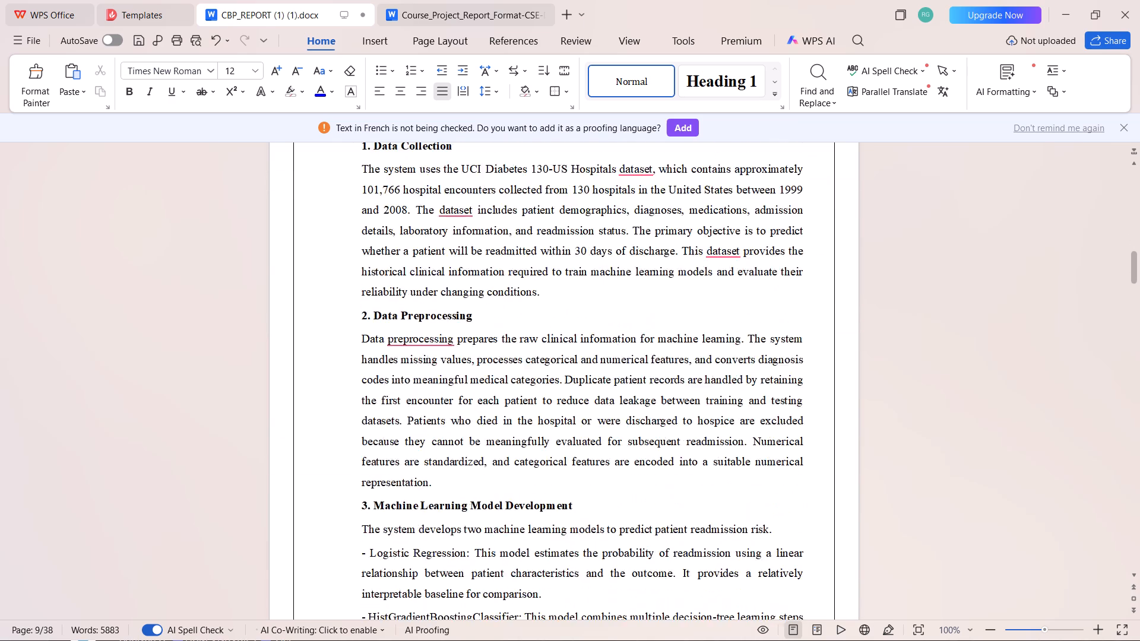
{"action": "scroll", "coordinate": [684, 310], "scroll_direction": "down", "scroll_amount": 7}
{"action": "scroll", "coordinate": [685, 303], "scroll_direction": "down", "scroll_amount": 20}
{"action": "scroll", "coordinate": [685, 303], "scroll_direction": "down", "scroll_amount": 4}
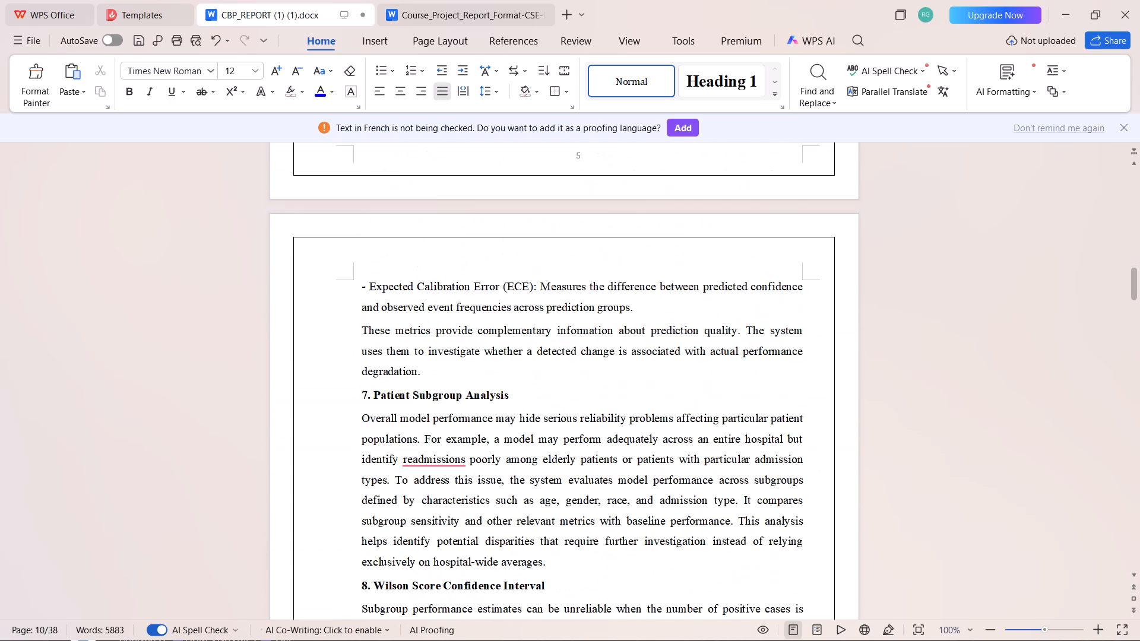
{"action": "scroll", "coordinate": [688, 291], "scroll_direction": "down", "scroll_amount": 19}
{"action": "scroll", "coordinate": [688, 287], "scroll_direction": "down", "scroll_amount": 18}
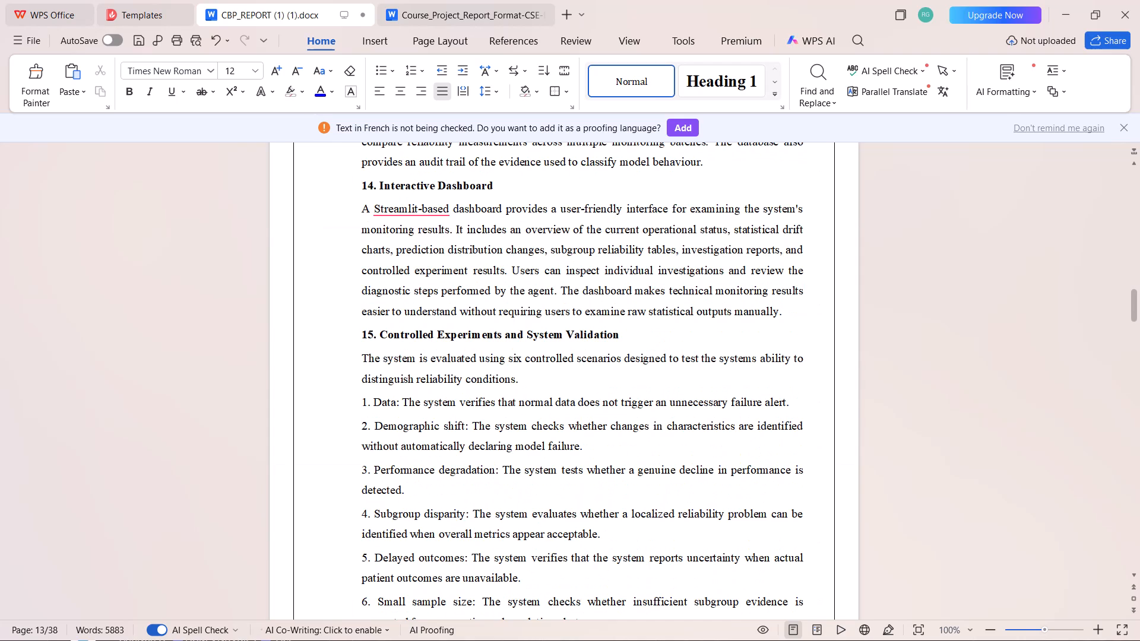
{"action": "scroll", "coordinate": [691, 284], "scroll_direction": "down", "scroll_amount": 18}
{"action": "scroll", "coordinate": [691, 284], "scroll_direction": "up", "scroll_amount": 2}
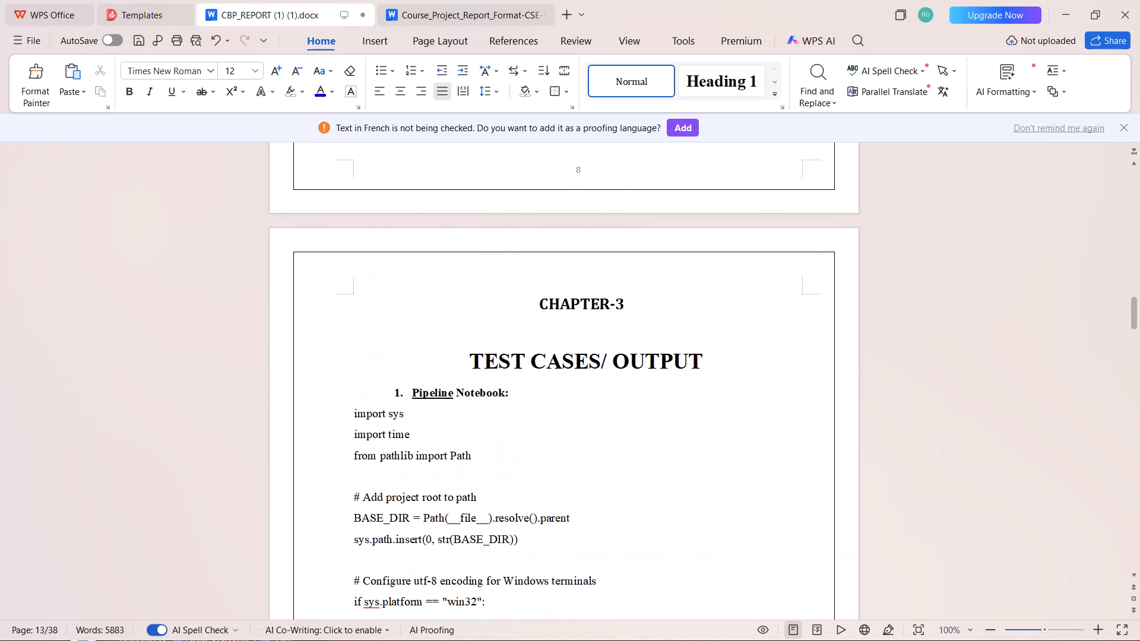
{"action": "scroll", "coordinate": [691, 284], "scroll_direction": "down", "scroll_amount": 7}
{"action": "scroll", "coordinate": [790, 355], "scroll_direction": "up", "scroll_amount": 4}
{"action": "scroll", "coordinate": [792, 355], "scroll_direction": "down", "scroll_amount": 8}
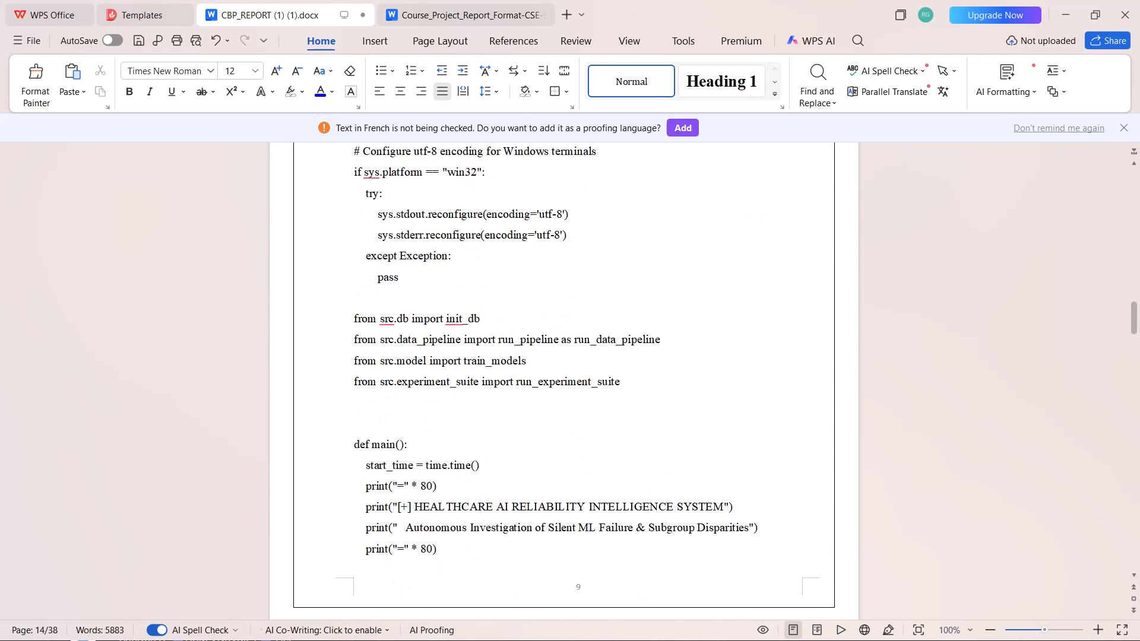
Look through the rest of the report for the starting pages of Chapter 4, Chapter 5 and the References.
{"action": "scroll", "coordinate": [793, 345], "scroll_direction": "down", "scroll_amount": 20}
{"action": "scroll", "coordinate": [793, 345], "scroll_direction": "down", "scroll_amount": 20}
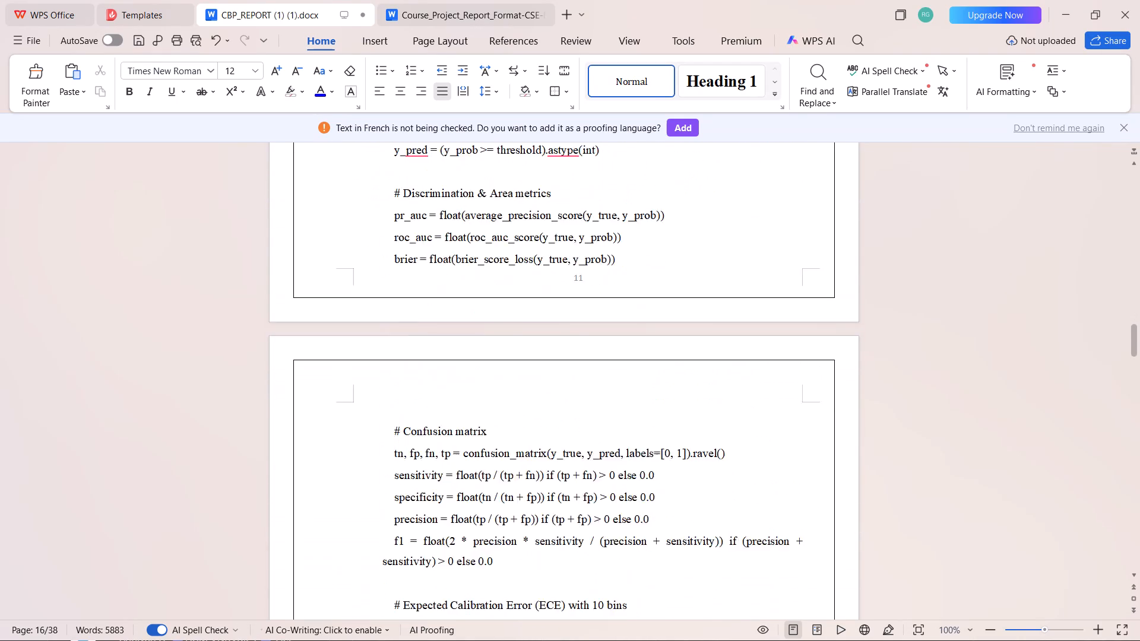
{"action": "scroll", "coordinate": [777, 305], "scroll_direction": "down", "scroll_amount": 14}
{"action": "scroll", "coordinate": [768, 303], "scroll_direction": "up", "scroll_amount": 1}
{"action": "scroll", "coordinate": [761, 303], "scroll_direction": "down", "scroll_amount": 20}
{"action": "scroll", "coordinate": [761, 303], "scroll_direction": "down", "scroll_amount": 12}
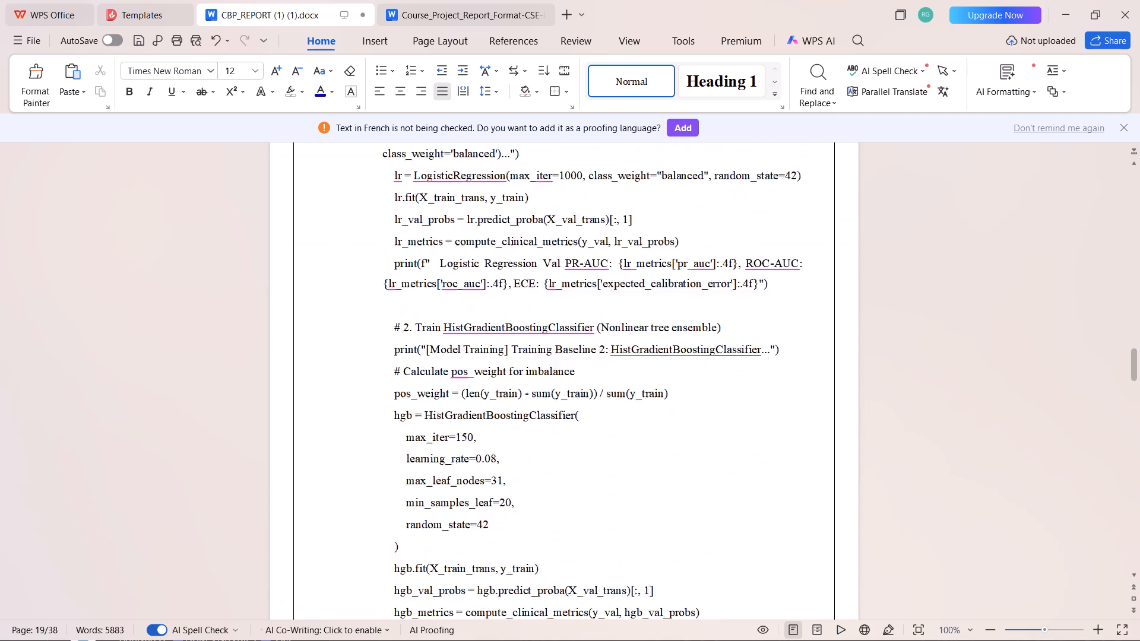
{"action": "scroll", "coordinate": [757, 306], "scroll_direction": "down", "scroll_amount": 10}
{"action": "scroll", "coordinate": [754, 306], "scroll_direction": "up", "scroll_amount": 1}
{"action": "scroll", "coordinate": [754, 306], "scroll_direction": "down", "scroll_amount": 20}
{"action": "scroll", "coordinate": [754, 306], "scroll_direction": "down", "scroll_amount": 13}
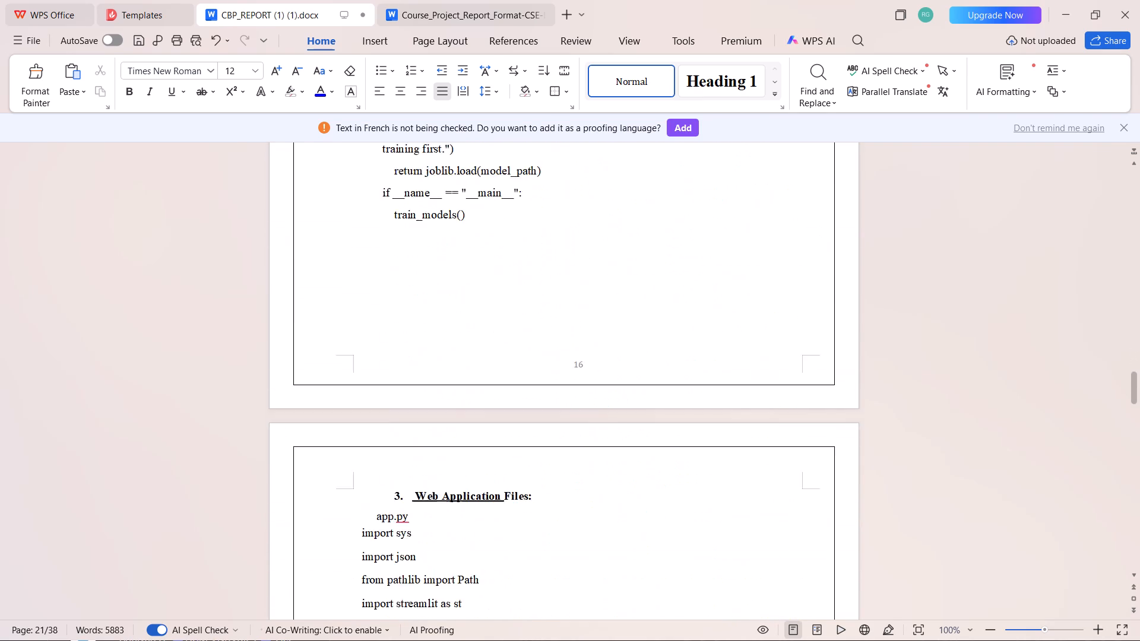
{"action": "scroll", "coordinate": [749, 308], "scroll_direction": "down", "scroll_amount": 20}
{"action": "scroll", "coordinate": [749, 308], "scroll_direction": "down", "scroll_amount": 20}
{"action": "scroll", "coordinate": [749, 308], "scroll_direction": "down", "scroll_amount": 5}
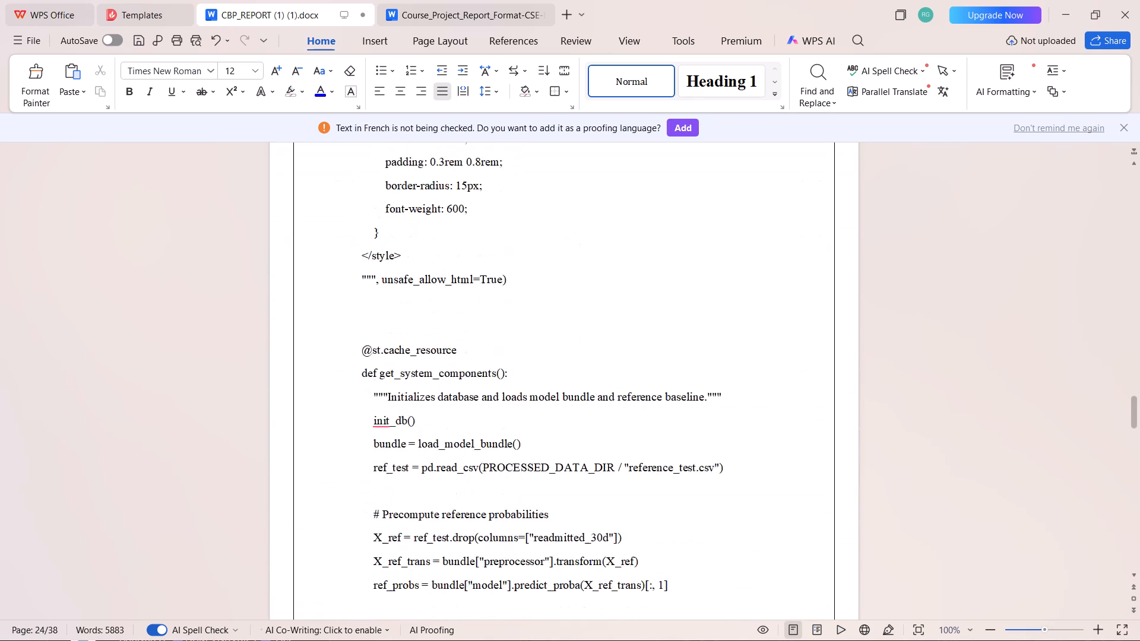
{"action": "scroll", "coordinate": [749, 308], "scroll_direction": "down", "scroll_amount": 20}
{"action": "scroll", "coordinate": [749, 308], "scroll_direction": "down", "scroll_amount": 20}
{"action": "scroll", "coordinate": [749, 308], "scroll_direction": "down", "scroll_amount": 4}
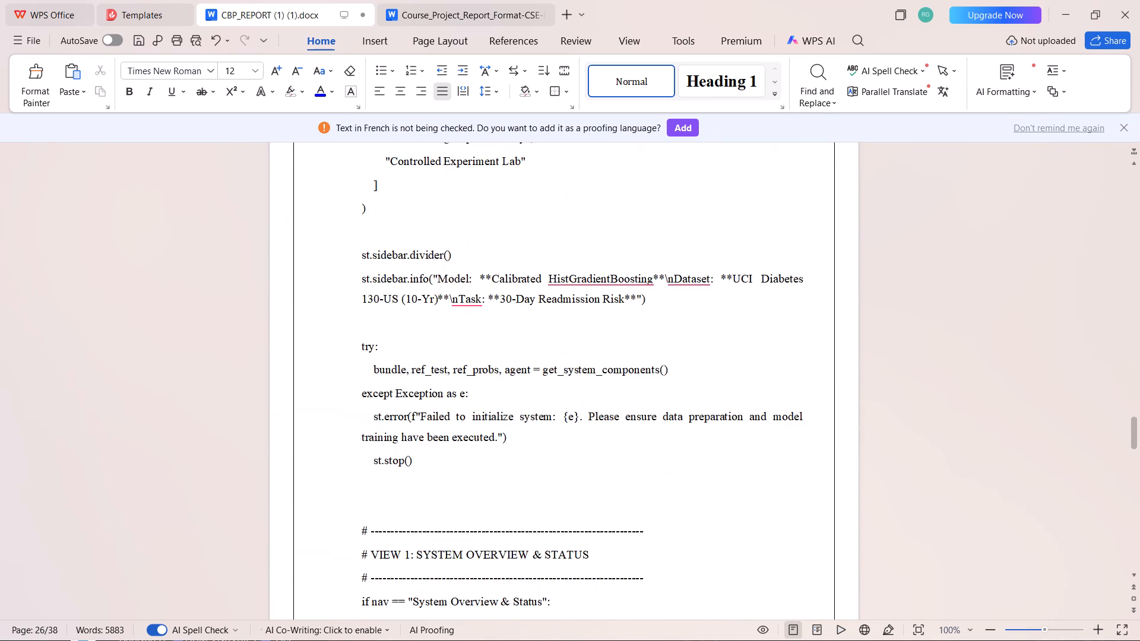
{"action": "scroll", "coordinate": [734, 312], "scroll_direction": "down", "scroll_amount": 20}
{"action": "scroll", "coordinate": [734, 312], "scroll_direction": "down", "scroll_amount": 20}
{"action": "scroll", "coordinate": [734, 312], "scroll_direction": "down", "scroll_amount": 4}
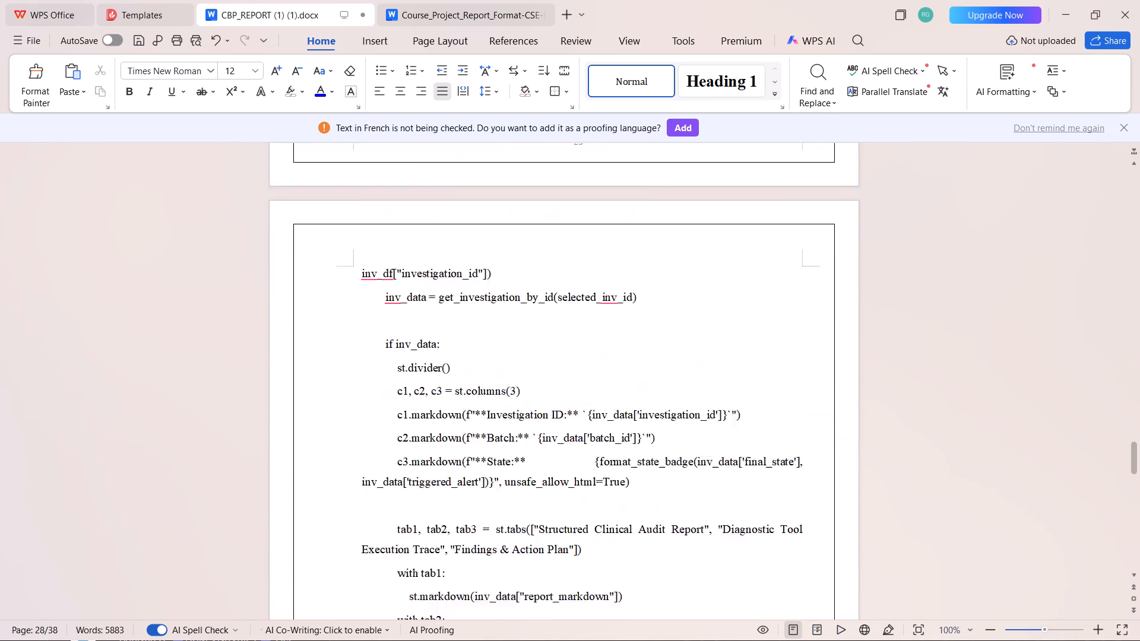
{"action": "scroll", "coordinate": [708, 253], "scroll_direction": "down", "scroll_amount": 19}
{"action": "scroll", "coordinate": [710, 252], "scroll_direction": "down", "scroll_amount": 8}
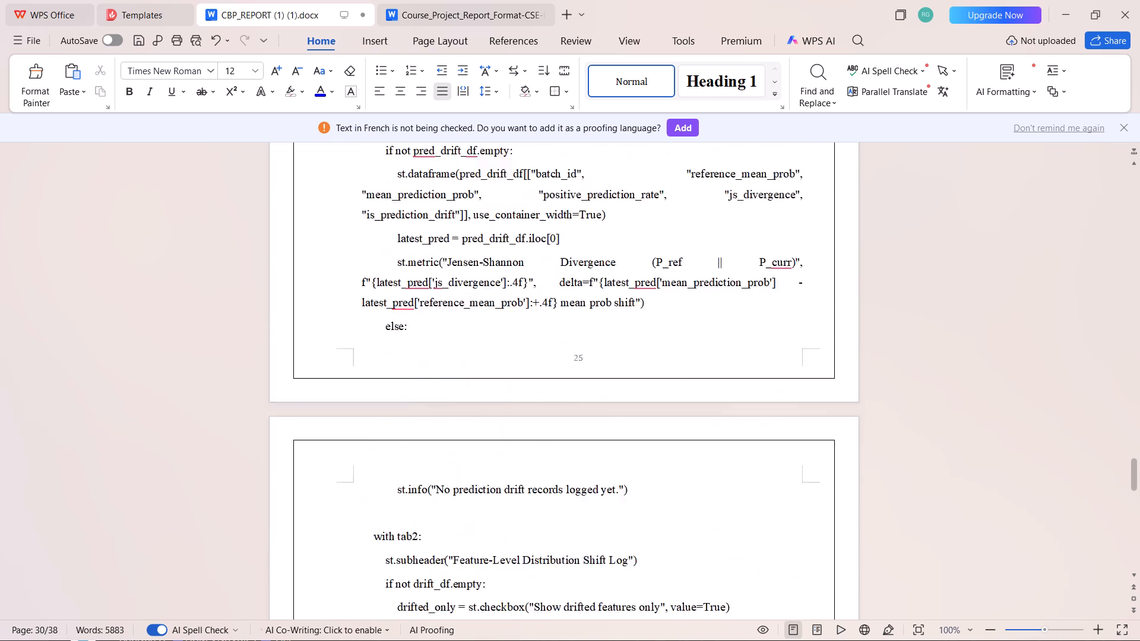
{"action": "scroll", "coordinate": [710, 252], "scroll_direction": "down", "scroll_amount": 20}
{"action": "scroll", "coordinate": [710, 252], "scroll_direction": "down", "scroll_amount": 1}
{"action": "scroll", "coordinate": [660, 245], "scroll_direction": "down", "scroll_amount": 5}
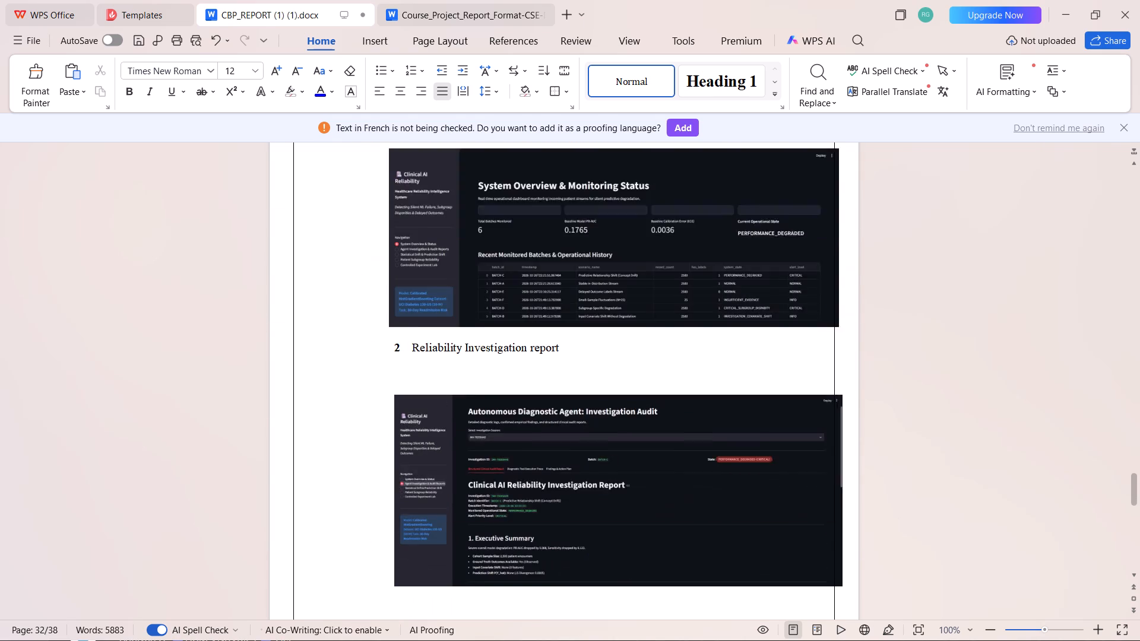
{"action": "scroll", "coordinate": [660, 245], "scroll_direction": "down", "scroll_amount": 3}
{"action": "scroll", "coordinate": [658, 243], "scroll_direction": "down", "scroll_amount": 20}
{"action": "scroll", "coordinate": [658, 243], "scroll_direction": "down", "scroll_amount": 19}
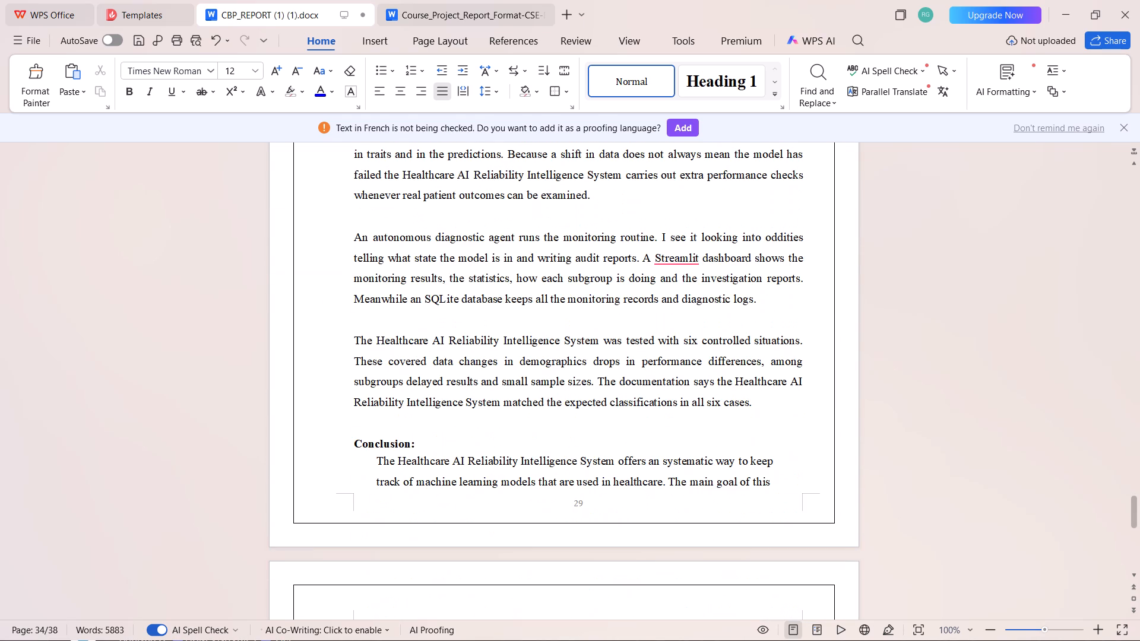
{"action": "scroll", "coordinate": [657, 231], "scroll_direction": "down", "scroll_amount": 16}
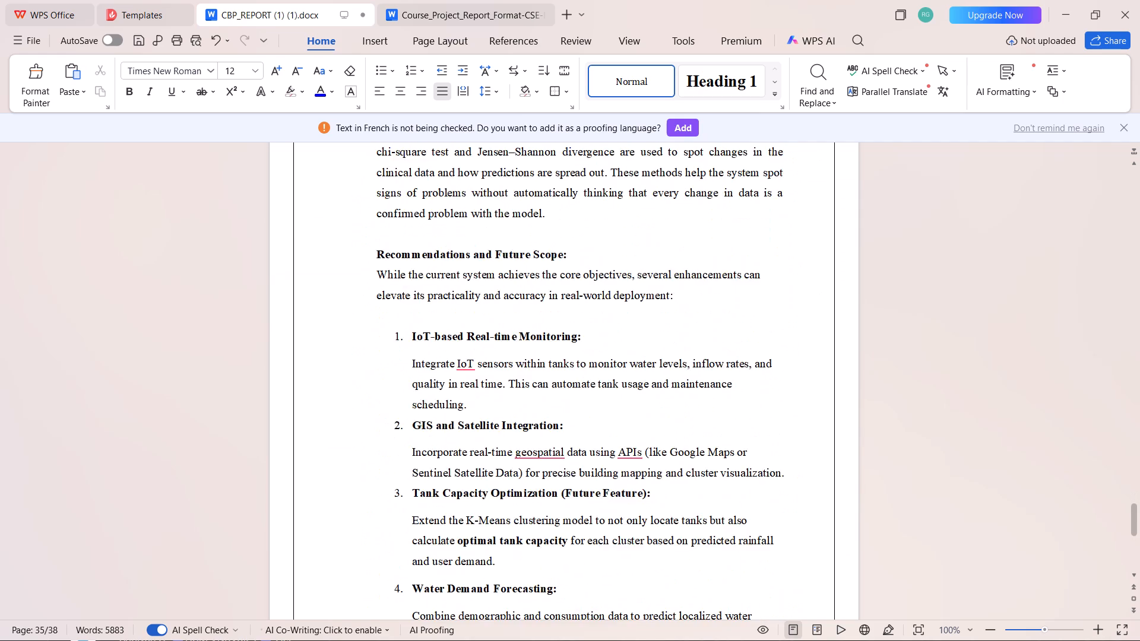
{"action": "scroll", "coordinate": [657, 231], "scroll_direction": "down", "scroll_amount": 20}
{"action": "scroll", "coordinate": [657, 231], "scroll_direction": "down", "scroll_amount": 4}
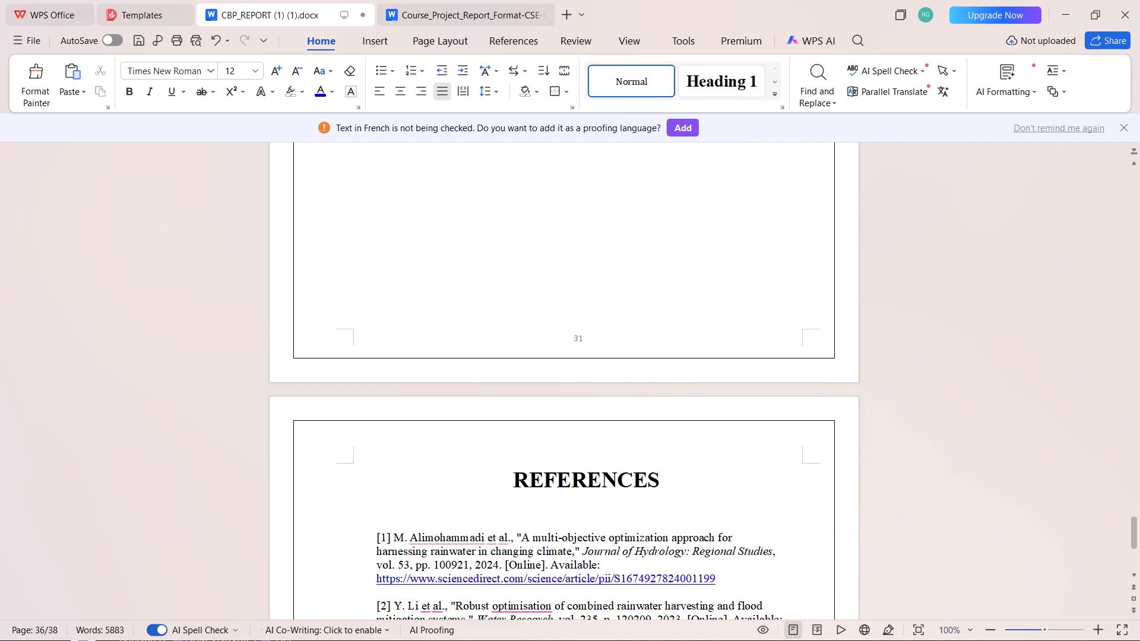
{"action": "scroll", "coordinate": [657, 231], "scroll_direction": "down", "scroll_amount": 18}
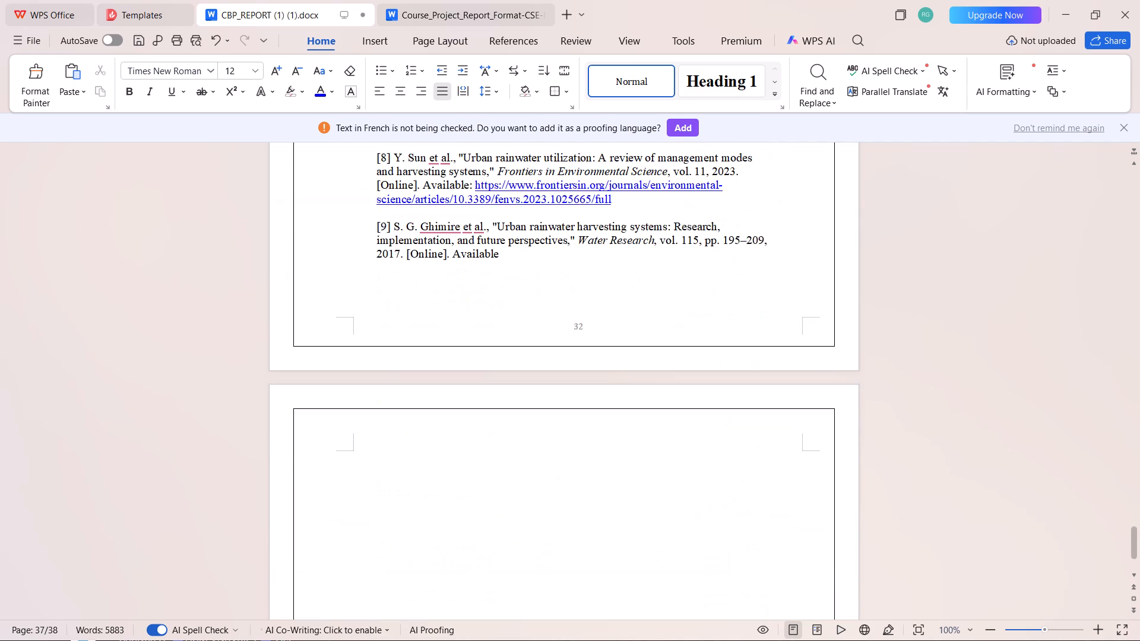
{"action": "scroll", "coordinate": [655, 231], "scroll_direction": "down", "scroll_amount": 7}
{"action": "scroll", "coordinate": [654, 230], "scroll_direction": "up", "scroll_amount": 18}
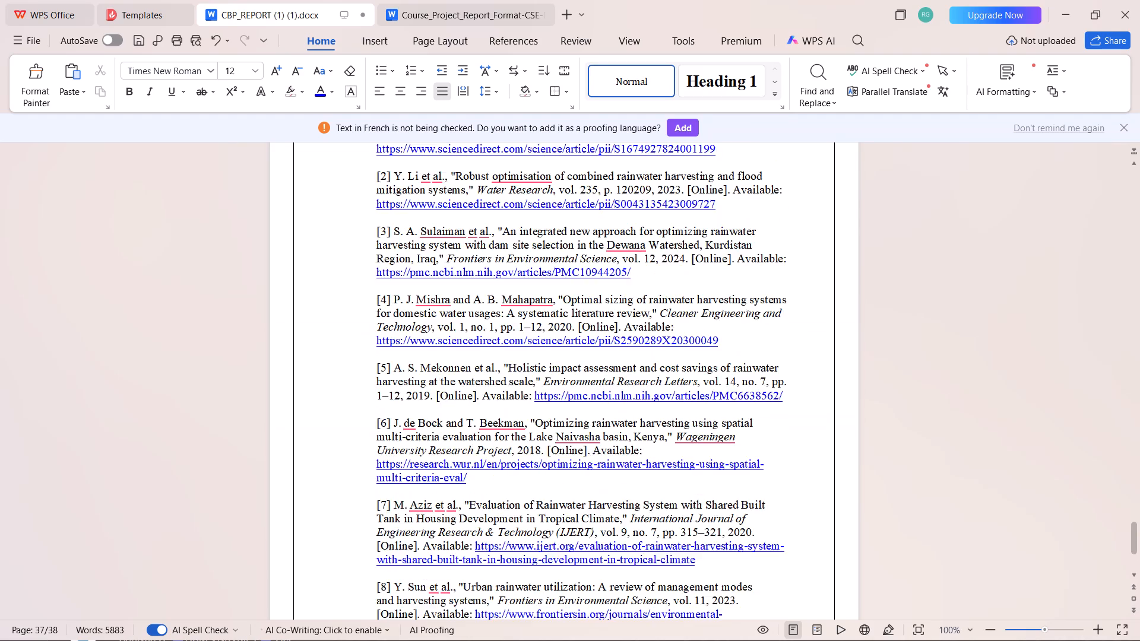
{"action": "scroll", "coordinate": [657, 285], "scroll_direction": "up", "scroll_amount": 3}
{"action": "scroll", "coordinate": [626, 372], "scroll_direction": "up", "scroll_amount": 8}
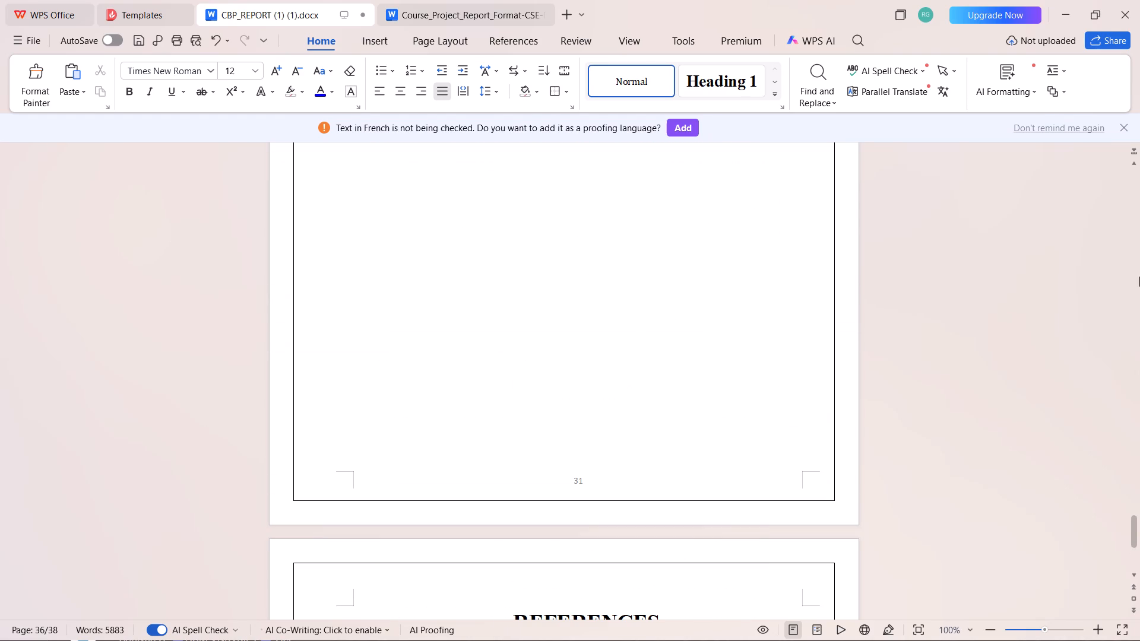
In the table of contents, set the page number of Chapter 3 – Results to 9 and Chapter 4 – Discussion to 27.
{"action": "left_click_drag", "start_coordinate": [1135, 540], "coordinate": [1092, 319]}
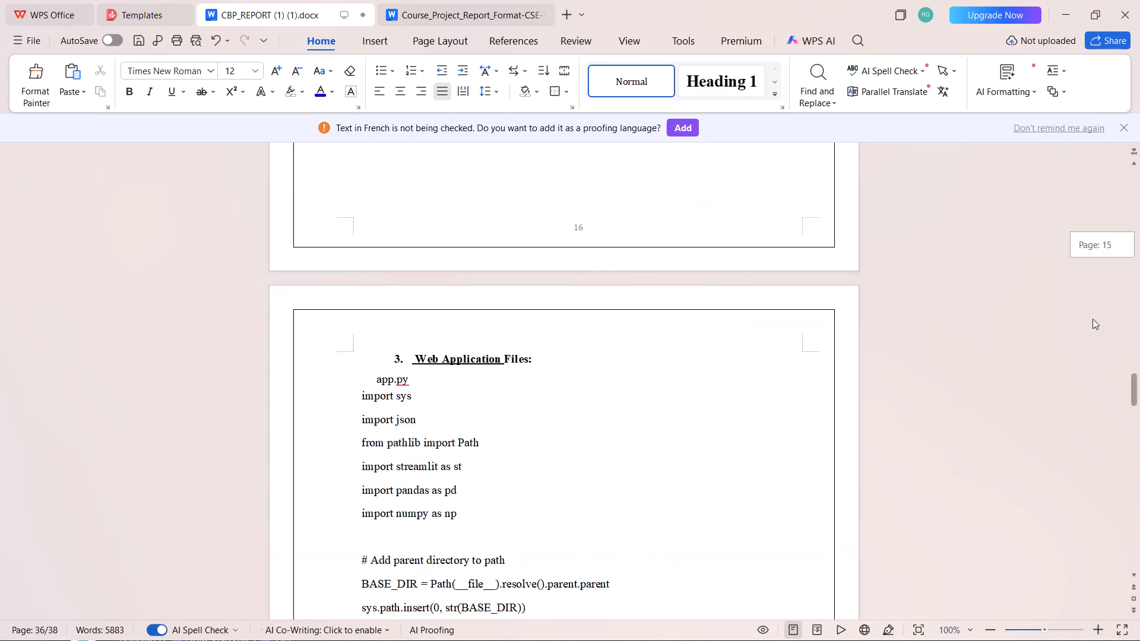
{"action": "left_click_drag", "start_coordinate": [1092, 319], "coordinate": [1055, 120]}
{"action": "scroll", "coordinate": [695, 406], "scroll_direction": "down", "scroll_amount": 20}
{"action": "scroll", "coordinate": [695, 406], "scroll_direction": "down", "scroll_amount": 3}
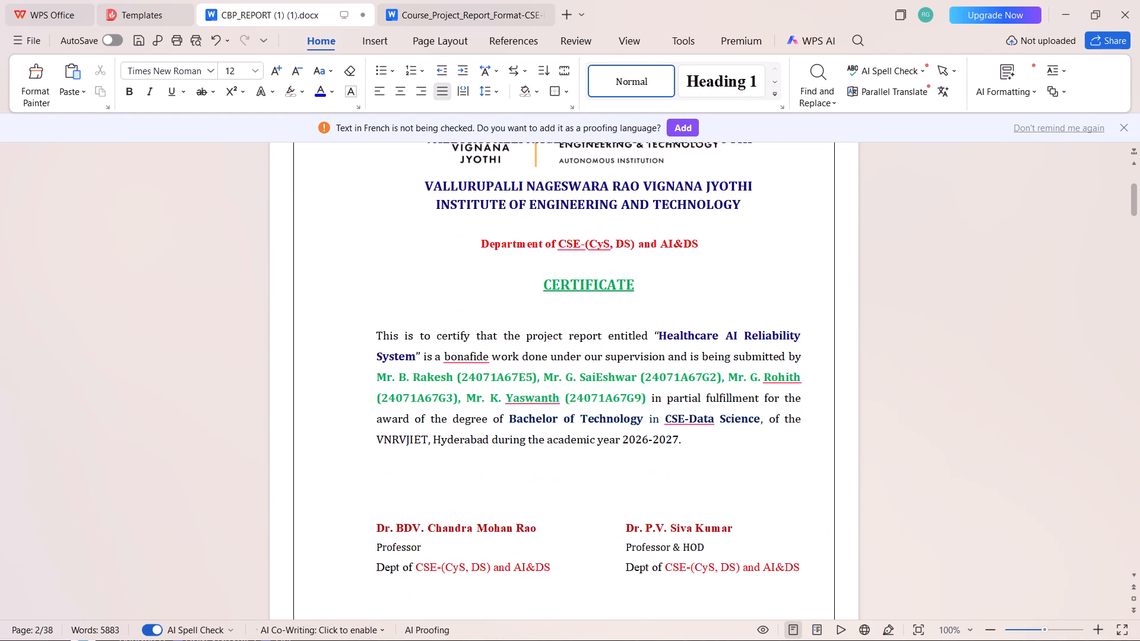
{"action": "scroll", "coordinate": [692, 389], "scroll_direction": "down", "scroll_amount": 11}
{"action": "scroll", "coordinate": [691, 378], "scroll_direction": "down", "scroll_amount": 19}
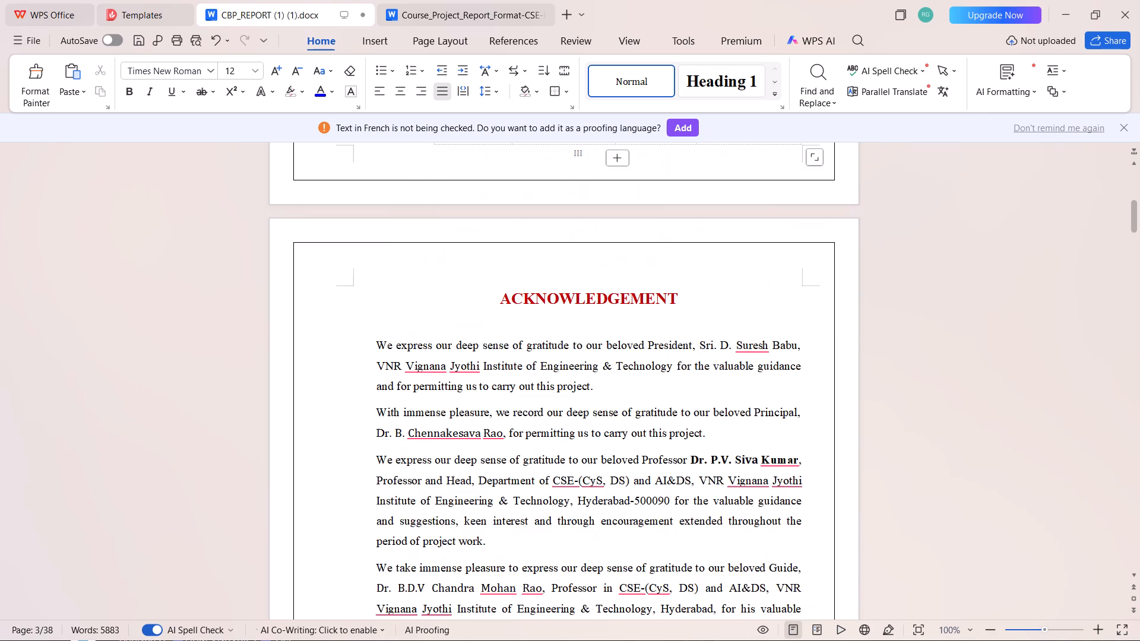
{"action": "scroll", "coordinate": [688, 367], "scroll_direction": "down", "scroll_amount": 19}
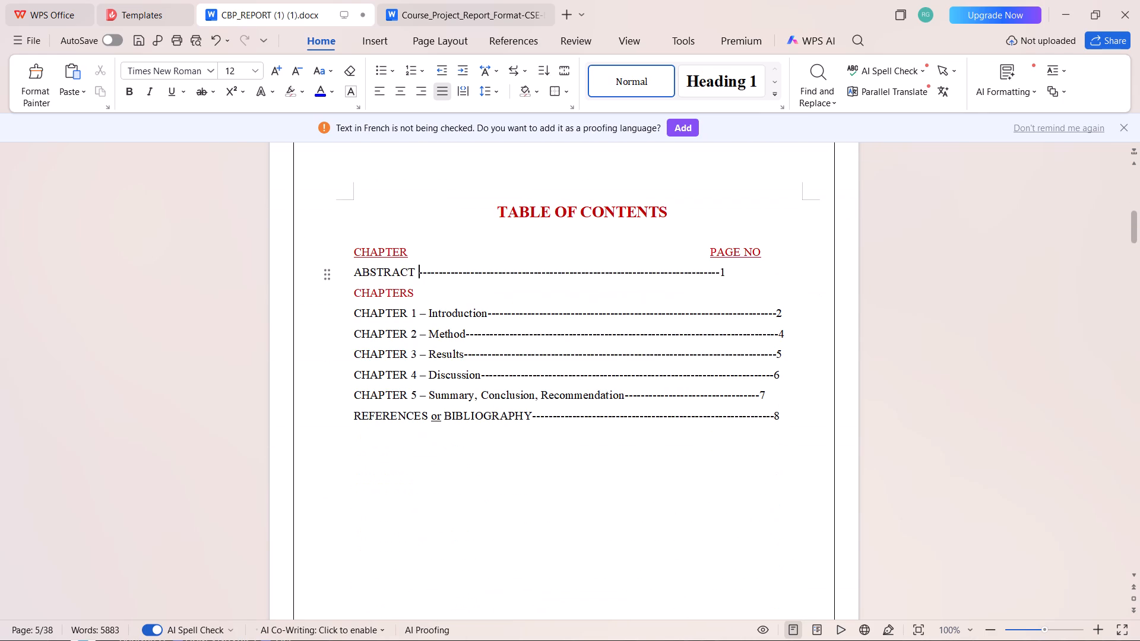
{"action": "left_click", "coordinate": [783, 356]}
{"action": "key", "text": "BackSpace"}
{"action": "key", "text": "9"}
{"action": "left_click", "coordinate": [779, 379]}
{"action": "key", "text": "BackSpace"}
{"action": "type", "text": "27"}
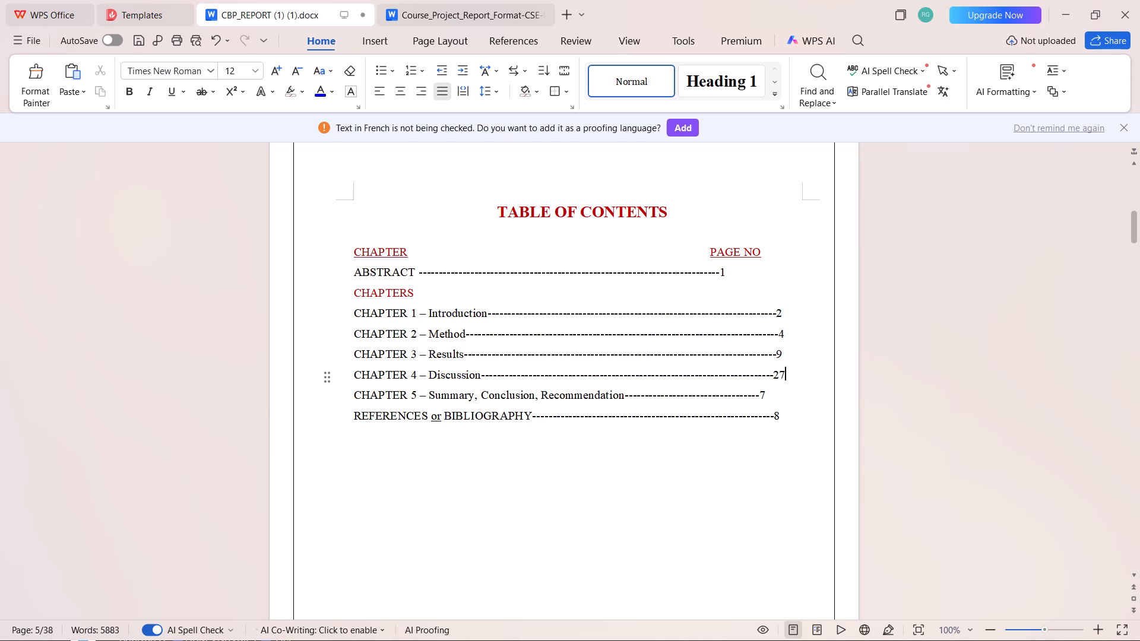
Set the table of contents page number of Chapter 5 to 29 and of References or Bibliography to 32.
{"action": "left_click", "coordinate": [764, 394]}
{"action": "key", "text": "BackSpace"}
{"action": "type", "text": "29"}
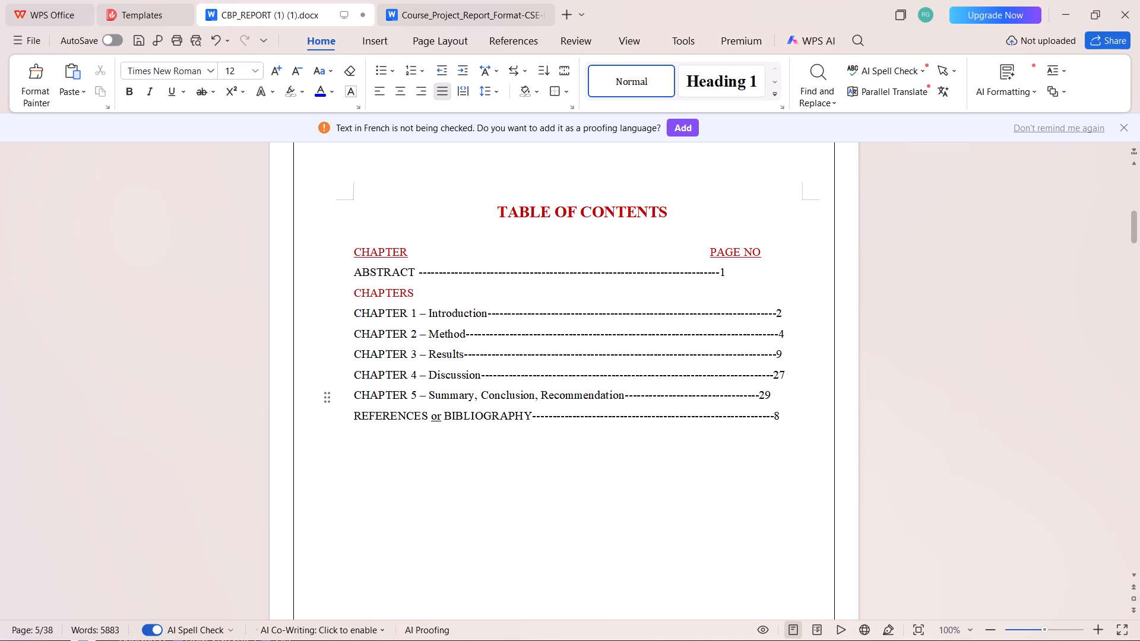
{"action": "left_click", "coordinate": [777, 416]}
{"action": "key", "text": "BackSpace"}
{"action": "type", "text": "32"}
Look over the report from the table of contents into the Chapter 2 pages, returning to the acknowledgement's student list.
{"action": "left_click_drag", "start_coordinate": [530, 417], "coordinate": [430, 420]}
{"action": "left_click", "coordinate": [600, 431]}
{"action": "scroll", "coordinate": [381, 491], "scroll_direction": "down", "scroll_amount": 10}
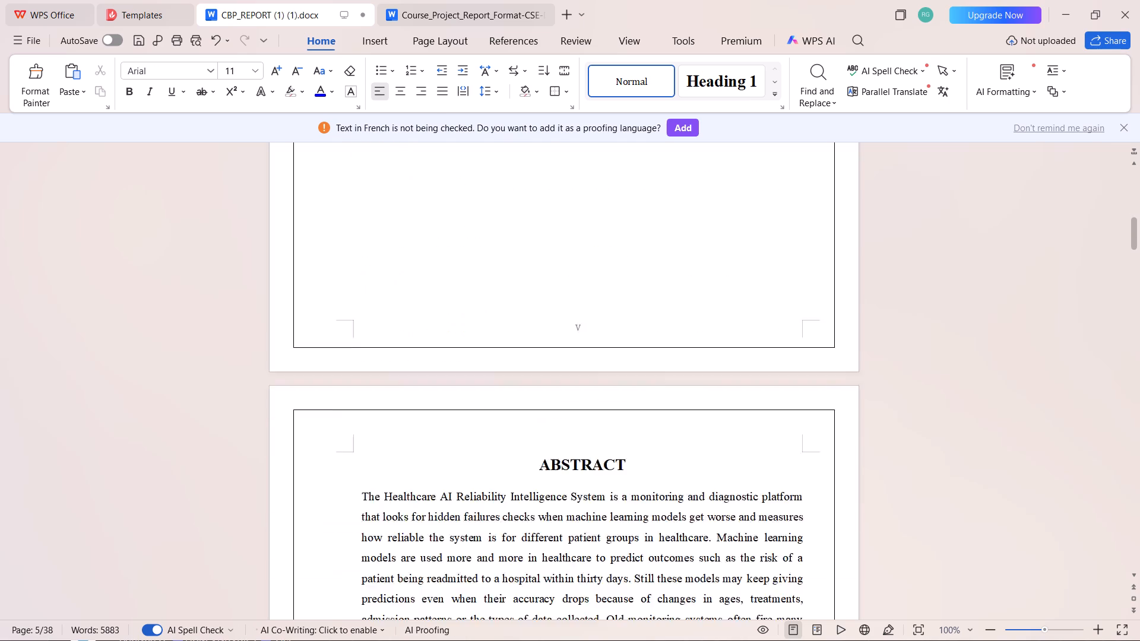
{"action": "scroll", "coordinate": [384, 458], "scroll_direction": "down", "scroll_amount": 20}
{"action": "scroll", "coordinate": [384, 458], "scroll_direction": "down", "scroll_amount": 8}
{"action": "scroll", "coordinate": [540, 404], "scroll_direction": "down", "scroll_amount": 16}
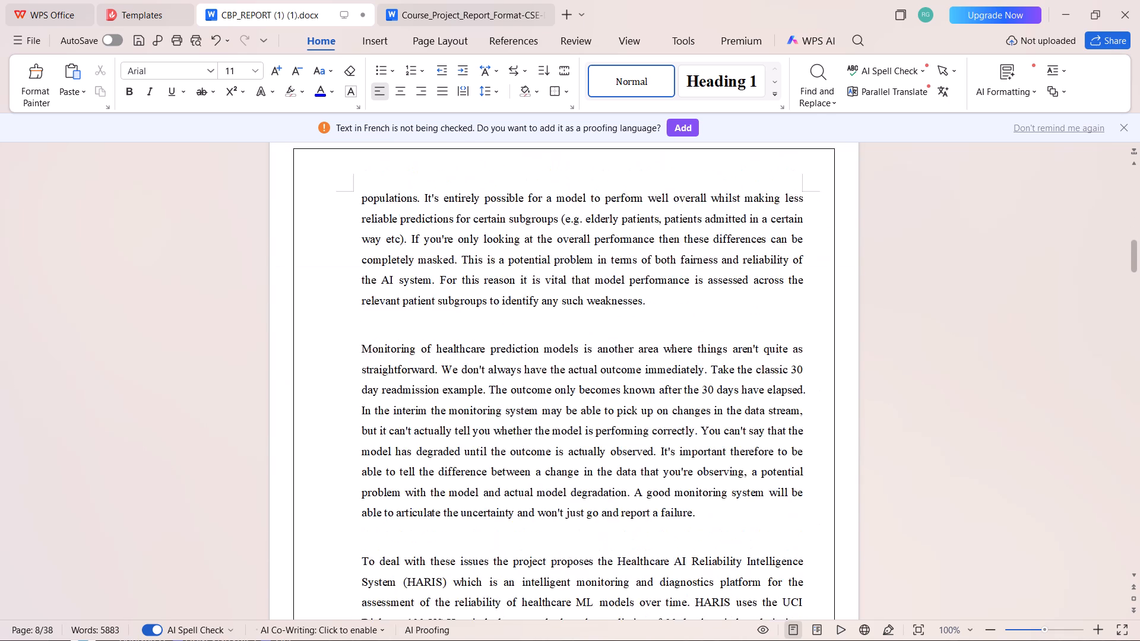
{"action": "scroll", "coordinate": [558, 366], "scroll_direction": "down", "scroll_amount": 20}
{"action": "scroll", "coordinate": [558, 366], "scroll_direction": "down", "scroll_amount": 9}
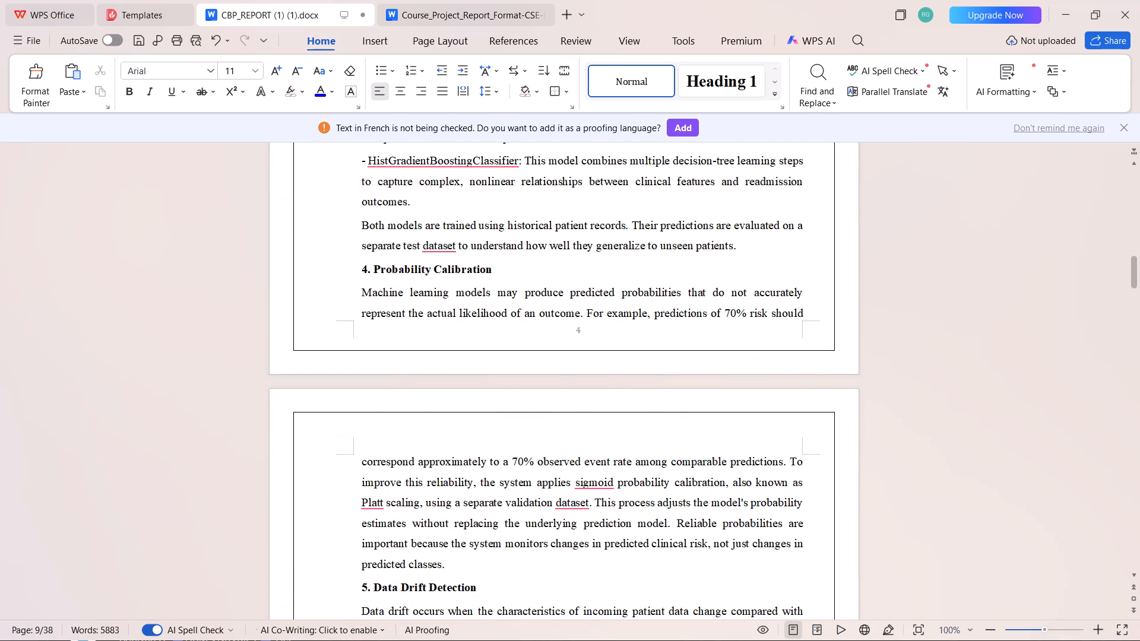
{"action": "scroll", "coordinate": [547, 445], "scroll_direction": "down", "scroll_amount": 14}
{"action": "scroll", "coordinate": [635, 354], "scroll_direction": "down", "scroll_amount": 7}
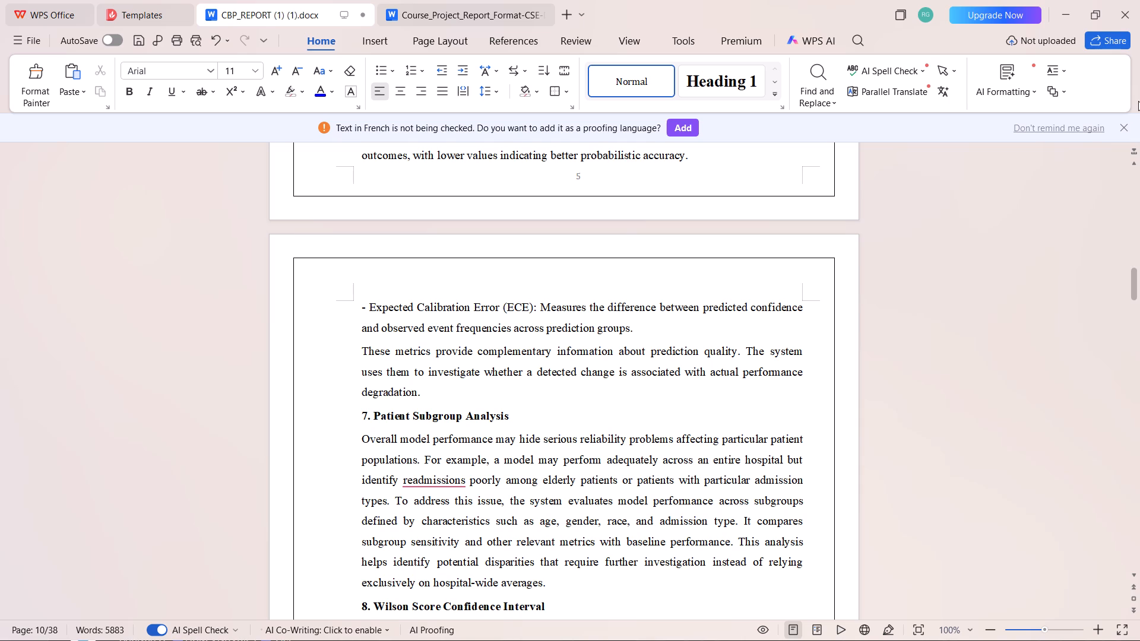
{"action": "scroll", "coordinate": [0, 54], "scroll_direction": "up", "scroll_amount": 3}
{"action": "scroll", "coordinate": [406, 268], "scroll_direction": "up", "scroll_amount": 3}
{"action": "scroll", "coordinate": [462, 312], "scroll_direction": "up", "scroll_amount": 16}
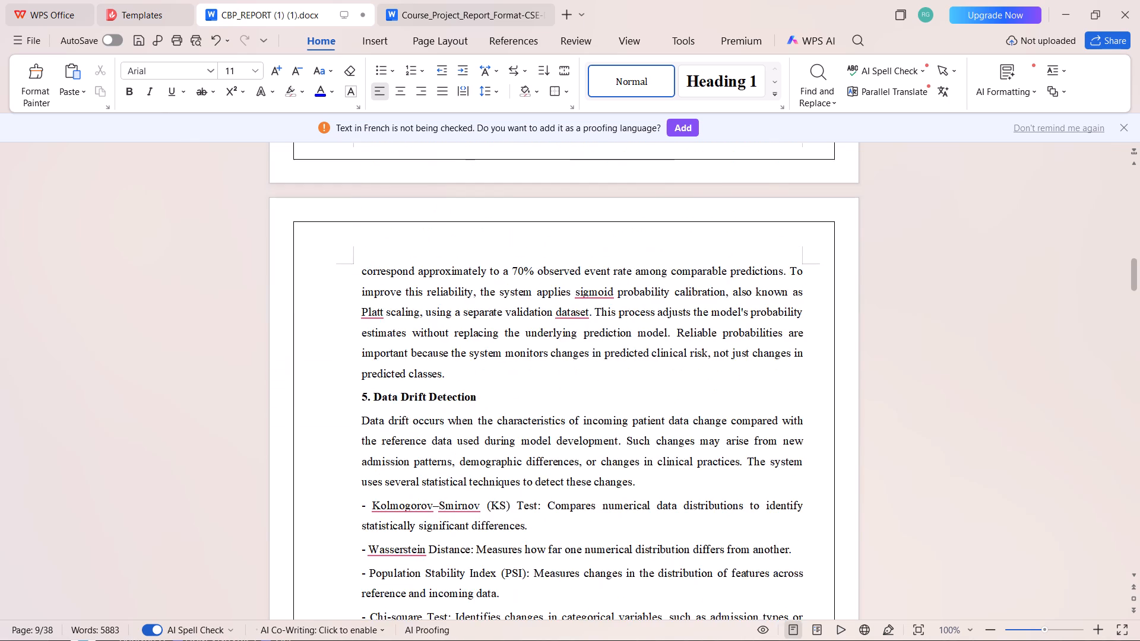
{"action": "scroll", "coordinate": [462, 312], "scroll_direction": "up", "scroll_amount": 20}
{"action": "scroll", "coordinate": [462, 312], "scroll_direction": "up", "scroll_amount": 3}
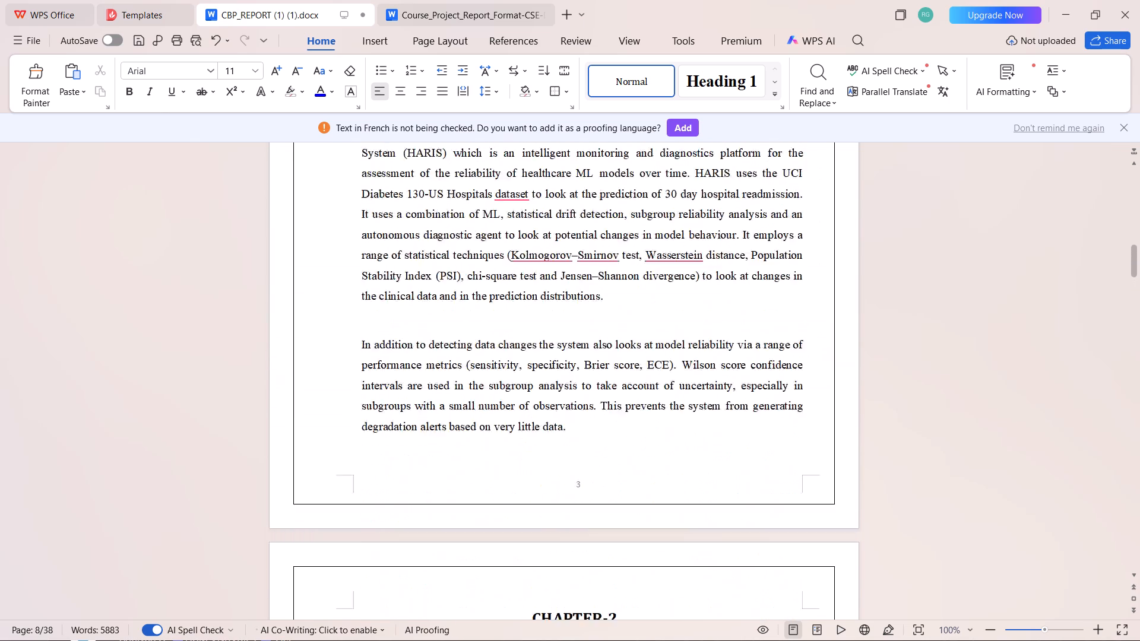
{"action": "scroll", "coordinate": [462, 312], "scroll_direction": "up", "scroll_amount": 2}
{"action": "scroll", "coordinate": [462, 312], "scroll_direction": "up", "scroll_amount": 20}
{"action": "scroll", "coordinate": [462, 312], "scroll_direction": "up", "scroll_amount": 5}
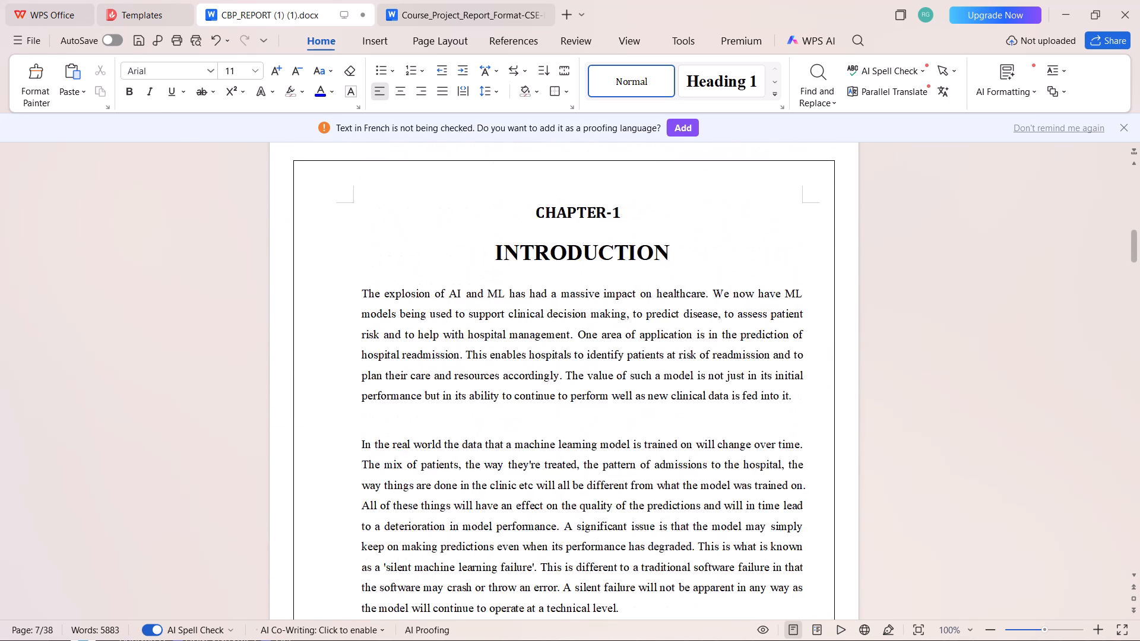
{"action": "scroll", "coordinate": [462, 312], "scroll_direction": "up", "scroll_amount": 9}
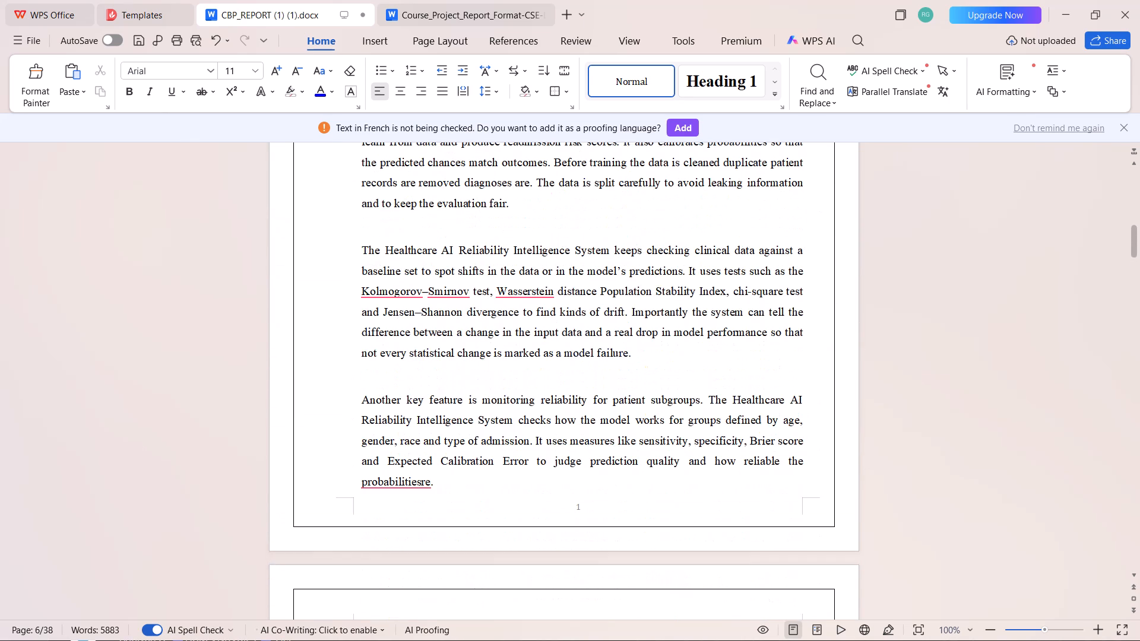
{"action": "scroll", "coordinate": [625, 275], "scroll_direction": "up", "scroll_amount": 11}
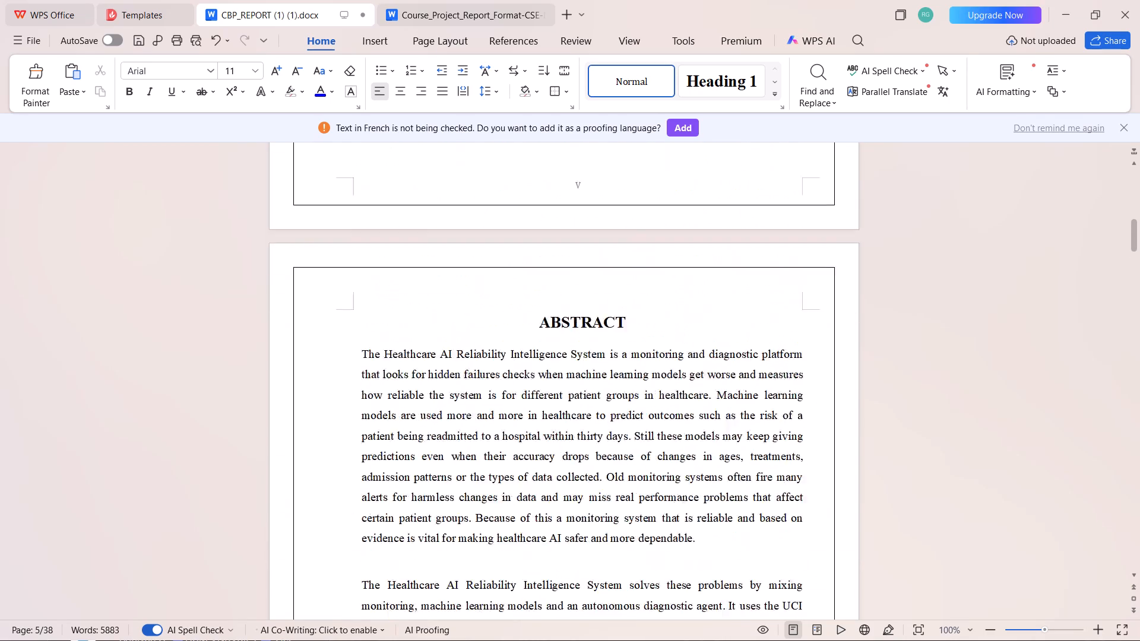
{"action": "scroll", "coordinate": [625, 275], "scroll_direction": "up", "scroll_amount": 15}
{"action": "scroll", "coordinate": [494, 423], "scroll_direction": "up", "scroll_amount": 10}
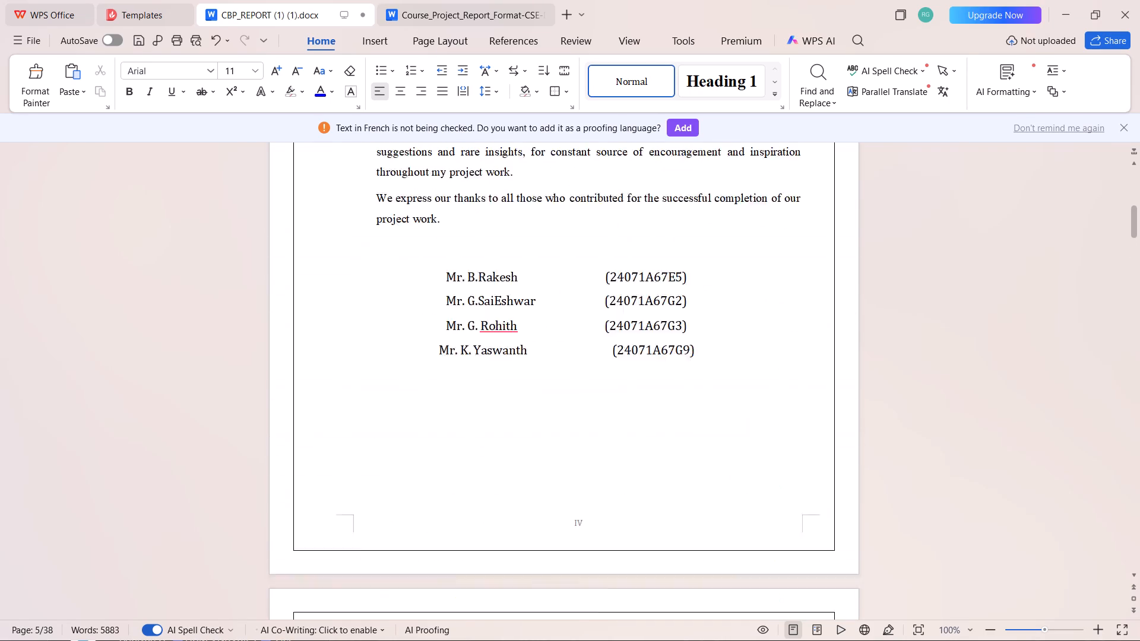
{"action": "scroll", "coordinate": [494, 423], "scroll_direction": "up", "scroll_amount": 2}
Add a blank line after the last student entry in the acknowledgement and realign that student's name with the names above.
{"action": "left_click", "coordinate": [698, 444]}
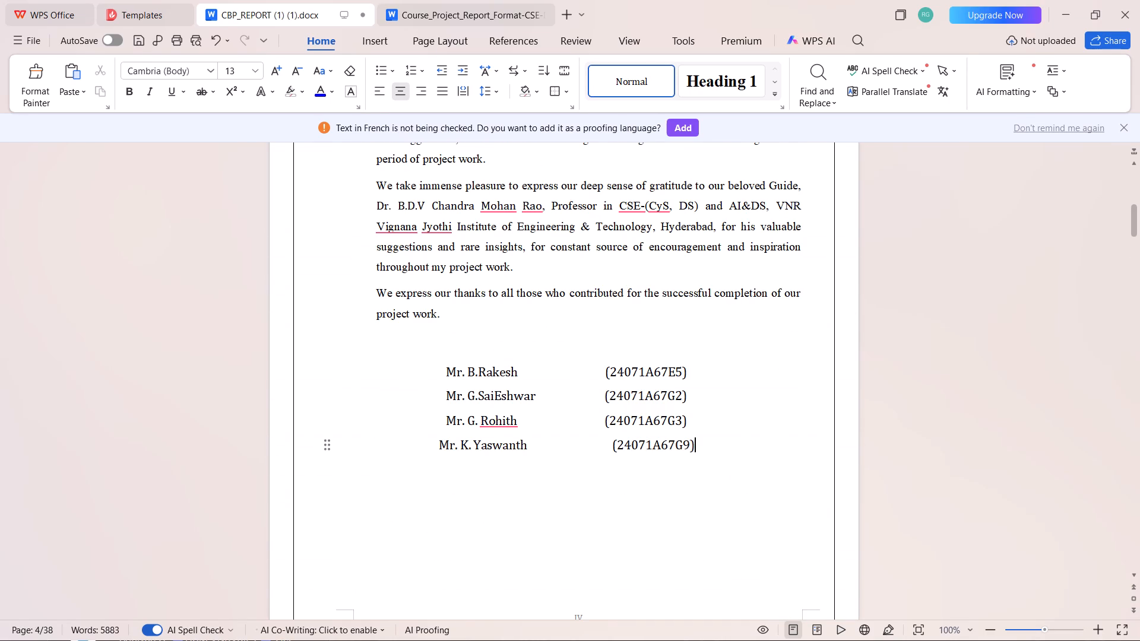
{"action": "key", "text": "Return"}
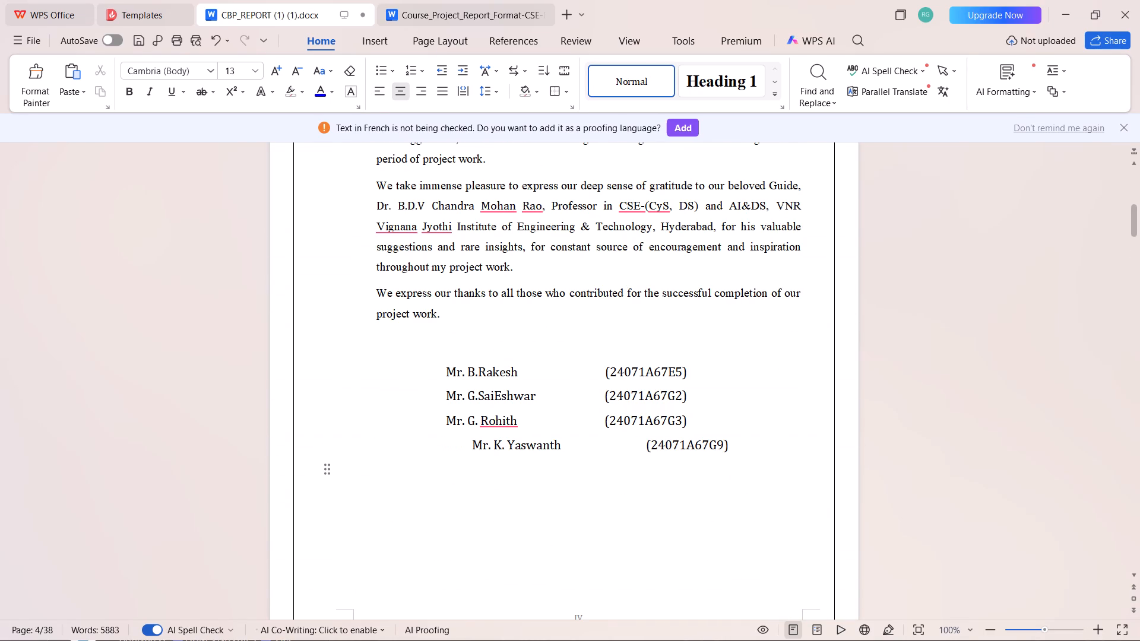
{"action": "left_click", "coordinate": [471, 445]}
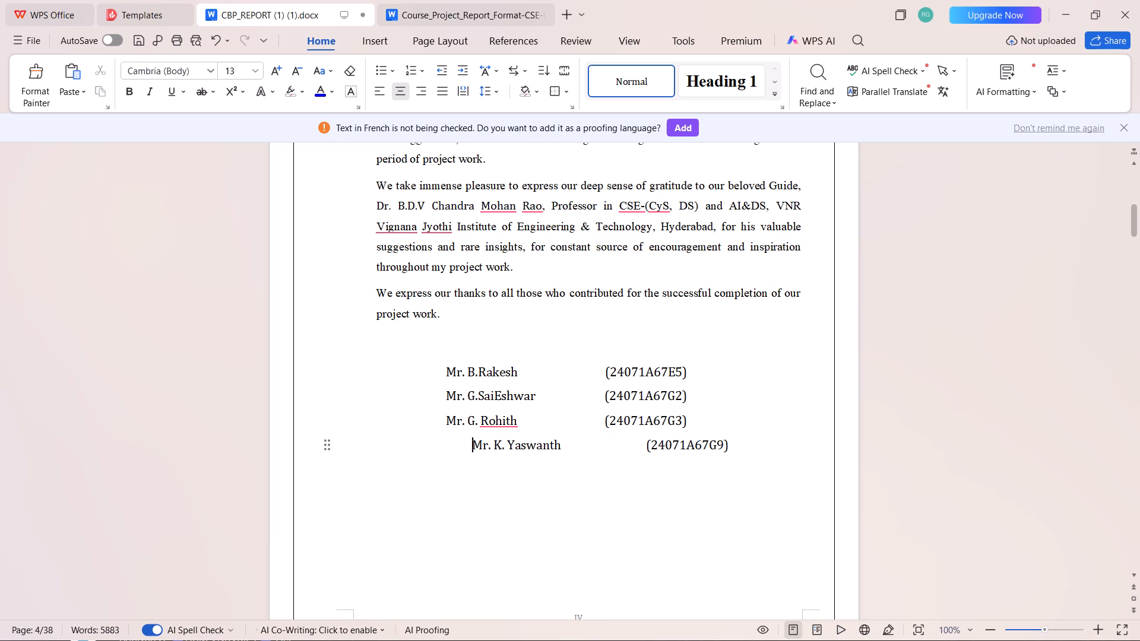
{"action": "key", "text": "BackSpace"}
{"action": "key", "text": "BackSpace"}
{"action": "key", "text": "BackSpace"}
{"action": "key", "text": "BackSpace"}
{"action": "key", "text": "BackSpace"}
{"action": "key", "text": "BackSpace"}
{"action": "key", "text": "BackSpace"}
{"action": "key", "text": "BackSpace"}
{"action": "key", "text": "BackSpace"}
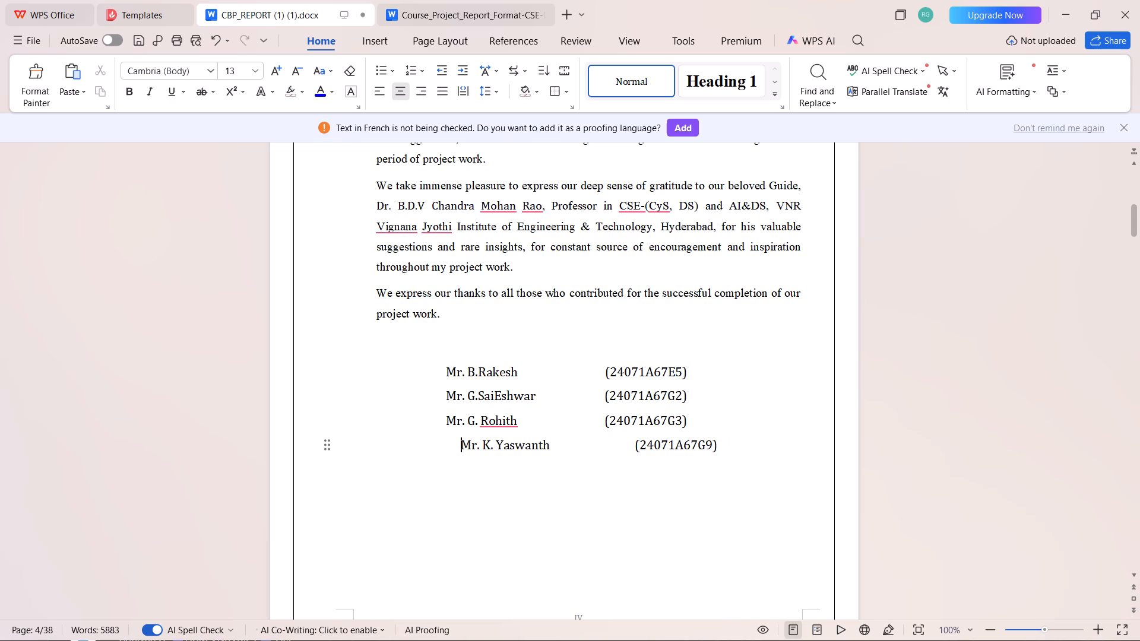
{"action": "key", "text": "BackSpace"}
{"action": "key", "text": "BackSpace"}
{"action": "key", "text": "BackSpace"}
{"action": "key", "text": "BackSpace"}
{"action": "key", "text": "BackSpace"}
{"action": "key", "text": "BackSpace"}
{"action": "key", "text": "BackSpace"}
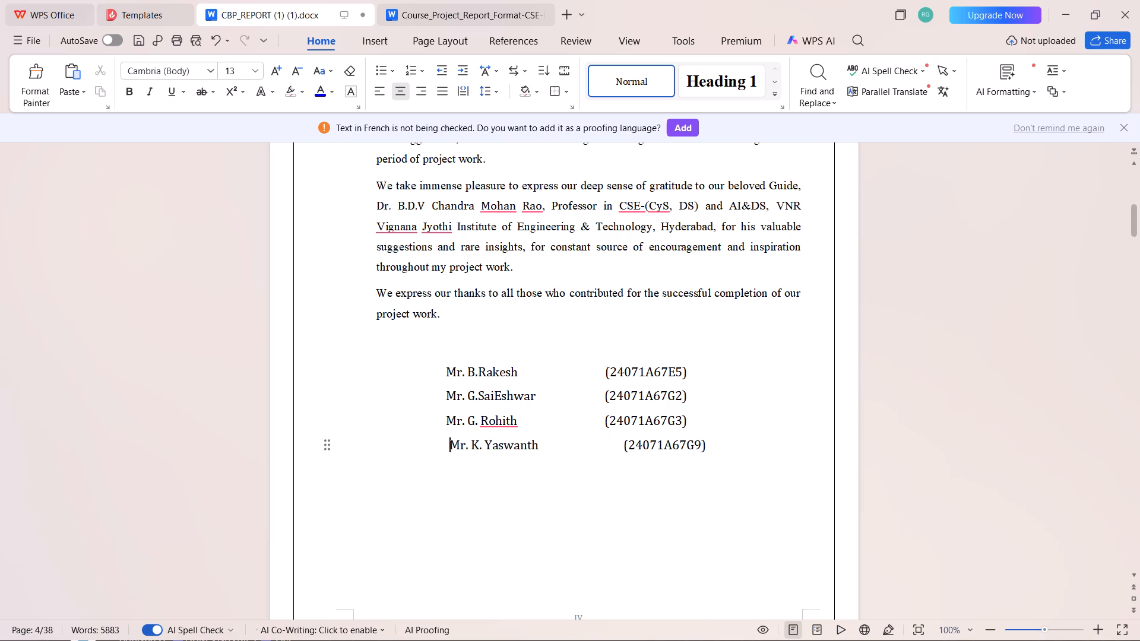
{"action": "key", "text": "BackSpace"}
{"action": "key", "text": "BackSpace"}
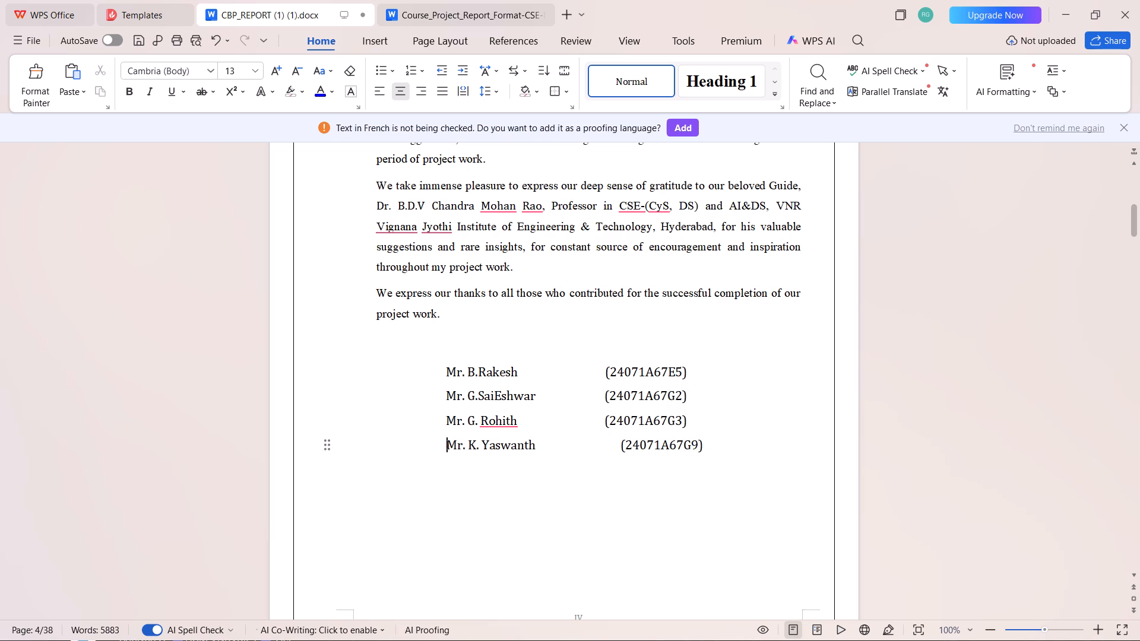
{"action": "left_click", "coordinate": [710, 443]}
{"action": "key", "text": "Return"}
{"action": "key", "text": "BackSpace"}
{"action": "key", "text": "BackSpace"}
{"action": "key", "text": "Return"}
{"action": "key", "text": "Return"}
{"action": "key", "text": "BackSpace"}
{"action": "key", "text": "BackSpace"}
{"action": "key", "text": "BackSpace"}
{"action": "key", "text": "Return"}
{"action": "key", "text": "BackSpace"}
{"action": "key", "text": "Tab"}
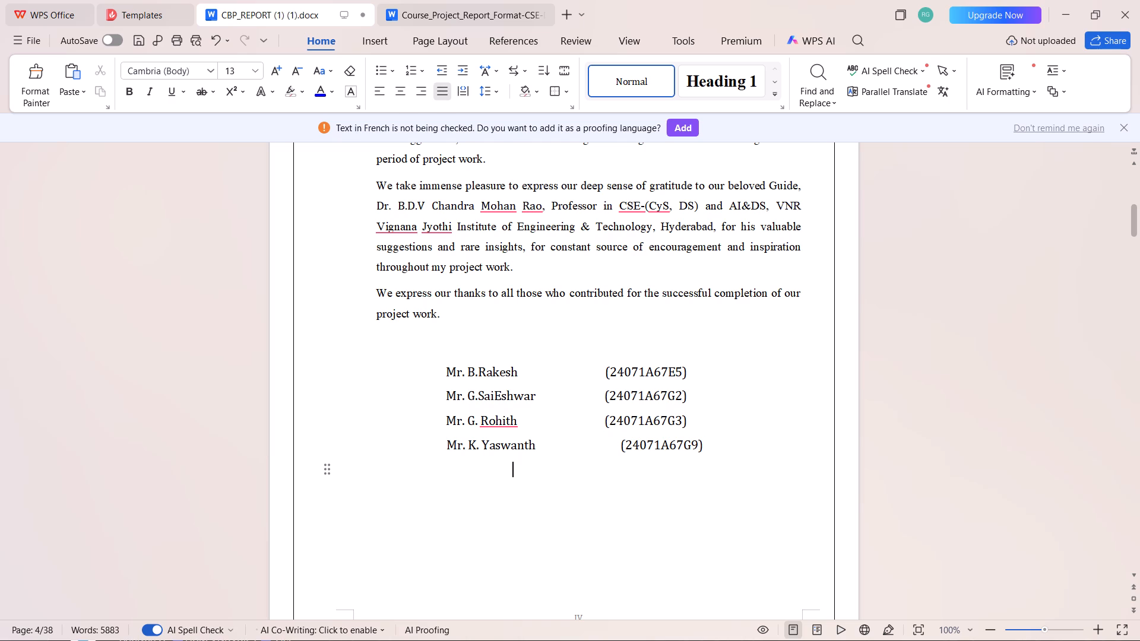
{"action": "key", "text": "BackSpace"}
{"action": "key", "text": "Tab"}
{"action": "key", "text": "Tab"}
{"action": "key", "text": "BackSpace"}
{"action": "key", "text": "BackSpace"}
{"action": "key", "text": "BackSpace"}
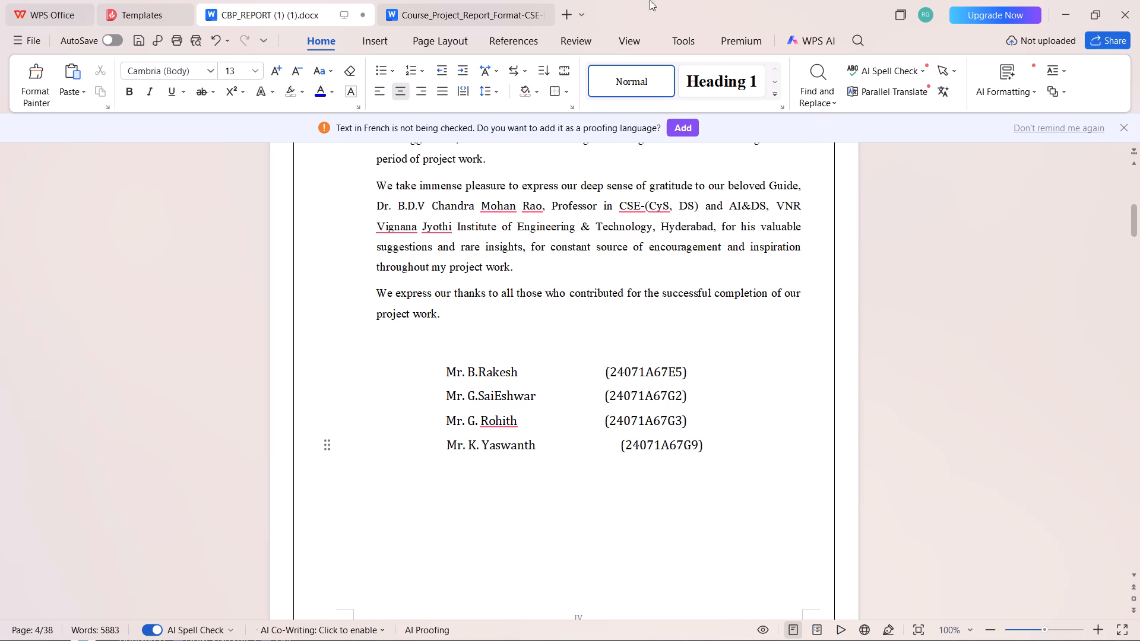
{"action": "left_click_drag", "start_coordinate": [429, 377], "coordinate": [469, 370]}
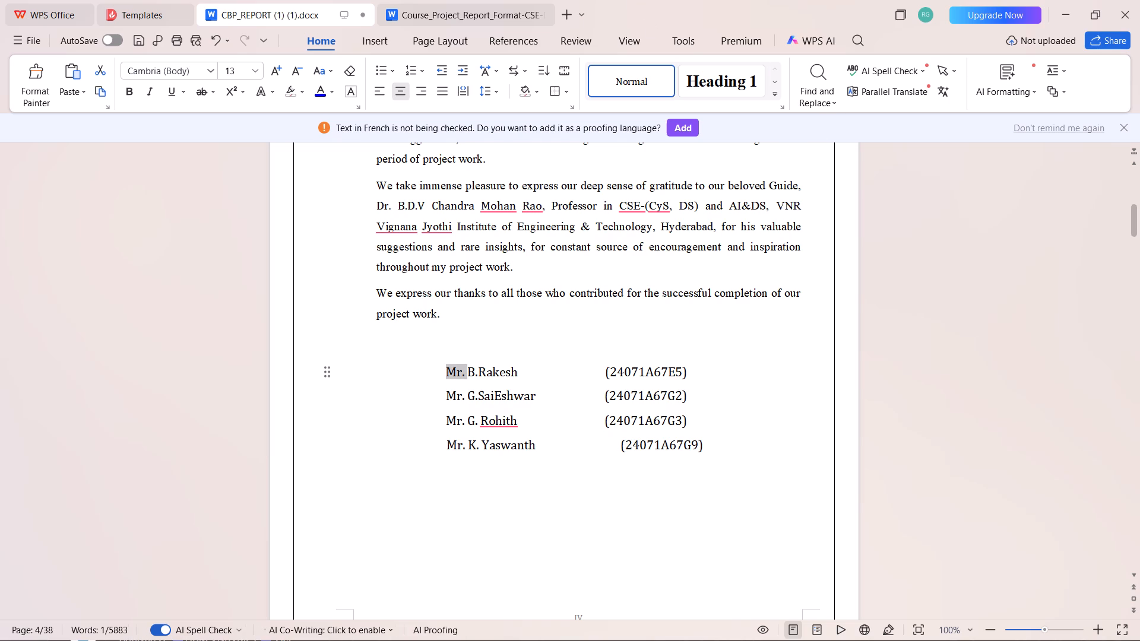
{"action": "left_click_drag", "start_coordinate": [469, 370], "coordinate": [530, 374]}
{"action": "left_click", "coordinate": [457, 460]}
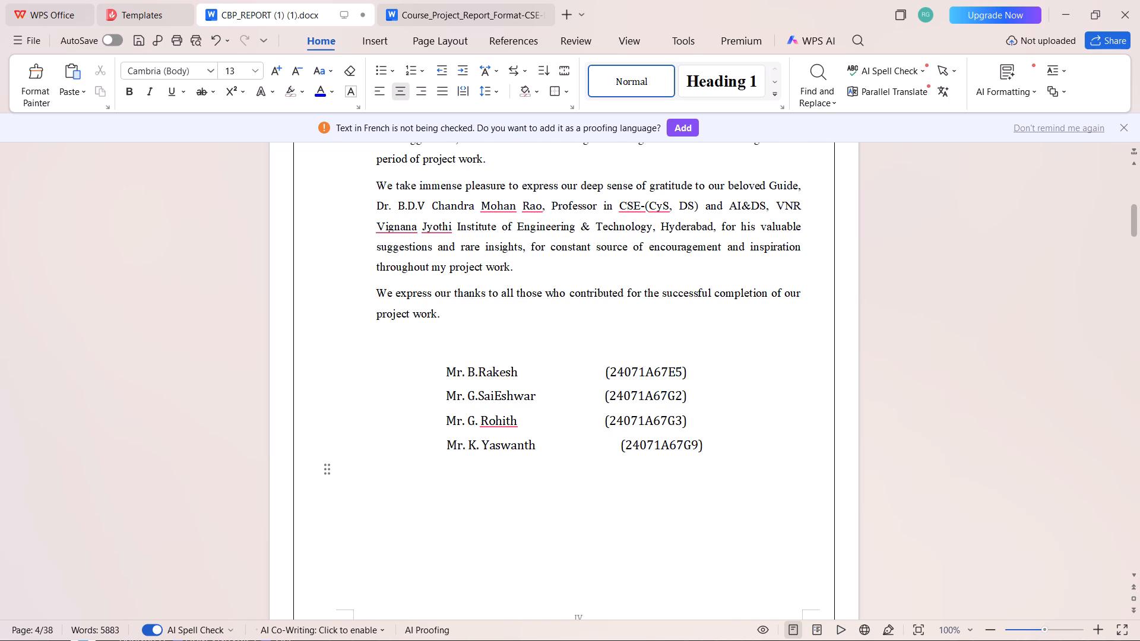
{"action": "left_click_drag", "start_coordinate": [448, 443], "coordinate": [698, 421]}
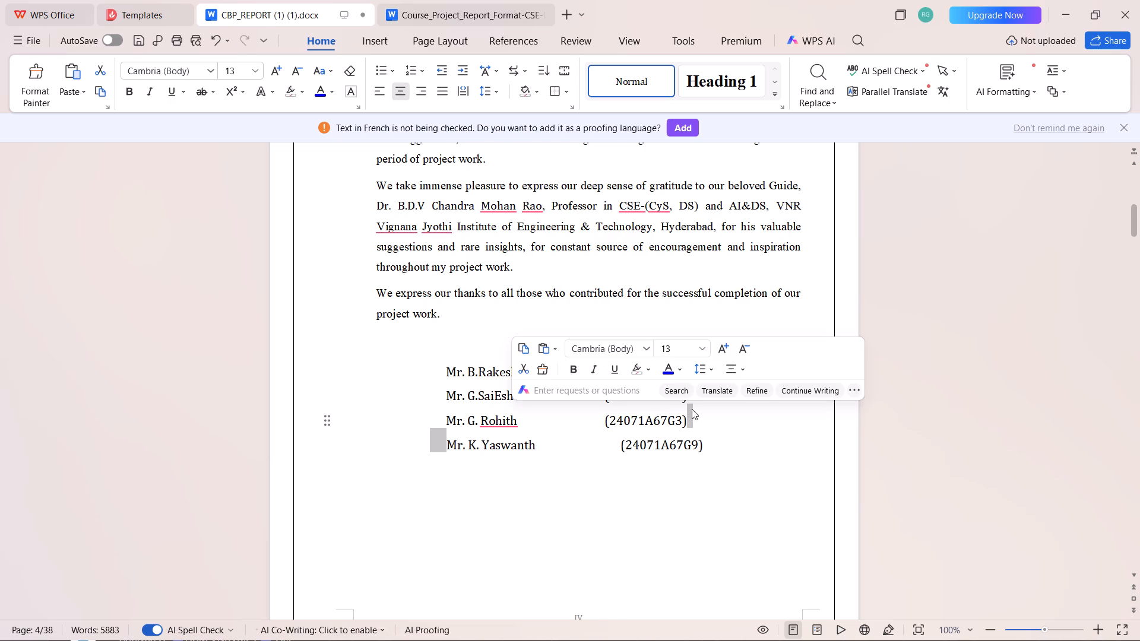
Insert a new line between the third and last student entries and enter the additional student's name with the title Mr.
{"action": "left_click", "coordinate": [696, 422]}
{"action": "key", "text": "Return"}
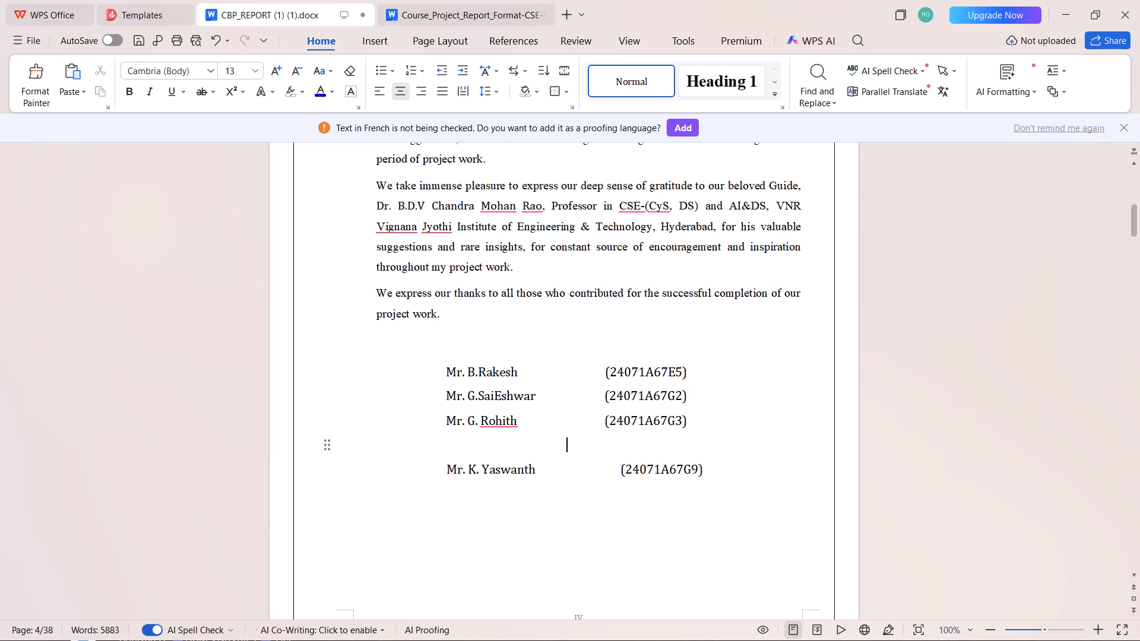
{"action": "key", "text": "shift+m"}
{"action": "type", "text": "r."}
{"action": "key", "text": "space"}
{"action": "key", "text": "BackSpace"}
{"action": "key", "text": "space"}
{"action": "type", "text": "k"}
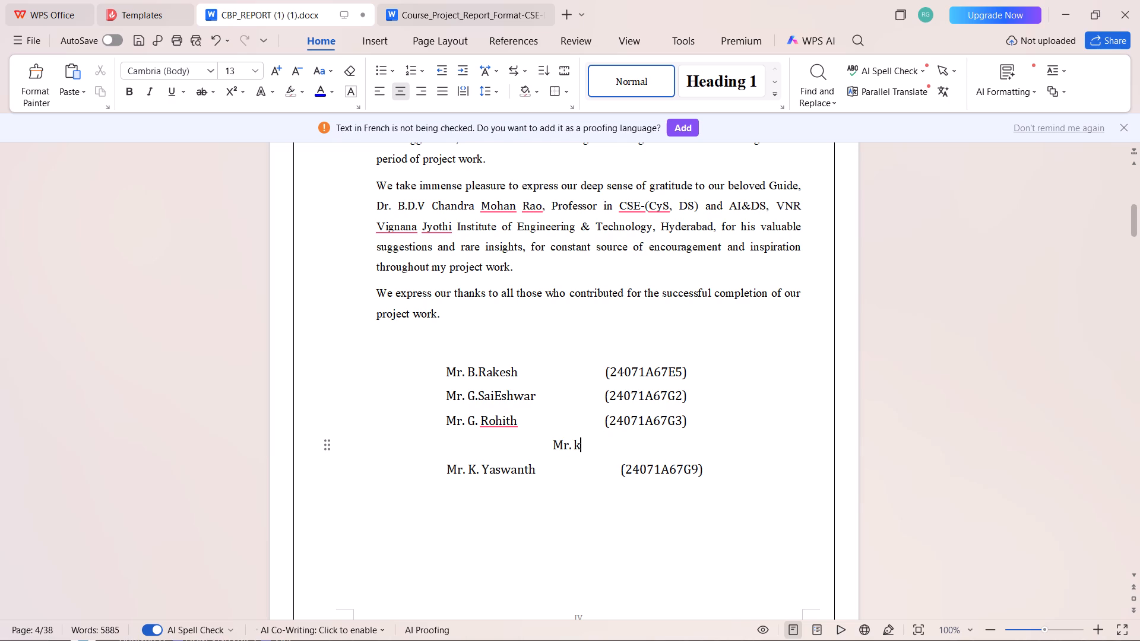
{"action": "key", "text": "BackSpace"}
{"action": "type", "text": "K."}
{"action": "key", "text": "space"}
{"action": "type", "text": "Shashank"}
Finish the additional student's name on the new fourth line of the acknowledgement and add spaces after it.
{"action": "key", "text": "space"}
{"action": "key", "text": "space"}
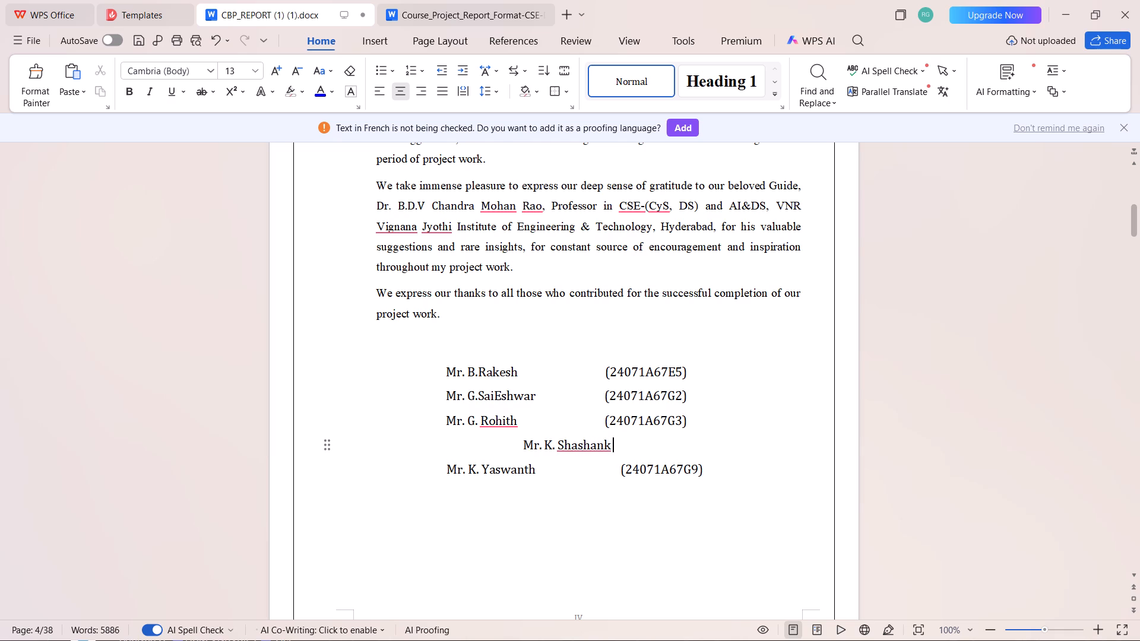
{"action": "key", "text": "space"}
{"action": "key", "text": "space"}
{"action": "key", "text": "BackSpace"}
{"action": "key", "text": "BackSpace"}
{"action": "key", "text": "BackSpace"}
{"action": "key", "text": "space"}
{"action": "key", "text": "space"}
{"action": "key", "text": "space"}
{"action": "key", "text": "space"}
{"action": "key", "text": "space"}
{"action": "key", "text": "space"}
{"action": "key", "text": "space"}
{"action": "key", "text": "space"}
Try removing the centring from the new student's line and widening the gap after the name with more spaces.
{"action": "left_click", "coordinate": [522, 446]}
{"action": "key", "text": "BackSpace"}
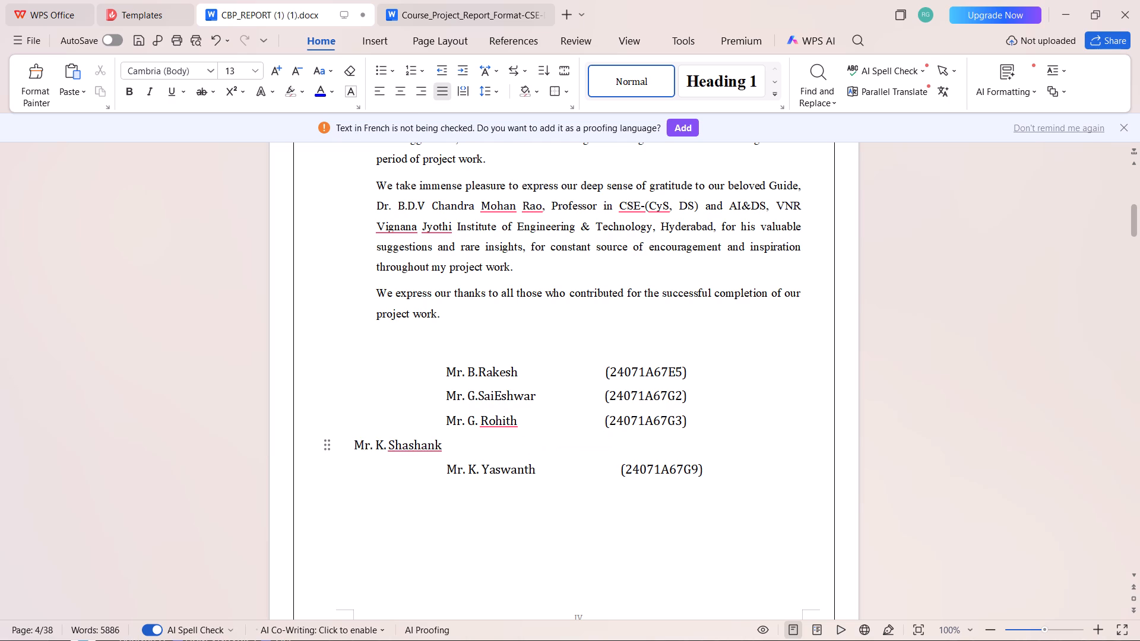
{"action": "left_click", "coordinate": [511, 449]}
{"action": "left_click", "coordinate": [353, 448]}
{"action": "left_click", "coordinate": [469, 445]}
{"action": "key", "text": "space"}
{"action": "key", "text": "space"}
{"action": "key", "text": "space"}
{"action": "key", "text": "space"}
Replace the spaces after the new student's name with the name-to-roll-number gap copied from the third student's line.
{"action": "left_click_drag", "start_coordinate": [517, 421], "coordinate": [598, 423]}
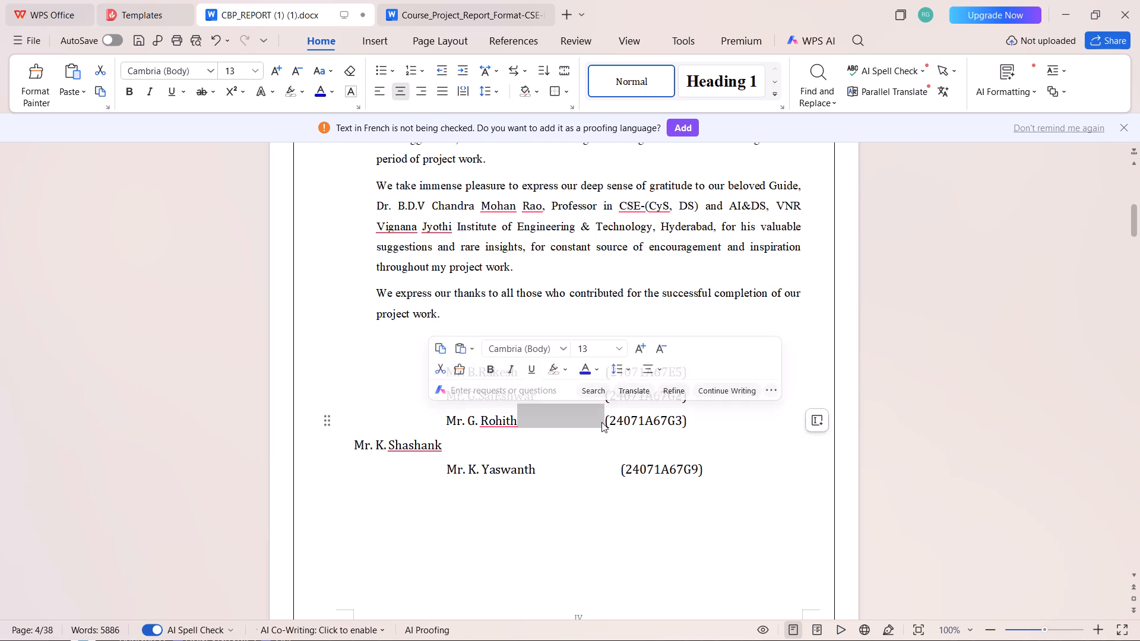
{"action": "key", "text": "ctrl+c"}
{"action": "left_click", "coordinate": [484, 445]}
{"action": "key", "text": "BackSpace"}
{"action": "key", "text": "BackSpace"}
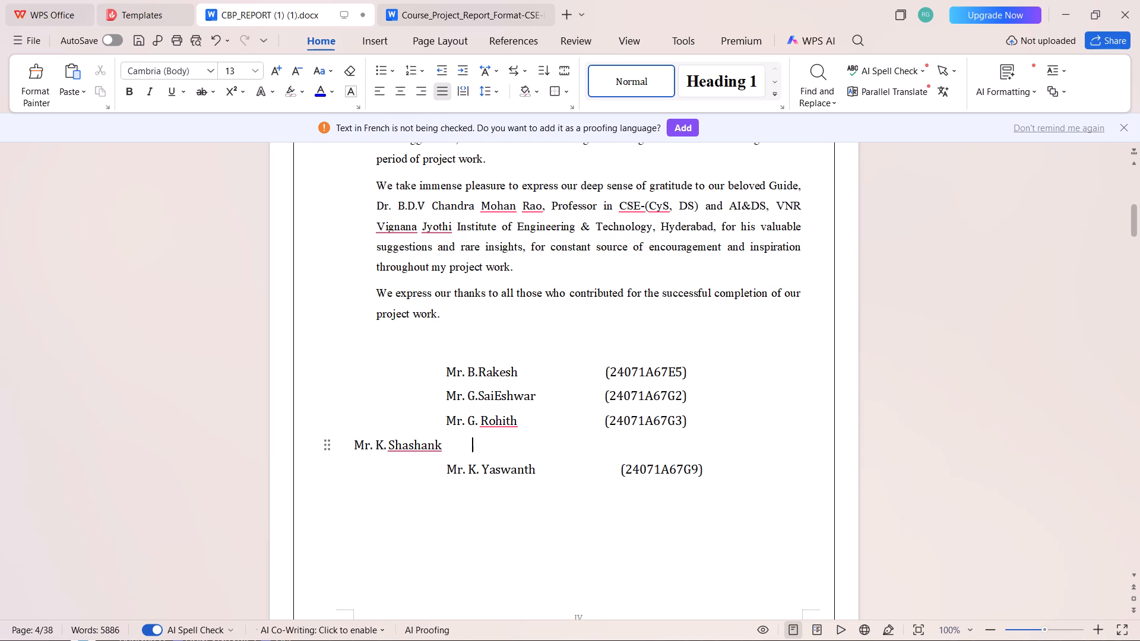
{"action": "key", "text": "BackSpace"}
{"action": "key", "text": "BackSpace"}
{"action": "key", "text": "BackSpace"}
{"action": "key", "text": "BackSpace"}
{"action": "key", "text": "BackSpace"}
{"action": "key", "text": "BackSpace"}
{"action": "key", "text": "BackSpace"}
{"action": "key", "text": "BackSpace"}
{"action": "key", "text": "BackSpace"}
{"action": "key", "text": "BackSpace"}
{"action": "key", "text": "ctrl+v"}
Enter the new student's roll number in parentheses after the gap, in the same format as the entries above.
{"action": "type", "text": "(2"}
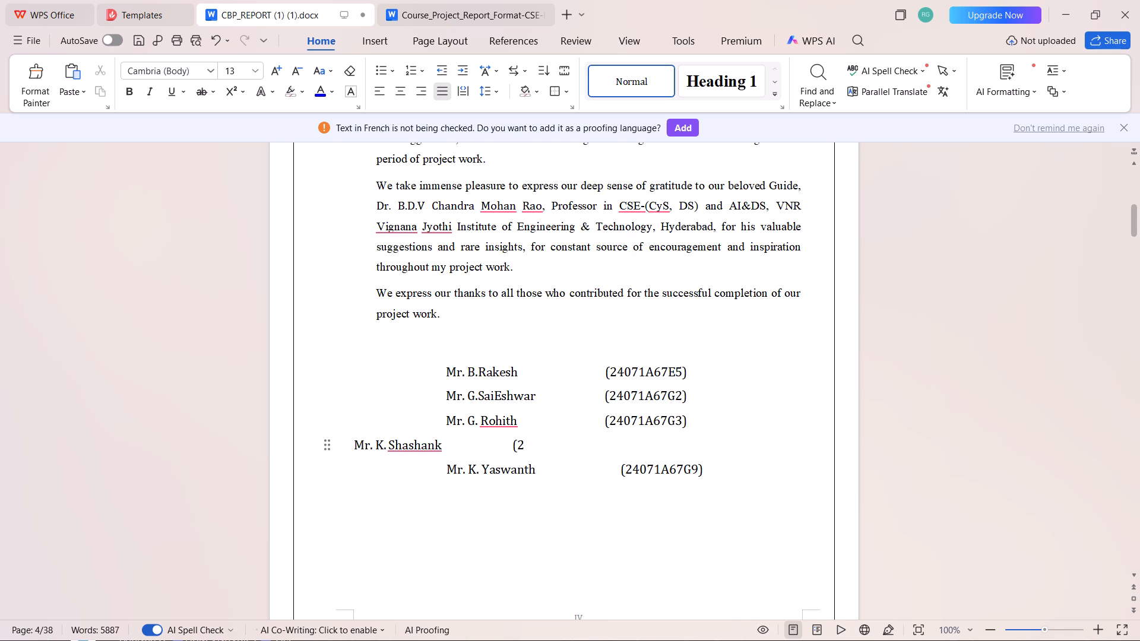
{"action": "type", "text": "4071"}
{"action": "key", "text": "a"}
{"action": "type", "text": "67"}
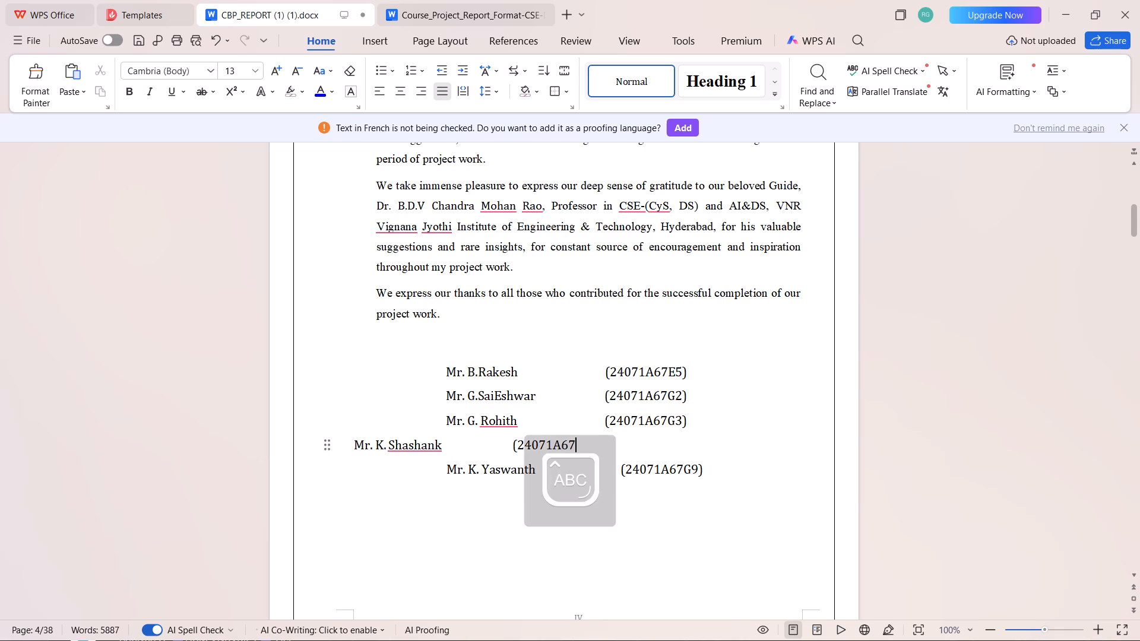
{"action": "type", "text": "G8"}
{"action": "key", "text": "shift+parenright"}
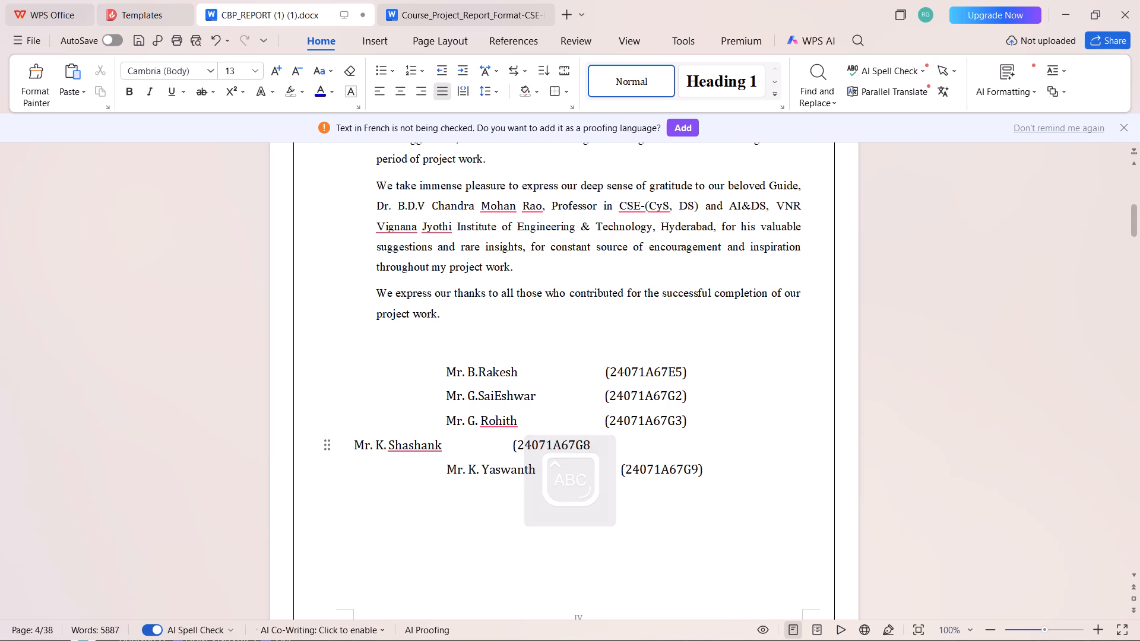
Centre the new student's line so it lines up with the entries above.
{"action": "left_click", "coordinate": [350, 449]}
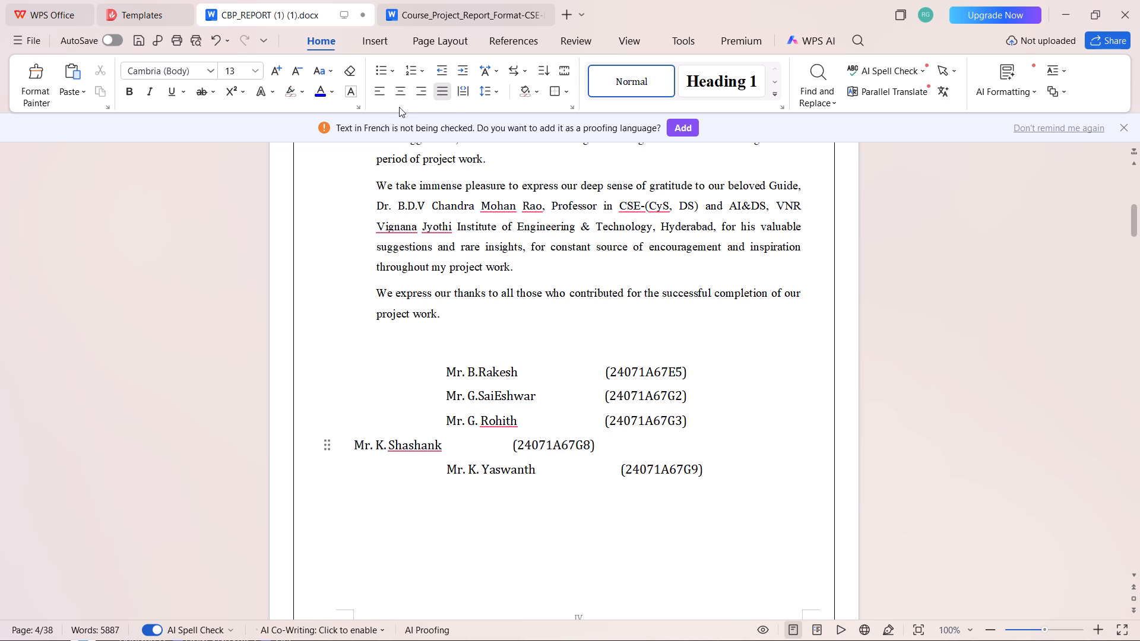
{"action": "left_click", "coordinate": [399, 97]}
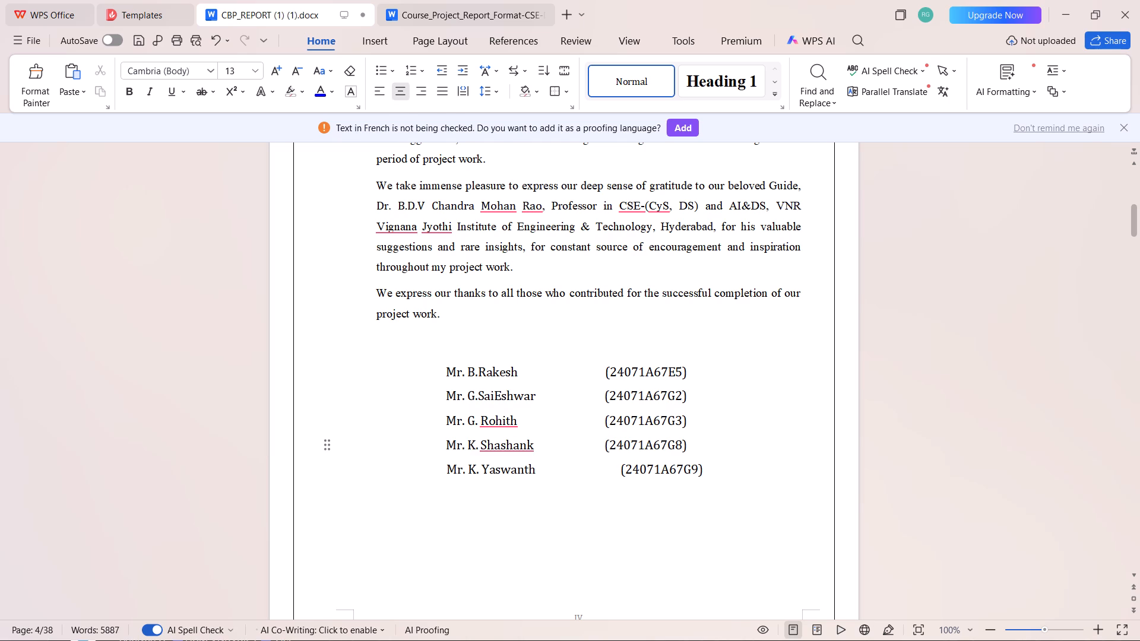
Shorten the gap before the last student's roll number so the number lines up with the roll numbers above.
{"action": "left_click", "coordinate": [619, 475]}
{"action": "key", "text": "BackSpace"}
{"action": "key", "text": "BackSpace"}
{"action": "key", "text": "BackSpace"}
{"action": "key", "text": "BackSpace"}
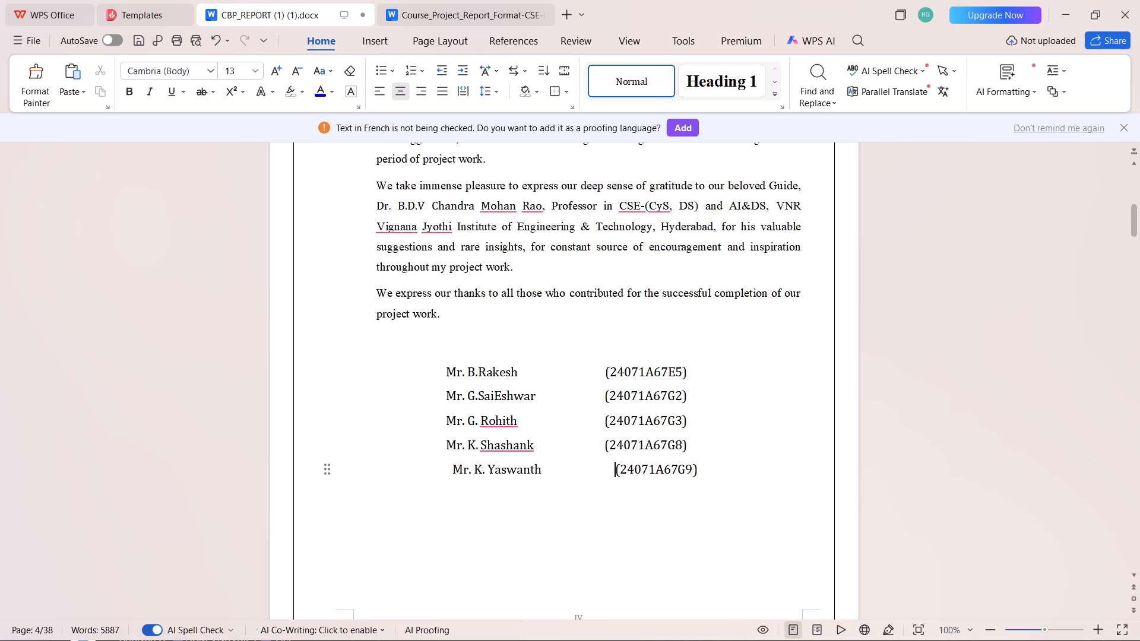
{"action": "key", "text": "BackSpace"}
{"action": "key", "text": "BackSpace"}
{"action": "key", "text": "BackSpace"}
{"action": "key", "text": "BackSpace"}
{"action": "key", "text": "BackSpace"}
{"action": "key", "text": "BackSpace"}
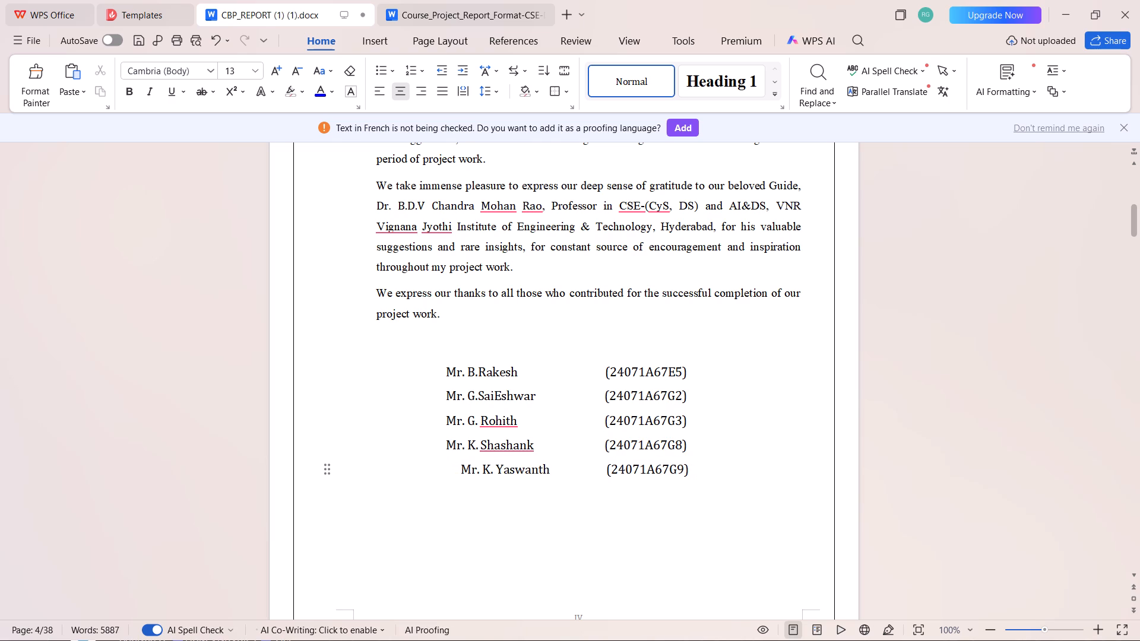
Strip the leading spaces and centring from the last student's line, undoing its merge into the line above.
{"action": "left_click", "coordinate": [460, 474]}
{"action": "key", "text": "BackSpace"}
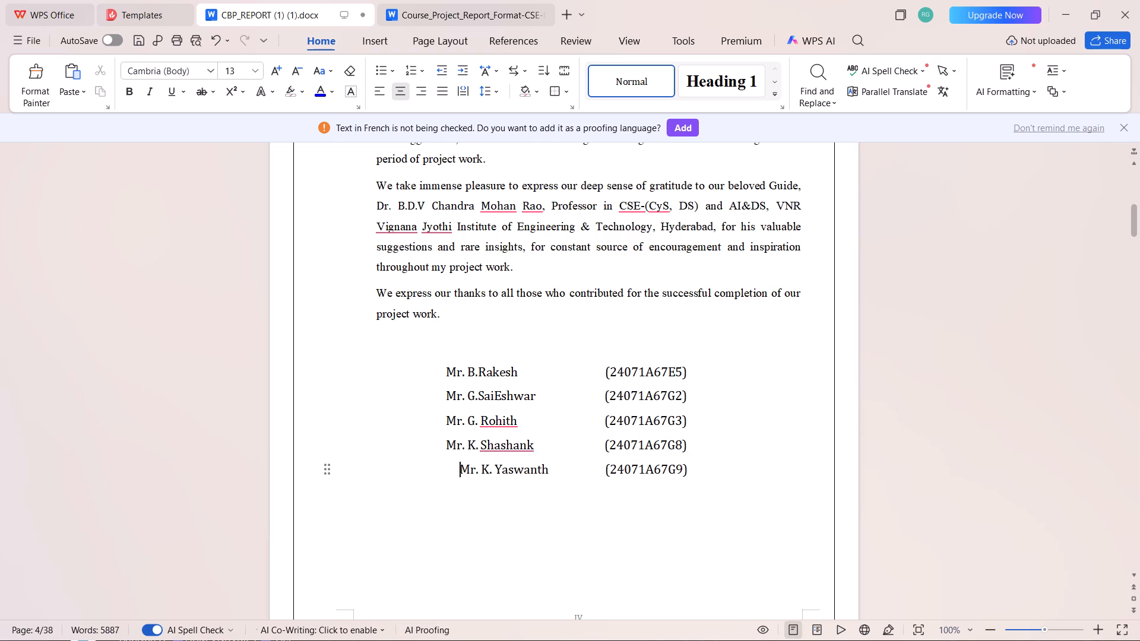
{"action": "key", "text": "BackSpace"}
{"action": "key", "text": "BackSpace"}
{"action": "key", "text": "BackSpace"}
{"action": "key", "text": "BackSpace"}
{"action": "key", "text": "BackSpace"}
{"action": "key", "text": "BackSpace"}
{"action": "key", "text": "BackSpace"}
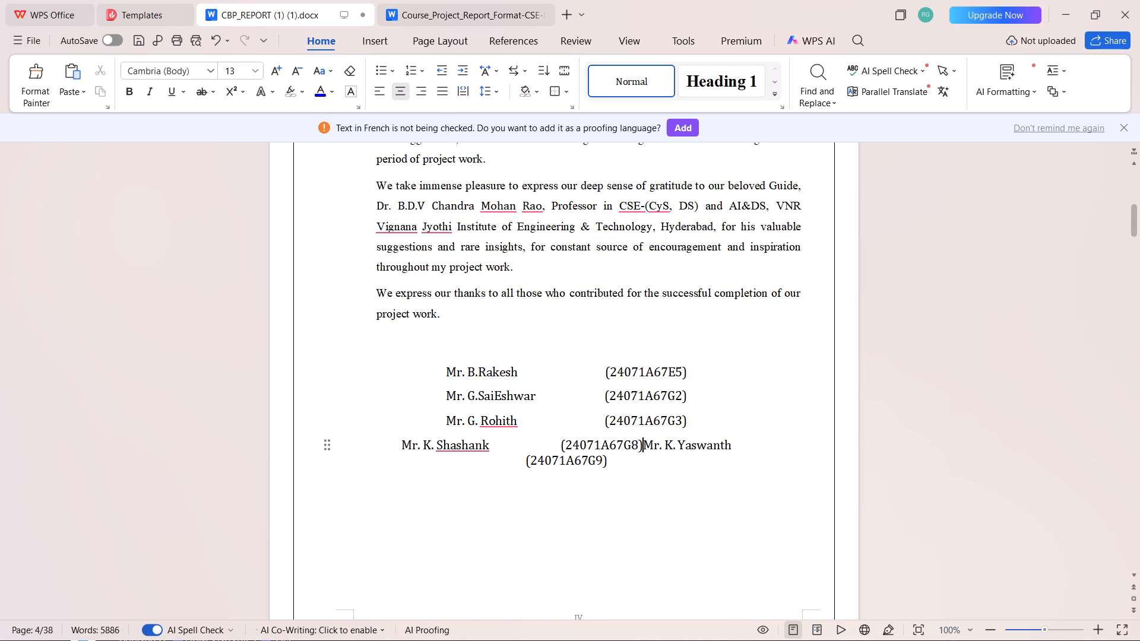
{"action": "key", "text": "ctrl+z"}
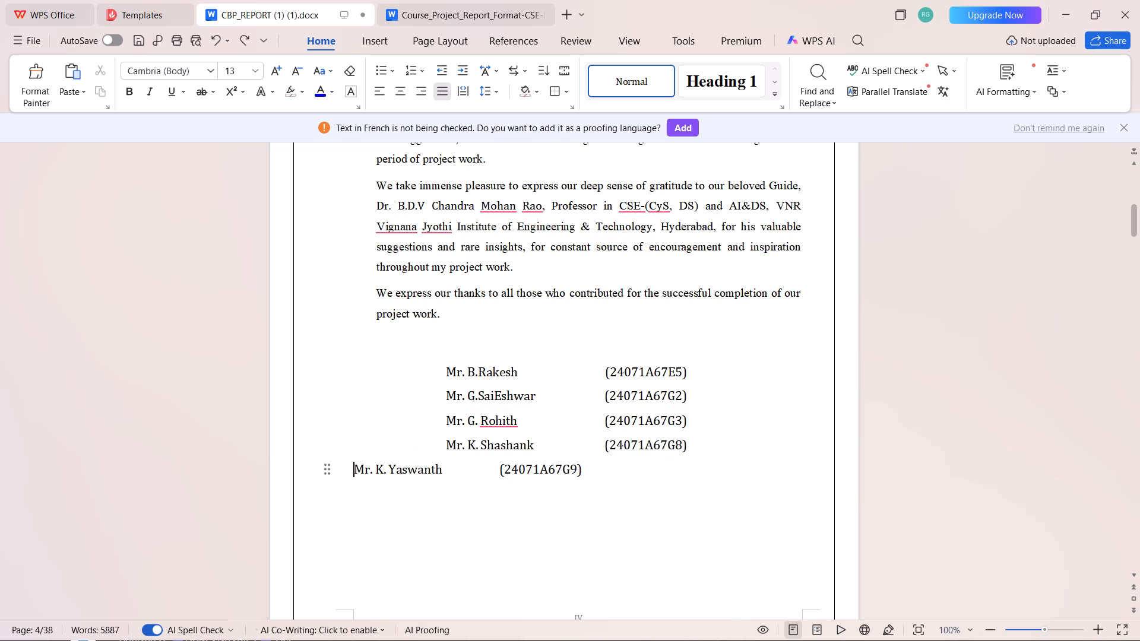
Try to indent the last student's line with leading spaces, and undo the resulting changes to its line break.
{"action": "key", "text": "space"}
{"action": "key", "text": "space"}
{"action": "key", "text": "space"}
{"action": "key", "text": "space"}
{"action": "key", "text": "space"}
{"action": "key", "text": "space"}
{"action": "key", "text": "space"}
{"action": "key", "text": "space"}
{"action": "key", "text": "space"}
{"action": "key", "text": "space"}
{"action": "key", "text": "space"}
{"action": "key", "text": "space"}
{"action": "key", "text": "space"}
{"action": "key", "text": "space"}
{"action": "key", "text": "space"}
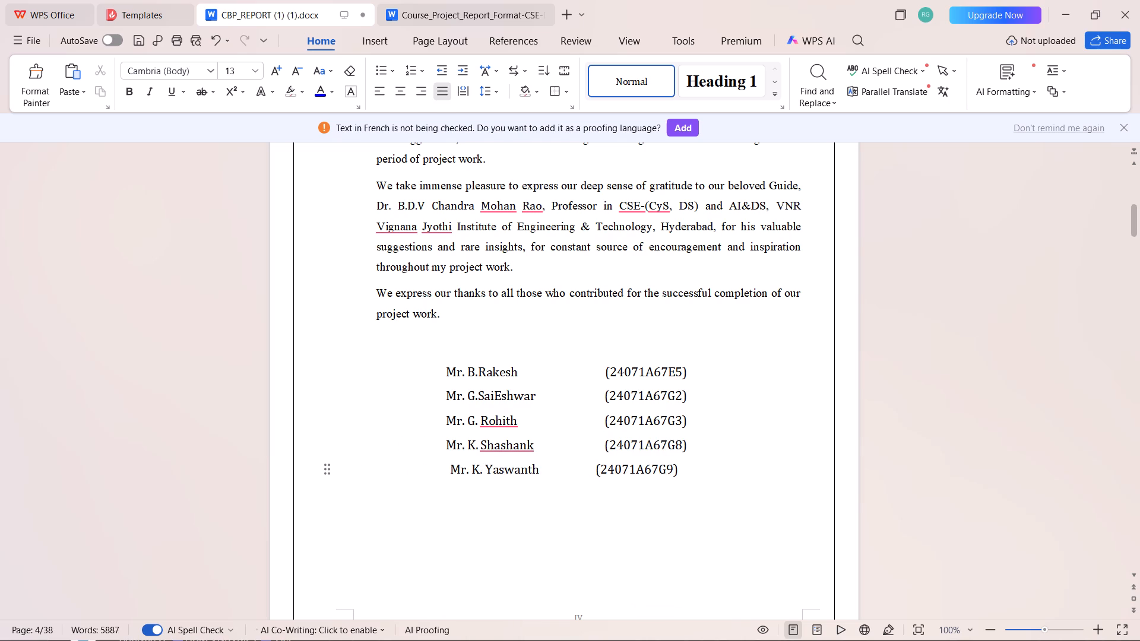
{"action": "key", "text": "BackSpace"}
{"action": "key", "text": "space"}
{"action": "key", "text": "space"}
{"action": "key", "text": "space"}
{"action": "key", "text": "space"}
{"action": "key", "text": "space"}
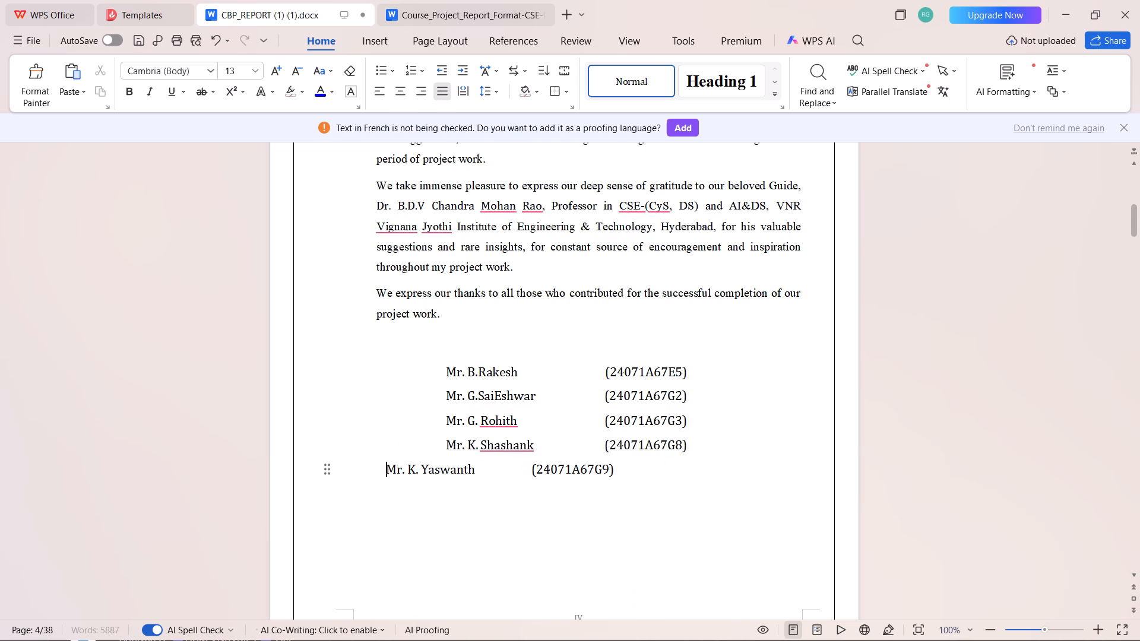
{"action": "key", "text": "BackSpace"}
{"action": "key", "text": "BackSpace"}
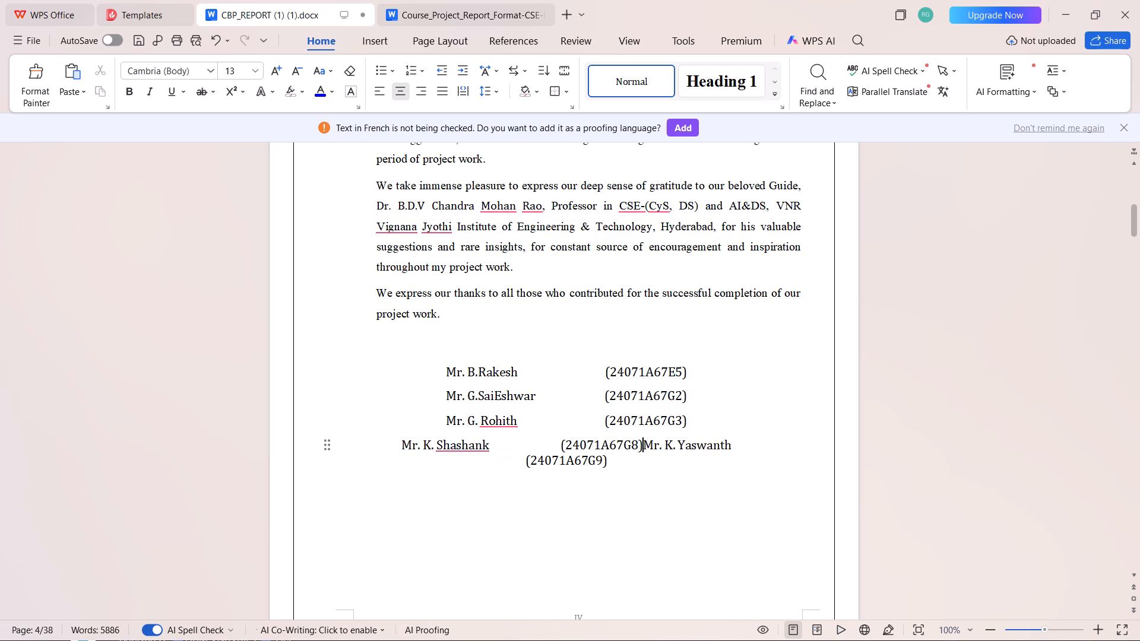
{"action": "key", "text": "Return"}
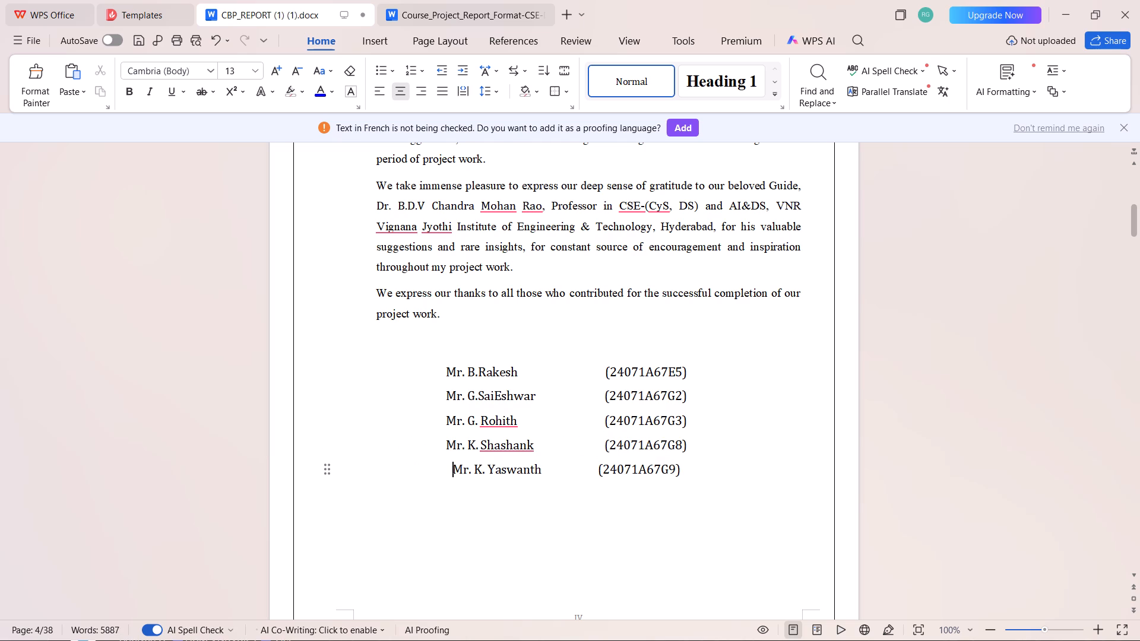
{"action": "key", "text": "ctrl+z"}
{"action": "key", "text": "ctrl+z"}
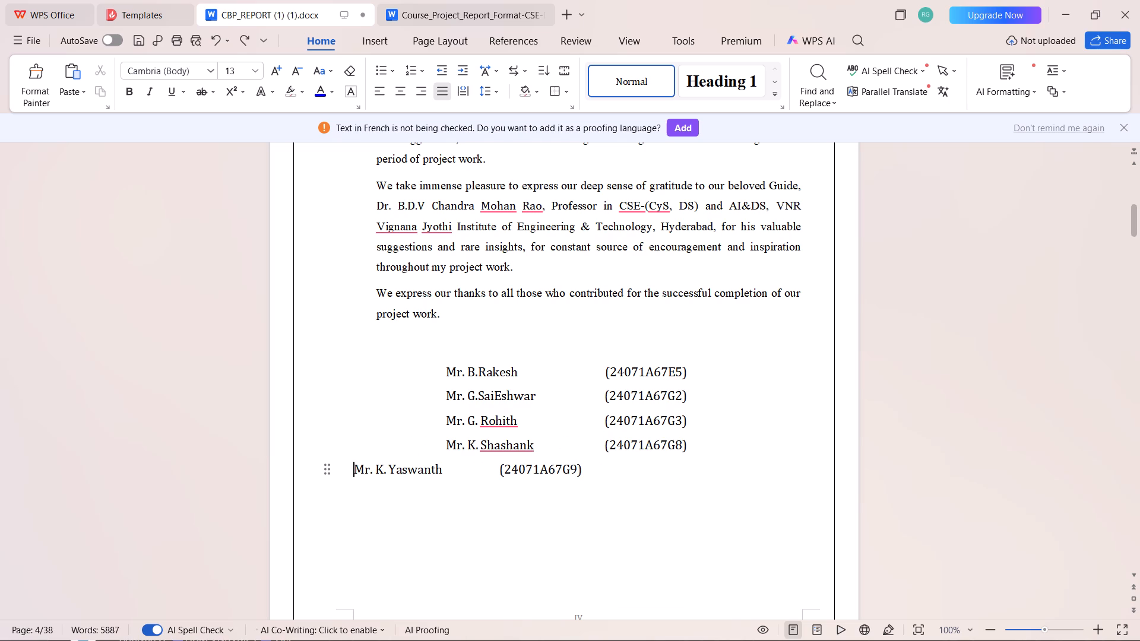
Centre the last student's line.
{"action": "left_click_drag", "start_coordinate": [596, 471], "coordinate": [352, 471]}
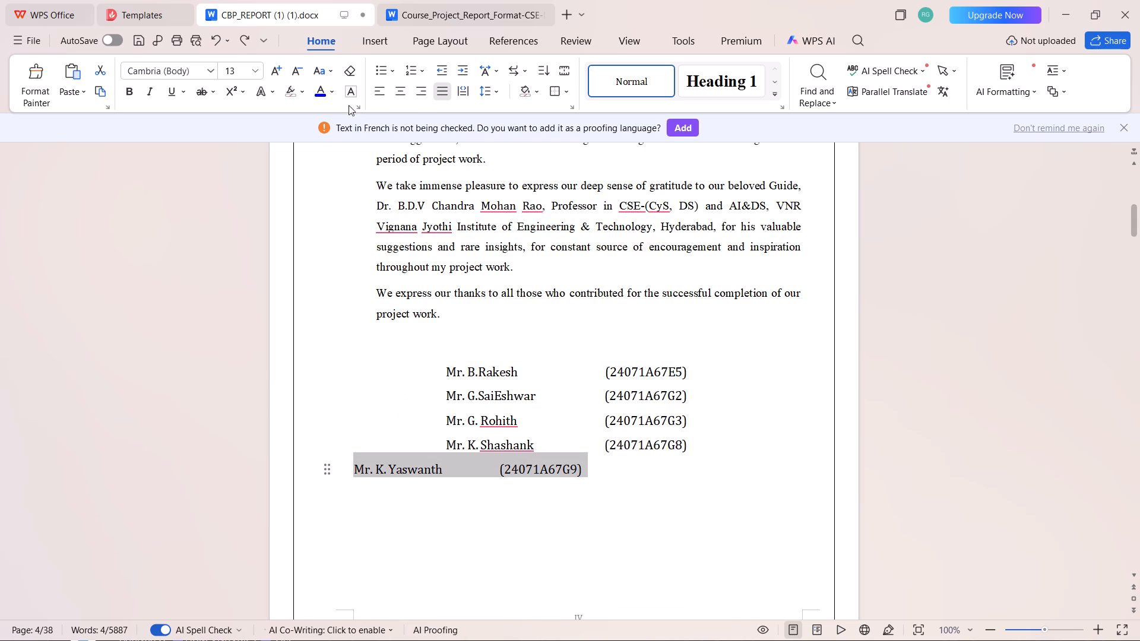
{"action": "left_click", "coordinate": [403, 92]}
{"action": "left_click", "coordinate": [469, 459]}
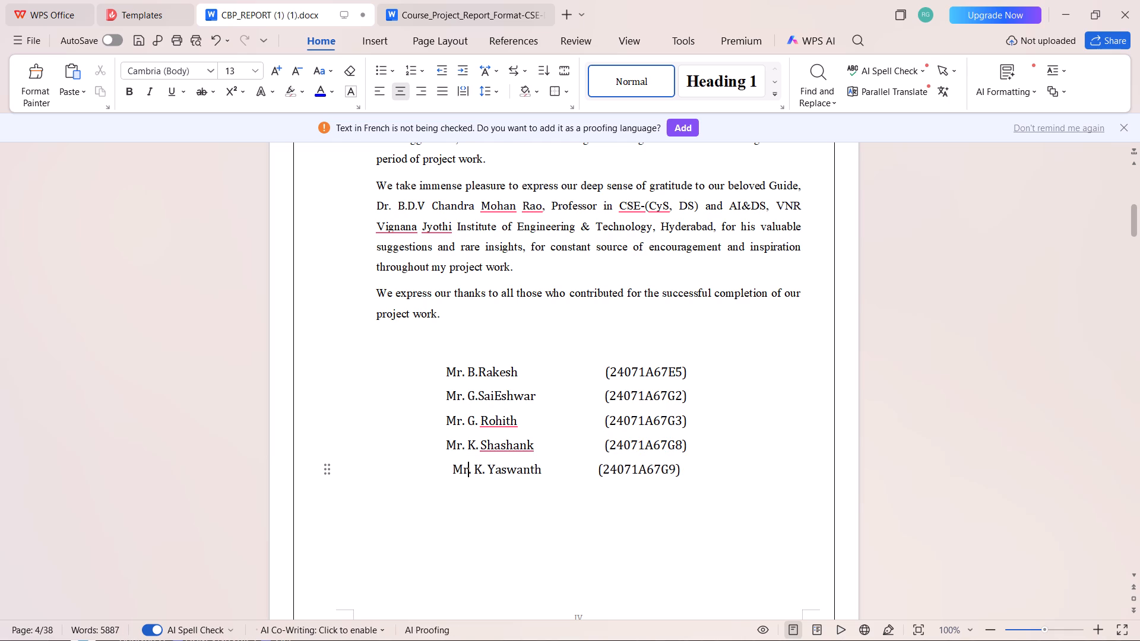
Remove the centring from the last student's line and indent it with leading spaces to match the names above.
{"action": "left_click", "coordinate": [453, 472]}
{"action": "key", "text": "BackSpace"}
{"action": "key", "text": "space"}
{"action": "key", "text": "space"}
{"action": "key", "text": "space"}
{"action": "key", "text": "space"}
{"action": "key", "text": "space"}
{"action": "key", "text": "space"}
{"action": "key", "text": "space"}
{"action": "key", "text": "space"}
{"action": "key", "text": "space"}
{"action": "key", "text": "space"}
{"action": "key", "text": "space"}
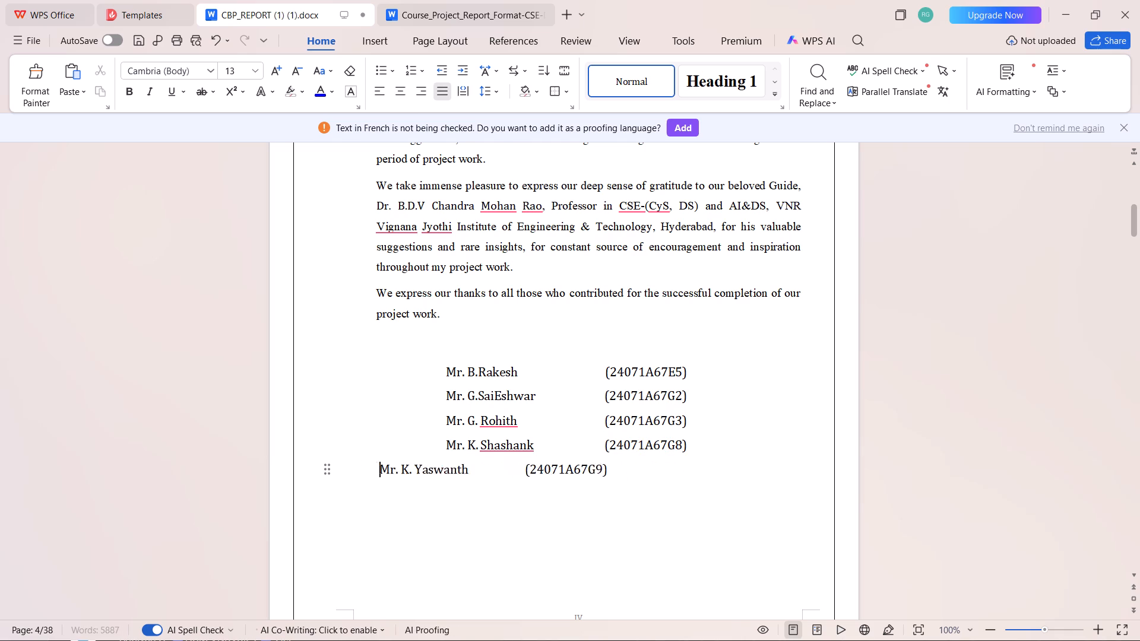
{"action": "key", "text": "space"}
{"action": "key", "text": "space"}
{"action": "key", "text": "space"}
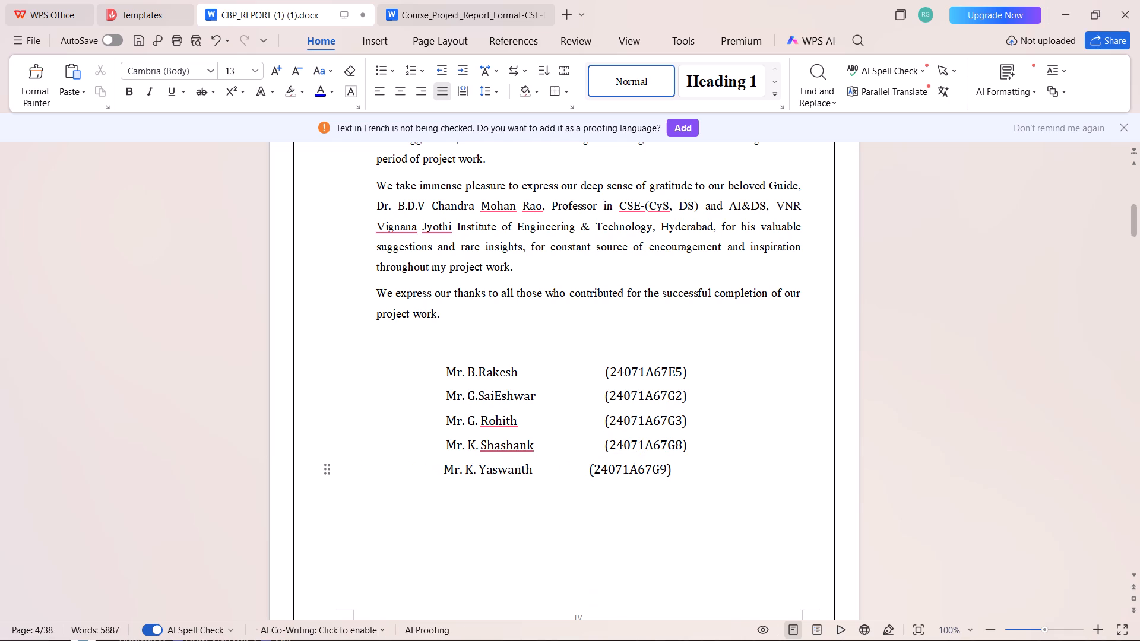
Add spaces before the last student's roll number in the acknowledgement to line it up with the roll numbers above.
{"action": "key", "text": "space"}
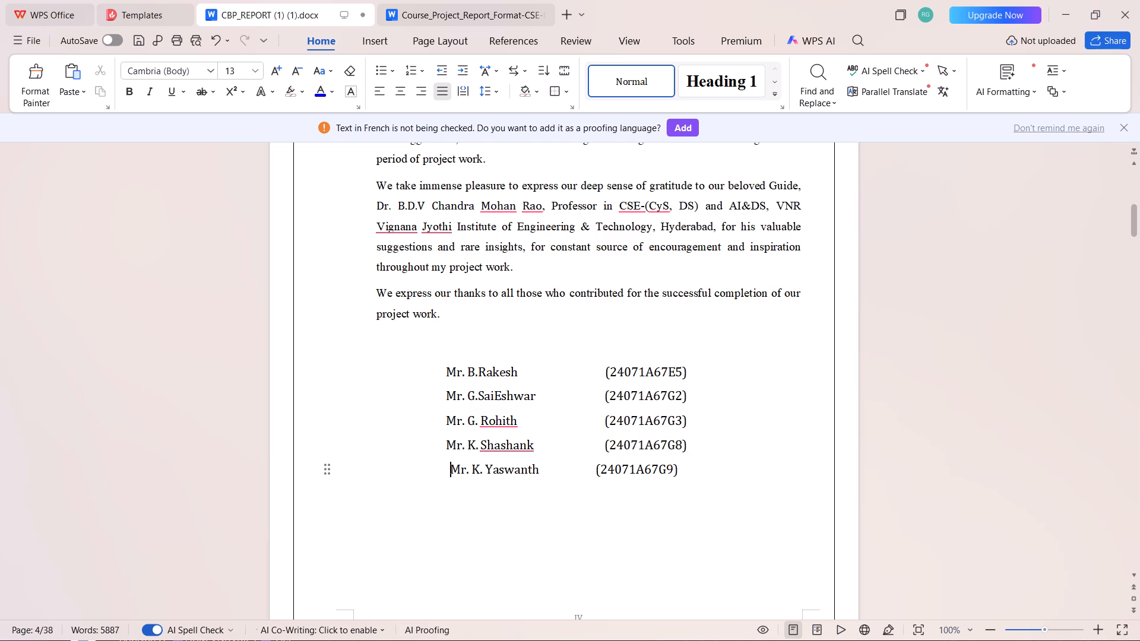
{"action": "left_click", "coordinate": [594, 474]}
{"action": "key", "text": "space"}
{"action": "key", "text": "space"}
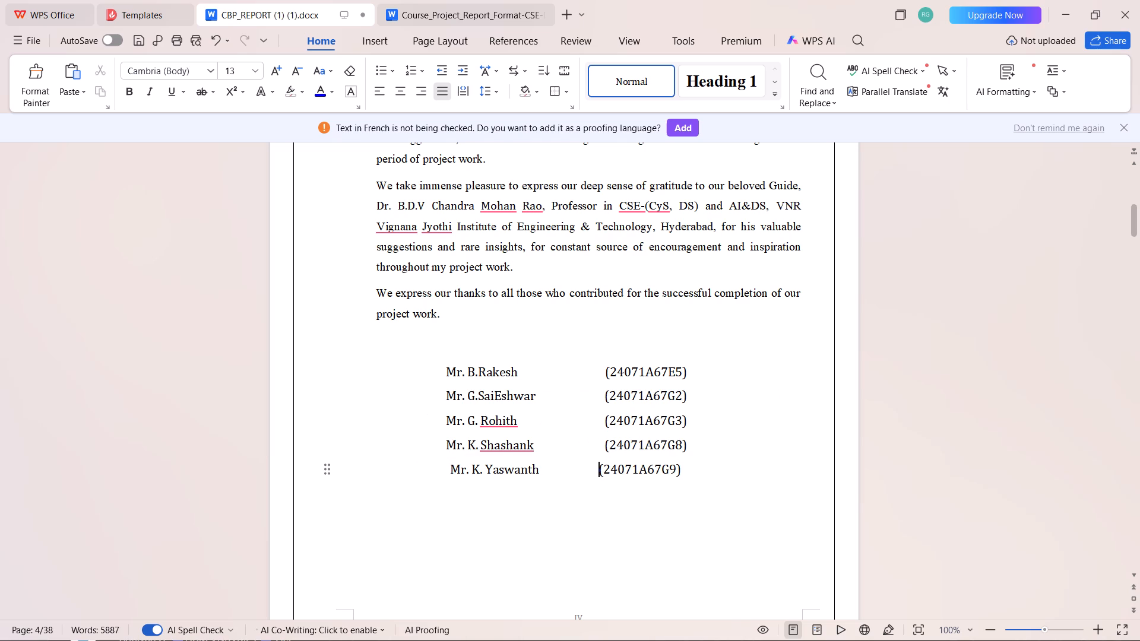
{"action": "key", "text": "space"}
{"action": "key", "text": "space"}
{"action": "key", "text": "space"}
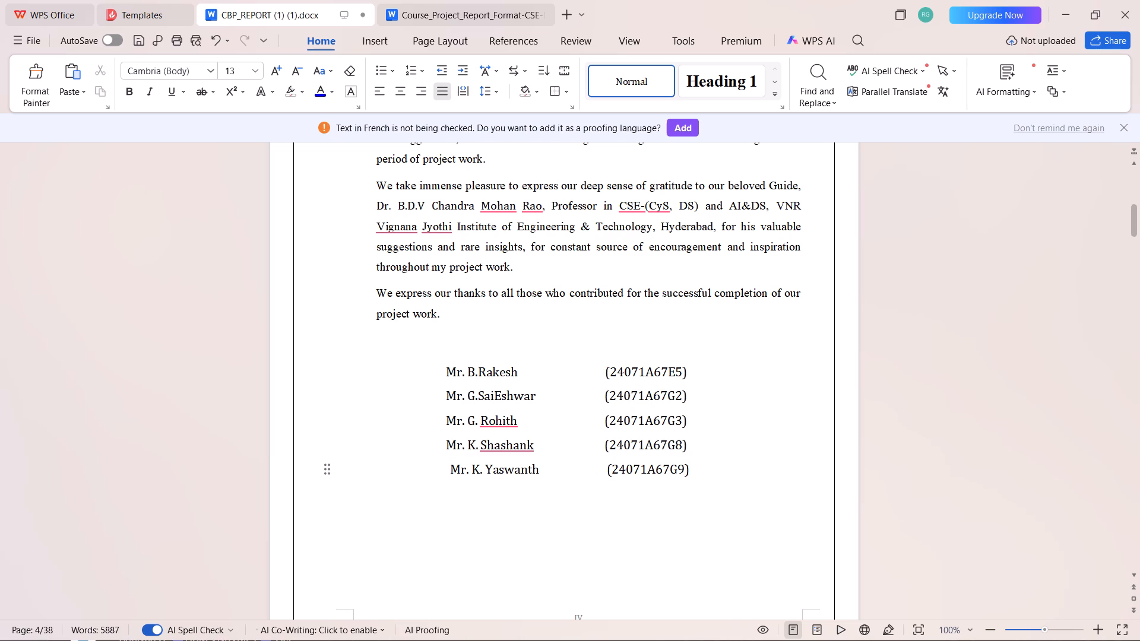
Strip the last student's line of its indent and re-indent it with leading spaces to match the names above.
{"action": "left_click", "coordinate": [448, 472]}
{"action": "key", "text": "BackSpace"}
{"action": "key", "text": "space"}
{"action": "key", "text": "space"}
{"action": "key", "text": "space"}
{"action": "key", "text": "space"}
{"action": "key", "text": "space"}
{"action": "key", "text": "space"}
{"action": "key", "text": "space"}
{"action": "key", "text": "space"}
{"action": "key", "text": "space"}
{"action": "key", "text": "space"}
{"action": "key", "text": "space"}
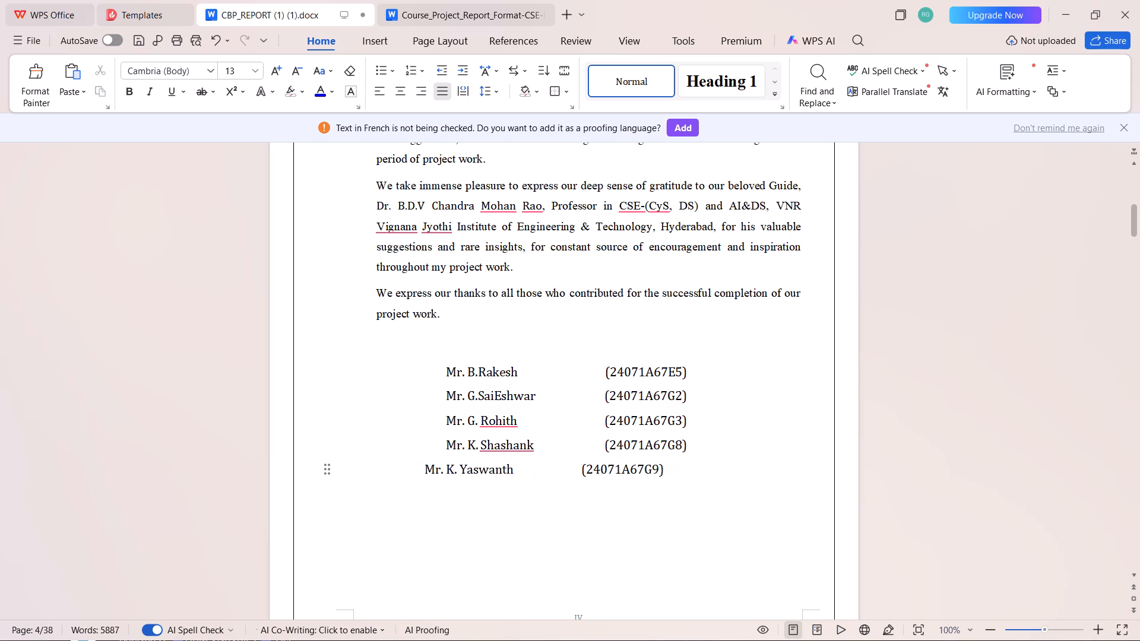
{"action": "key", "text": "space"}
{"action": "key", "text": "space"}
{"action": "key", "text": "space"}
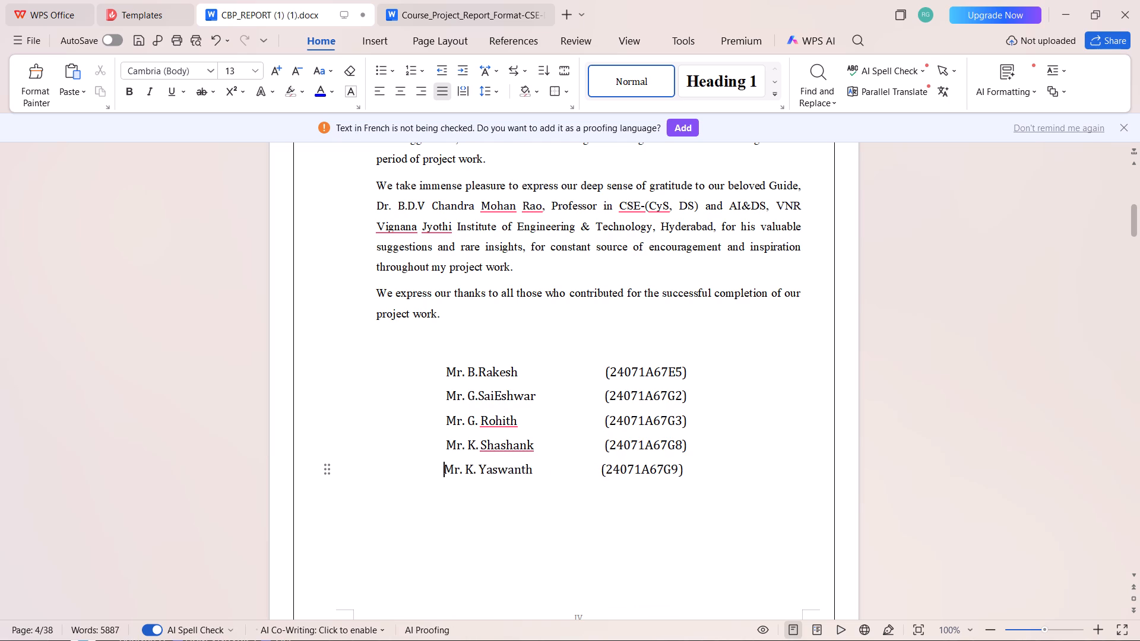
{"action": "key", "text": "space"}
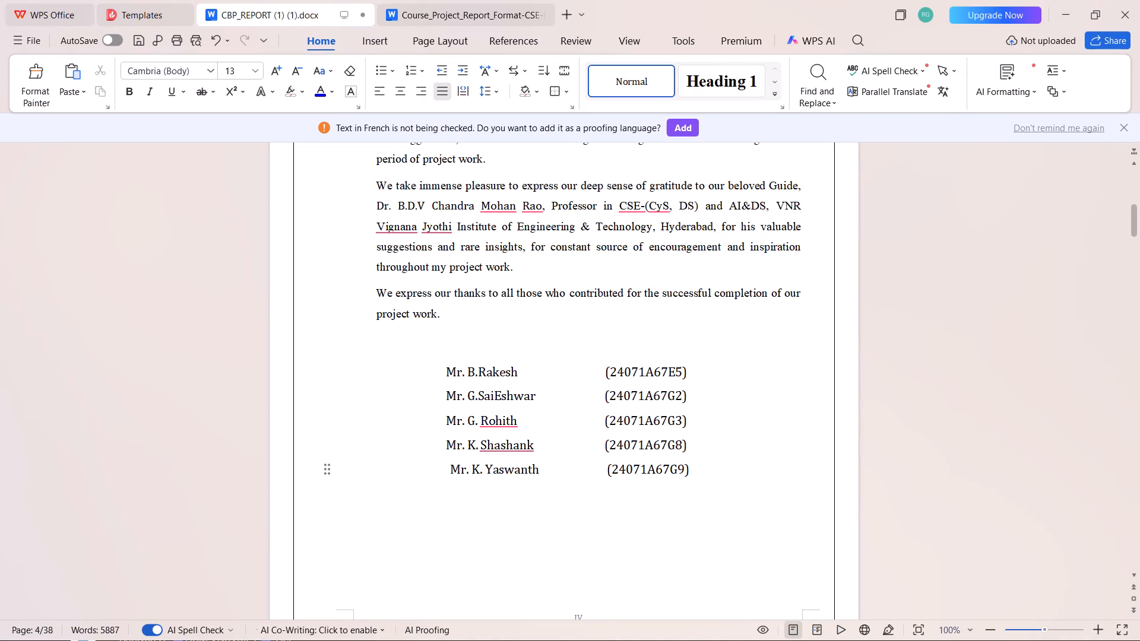
Remove the leading indent from the last student's line and centre the line.
{"action": "scroll", "coordinate": [585, 488], "scroll_direction": "down", "scroll_amount": 2}
{"action": "scroll", "coordinate": [571, 490], "scroll_direction": "up", "scroll_amount": 2}
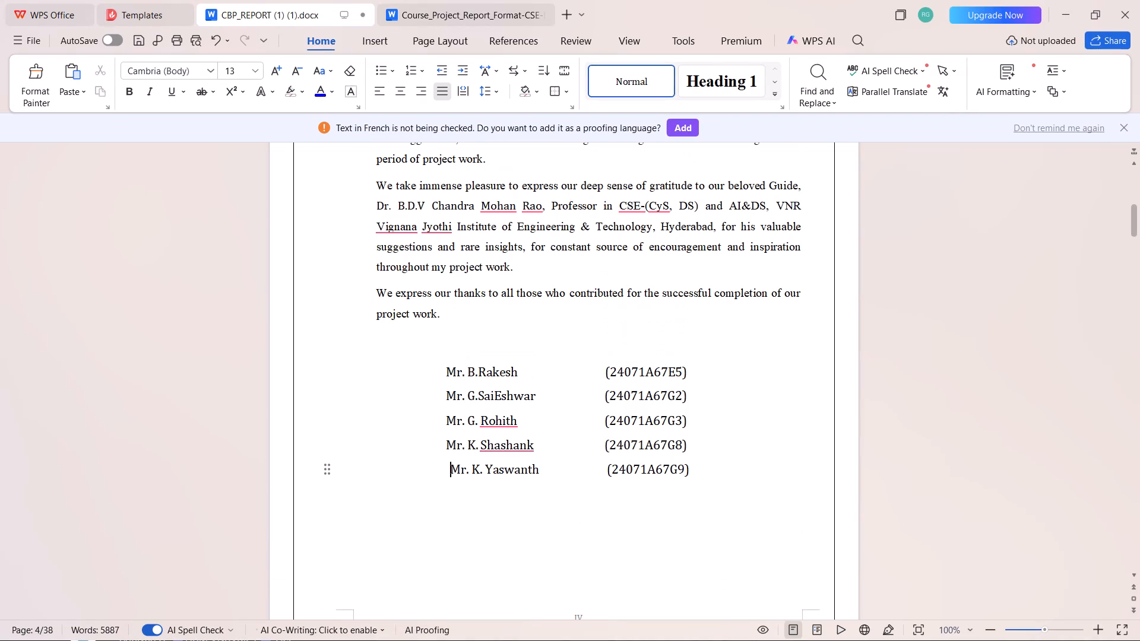
{"action": "scroll", "coordinate": [556, 455], "scroll_direction": "up", "scroll_amount": 3}
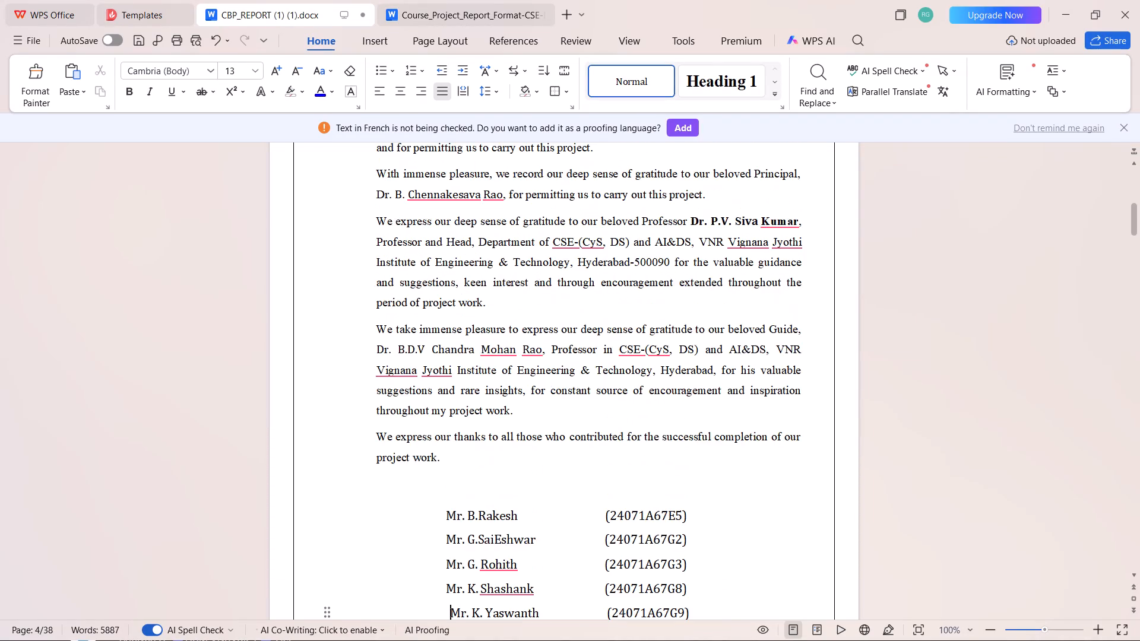
{"action": "scroll", "coordinate": [550, 466], "scroll_direction": "down", "scroll_amount": 3}
{"action": "key", "text": "BackSpace"}
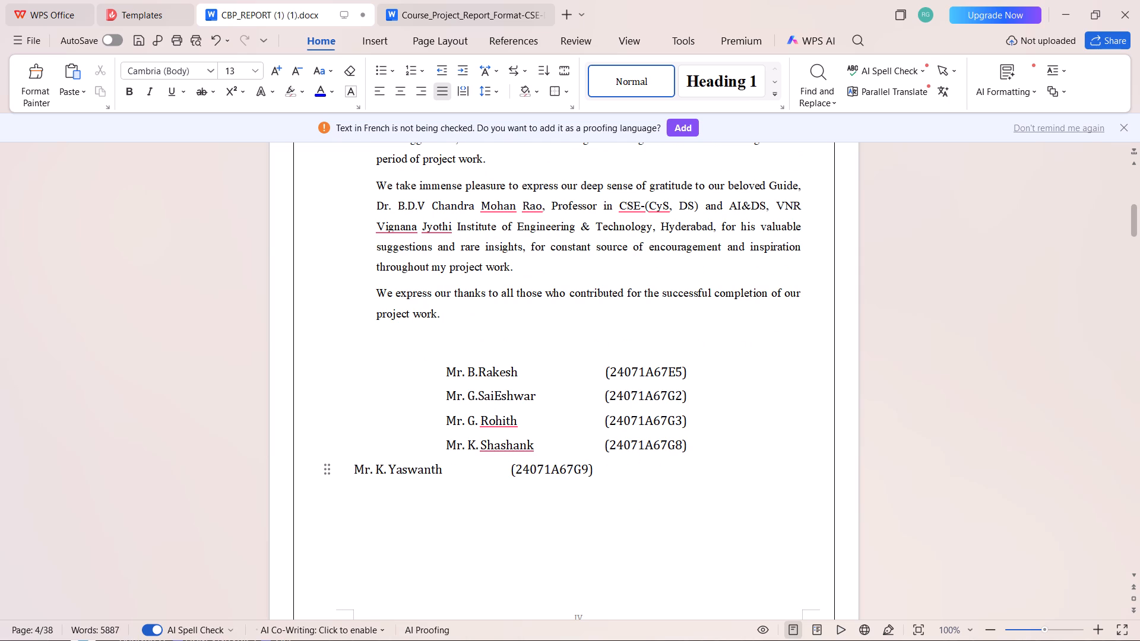
{"action": "key", "text": "Tab"}
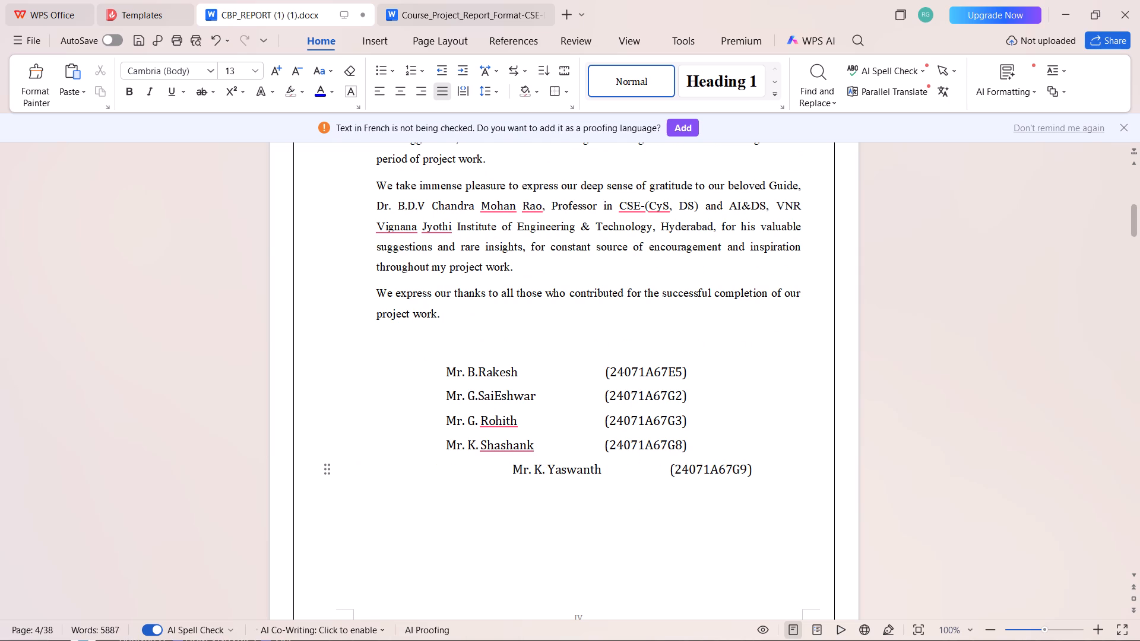
{"action": "key", "text": "BackSpace"}
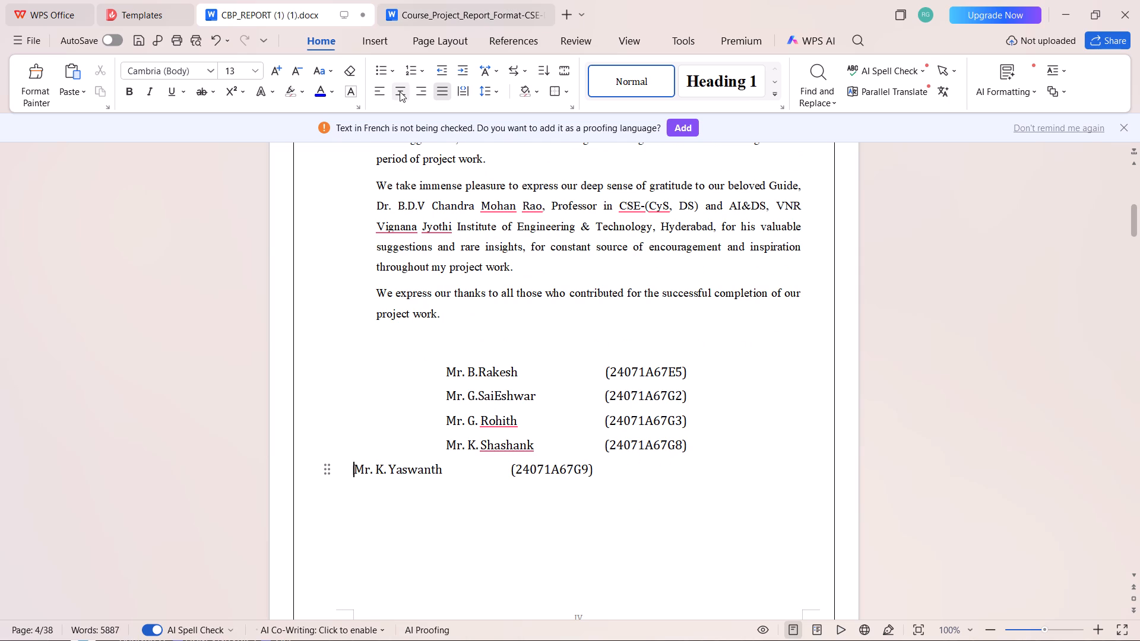
{"action": "left_click", "coordinate": [400, 91]}
{"action": "left_click", "coordinate": [535, 514]}
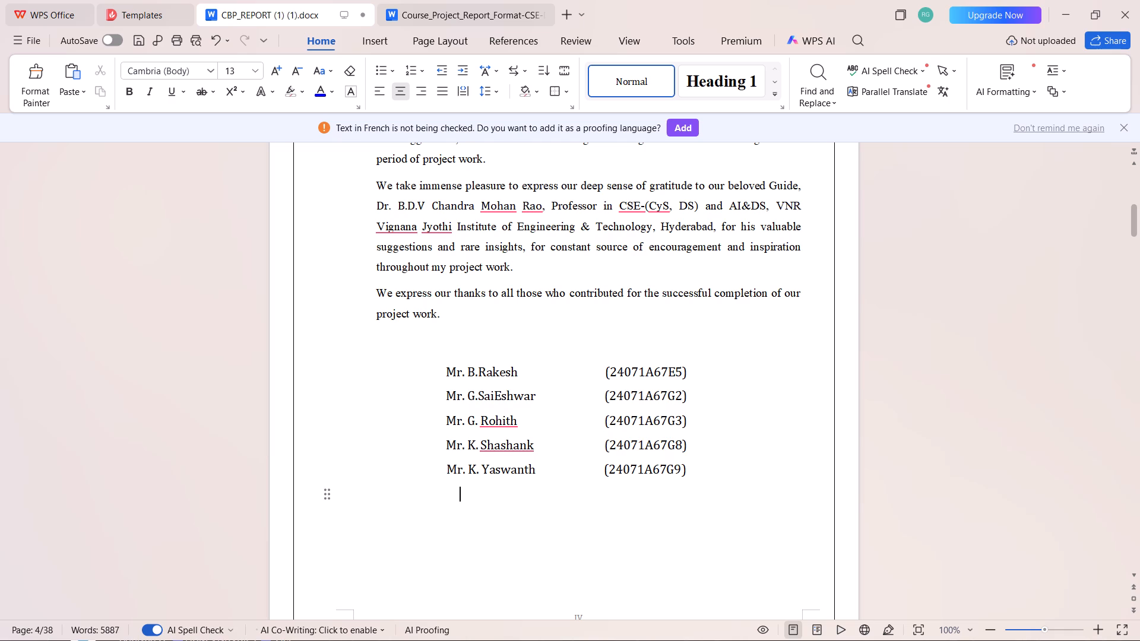
Add the acknowledgement's fourth student by initial and name in bold in the first cell of the declaration table's second row, followed by an unnumbered new line.
{"action": "scroll", "coordinate": [543, 529], "scroll_direction": "down", "scroll_amount": 13}
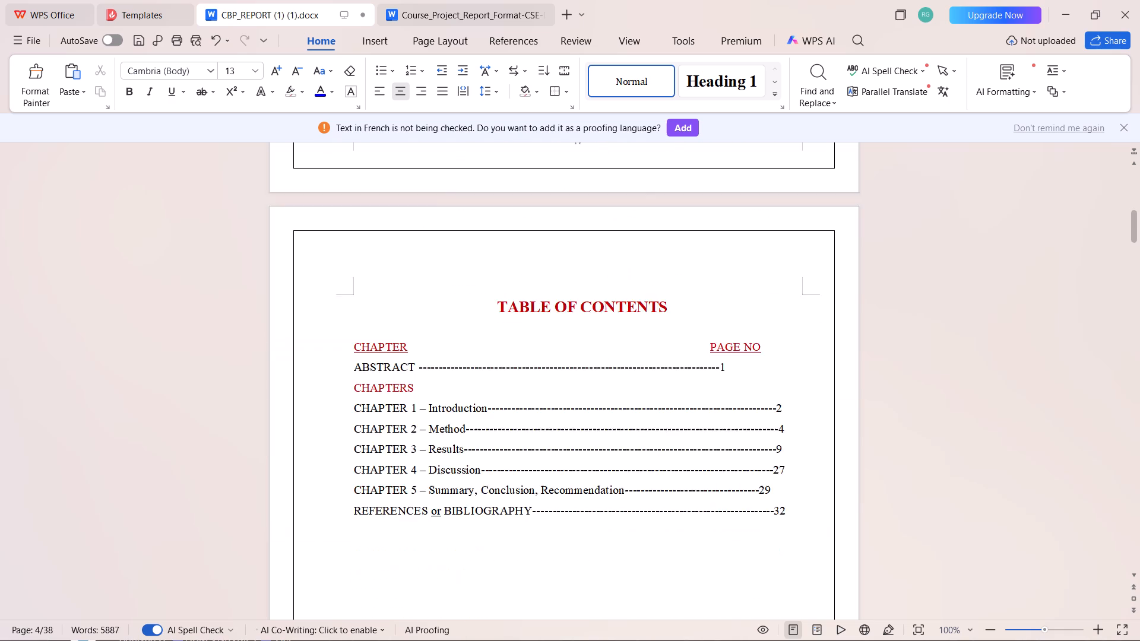
{"action": "scroll", "coordinate": [549, 515], "scroll_direction": "down", "scroll_amount": 20}
{"action": "scroll", "coordinate": [549, 515], "scroll_direction": "down", "scroll_amount": 7}
{"action": "scroll", "coordinate": [578, 501], "scroll_direction": "up", "scroll_amount": 8}
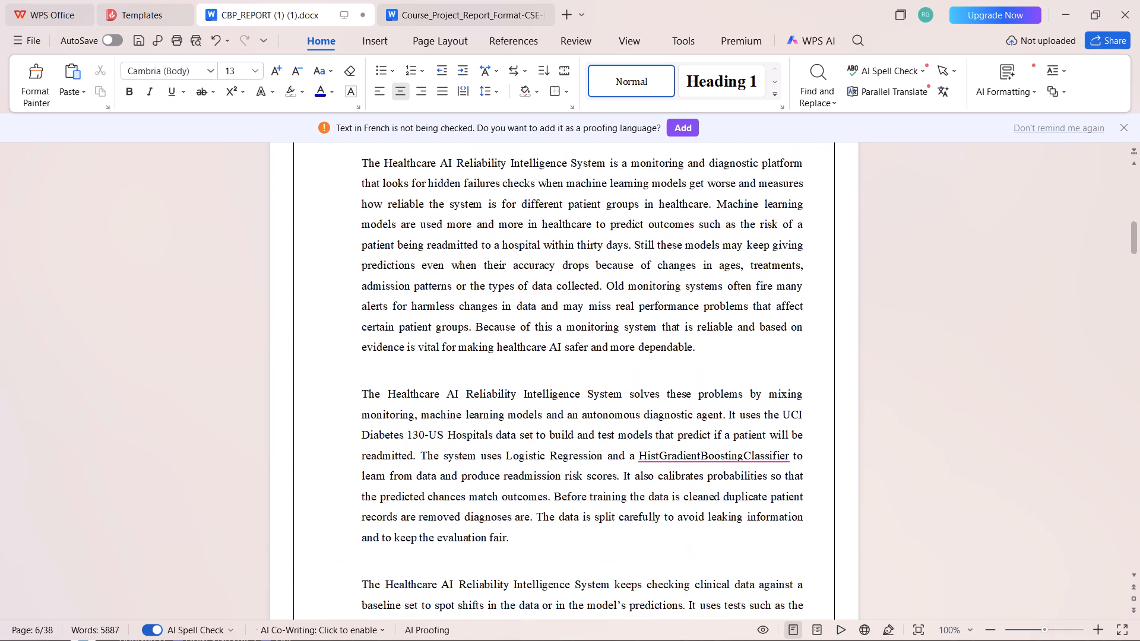
{"action": "scroll", "coordinate": [575, 486], "scroll_direction": "up", "scroll_amount": 20}
{"action": "scroll", "coordinate": [575, 486], "scroll_direction": "up", "scroll_amount": 19}
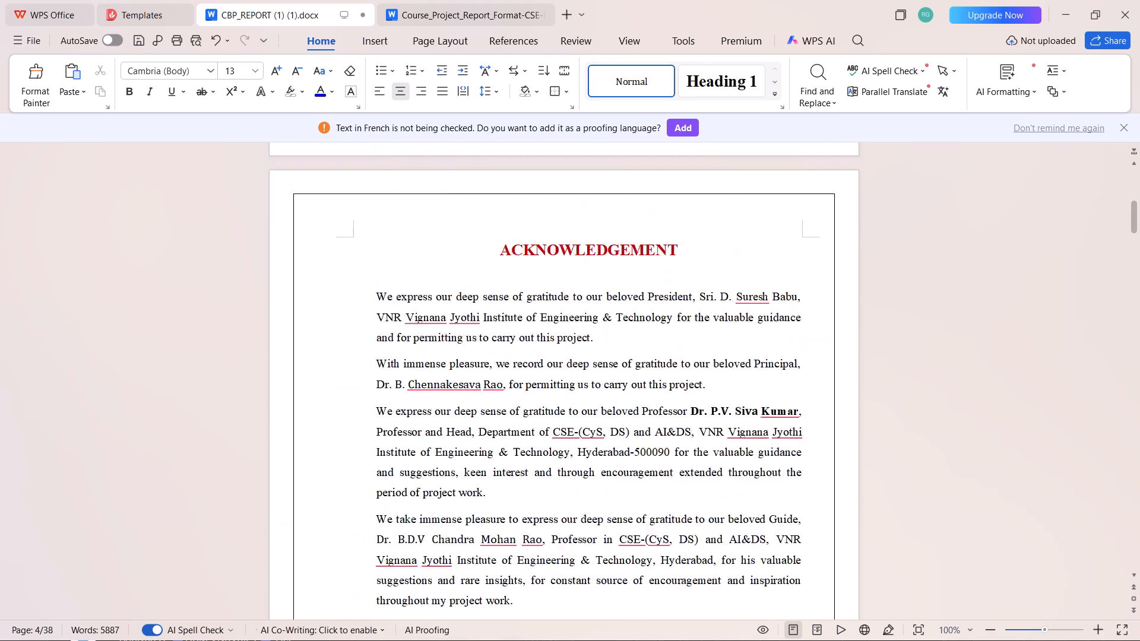
{"action": "scroll", "coordinate": [573, 480], "scroll_direction": "up", "scroll_amount": 11}
{"action": "scroll", "coordinate": [528, 505], "scroll_direction": "down", "scroll_amount": 2}
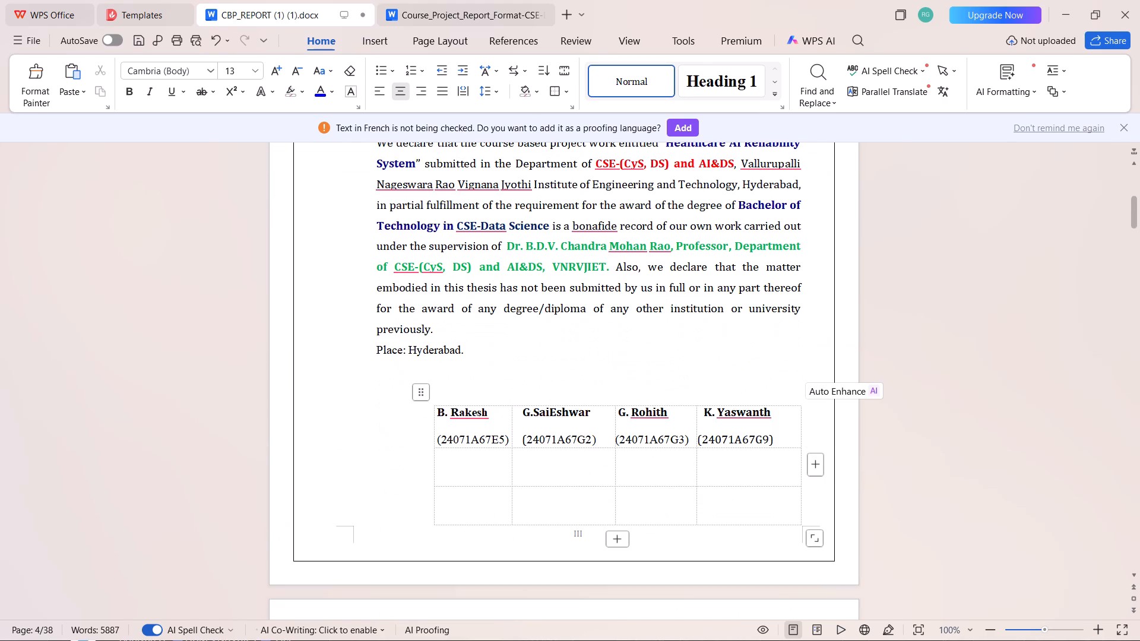
{"action": "left_click", "coordinate": [467, 458]}
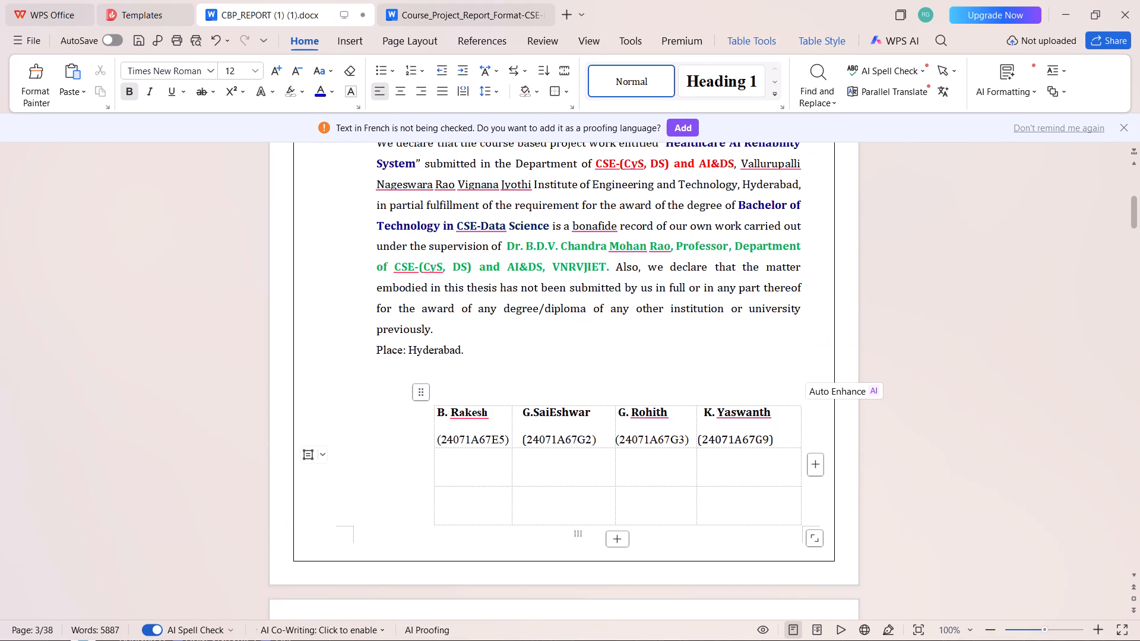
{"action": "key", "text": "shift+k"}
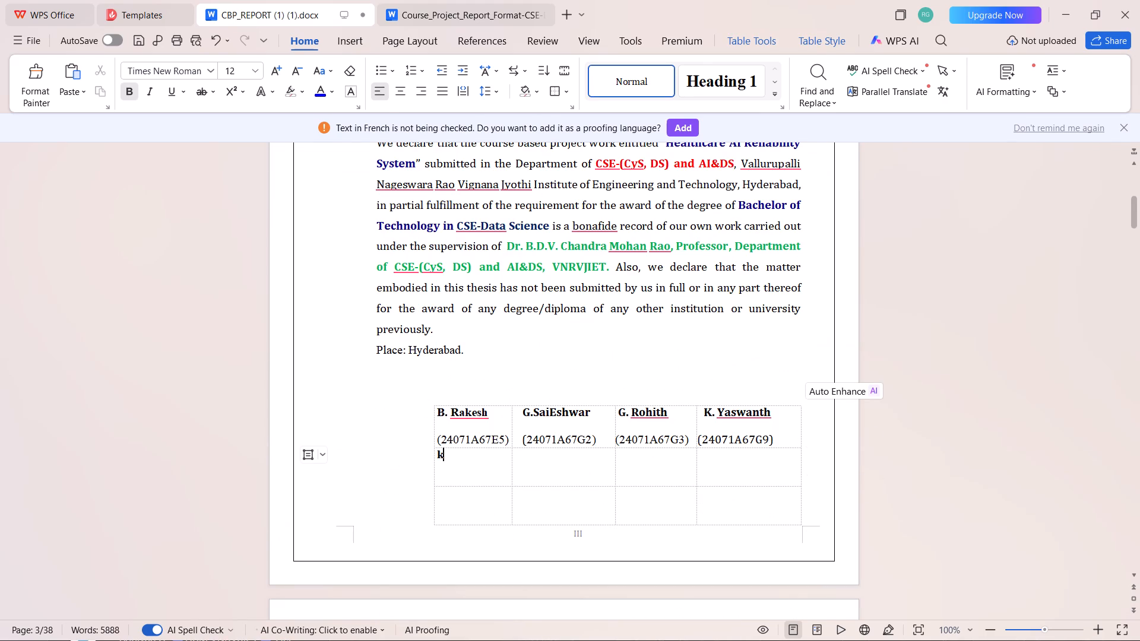
{"action": "key", "text": "BackSpace"}
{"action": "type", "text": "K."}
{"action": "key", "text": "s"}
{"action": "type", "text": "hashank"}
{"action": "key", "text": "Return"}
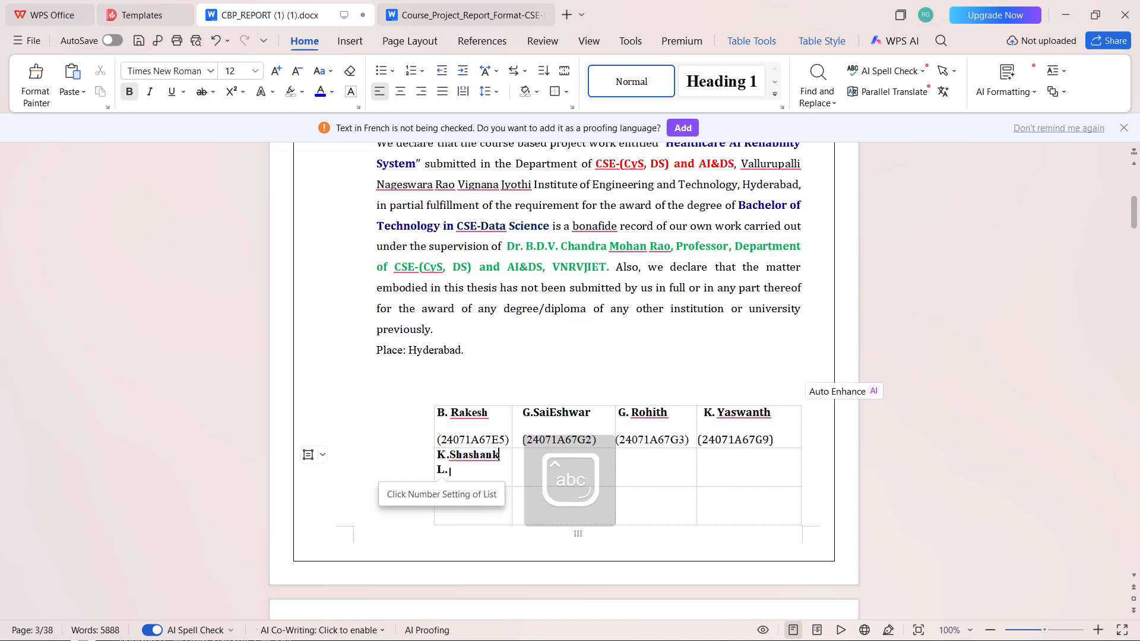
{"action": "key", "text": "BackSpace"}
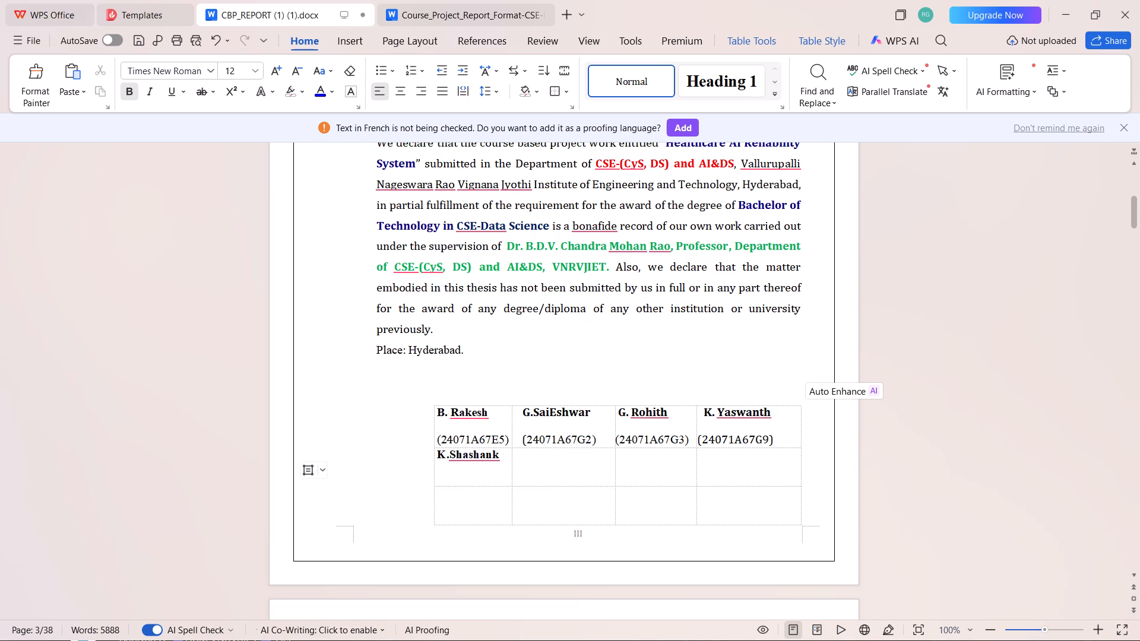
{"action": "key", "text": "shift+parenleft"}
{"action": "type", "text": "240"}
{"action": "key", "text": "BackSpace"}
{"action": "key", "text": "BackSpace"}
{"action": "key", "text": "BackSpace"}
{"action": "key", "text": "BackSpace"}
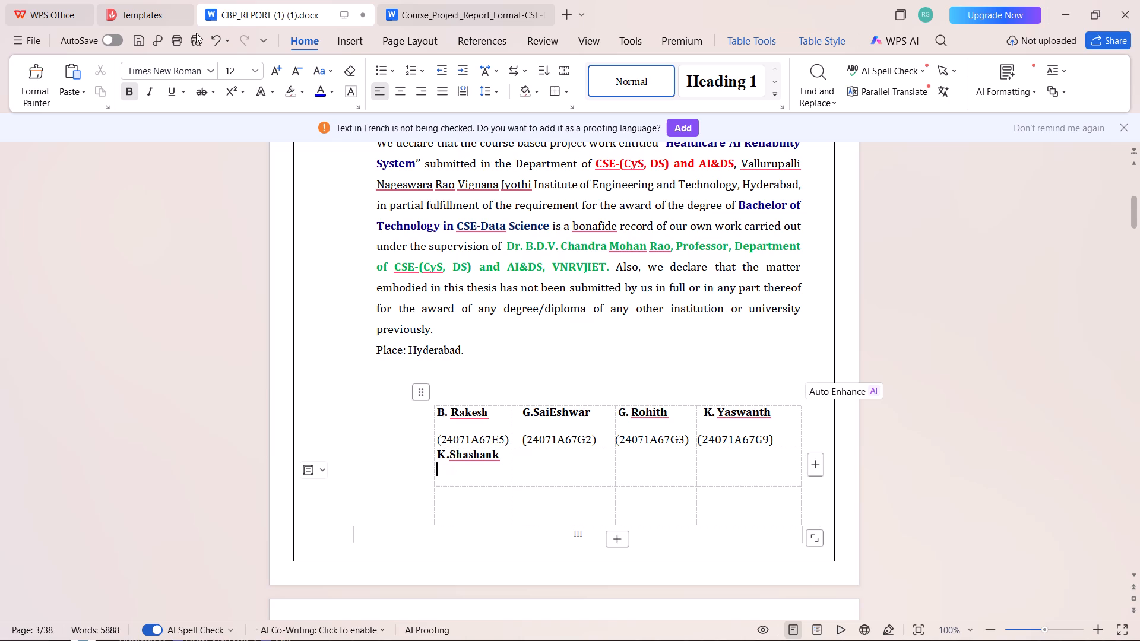
Enter the added student's roll number in parentheses, not bold, beneath the name in the declaration table.
{"action": "left_click", "coordinate": [130, 91]}
{"action": "key", "text": "shift+parenleft"}
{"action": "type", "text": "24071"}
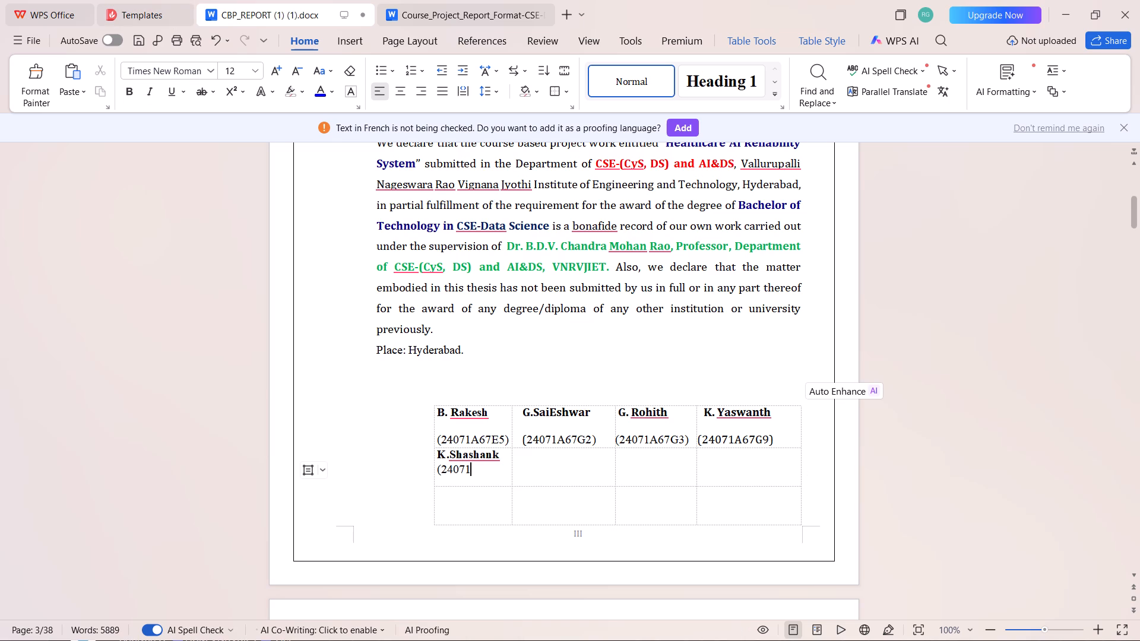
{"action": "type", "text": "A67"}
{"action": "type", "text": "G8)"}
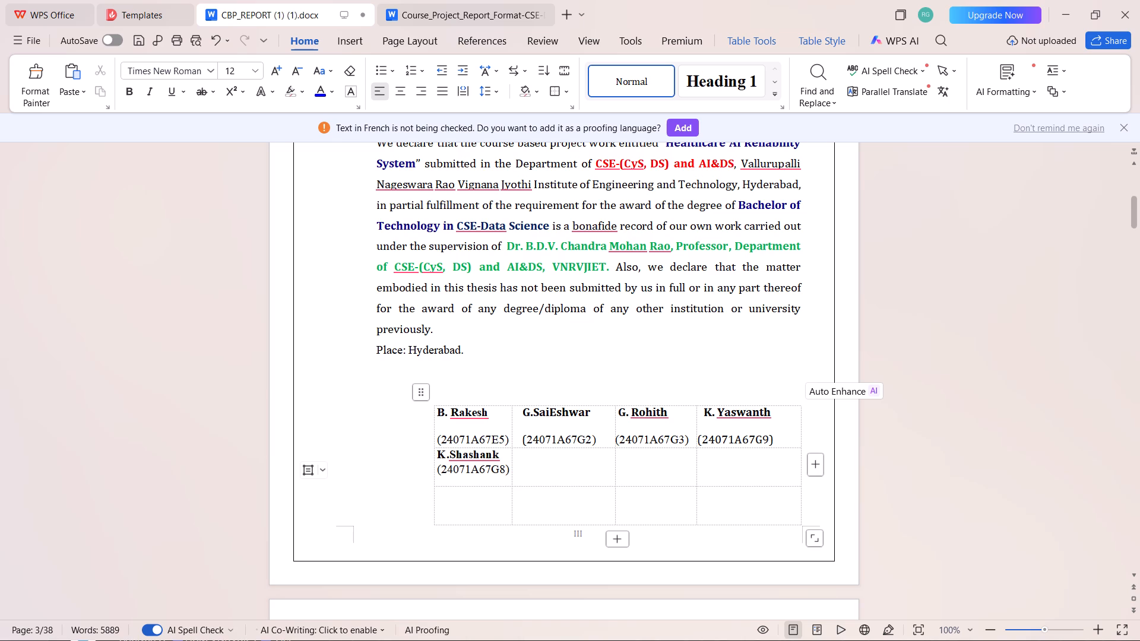
Look over the acknowledgement and table of contents pages and return to the declaration.
{"action": "scroll", "coordinate": [617, 450], "scroll_direction": "down", "scroll_amount": 7}
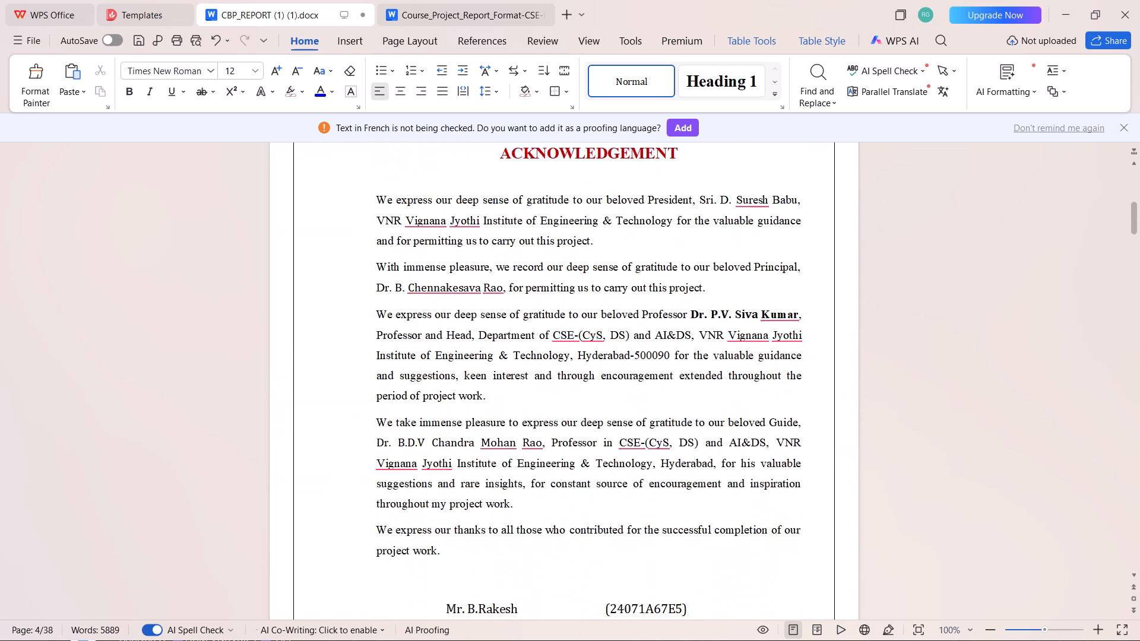
{"action": "scroll", "coordinate": [617, 450], "scroll_direction": "down", "scroll_amount": 2}
{"action": "scroll", "coordinate": [619, 293], "scroll_direction": "up", "scroll_amount": 1}
{"action": "scroll", "coordinate": [619, 293], "scroll_direction": "down", "scroll_amount": 3}
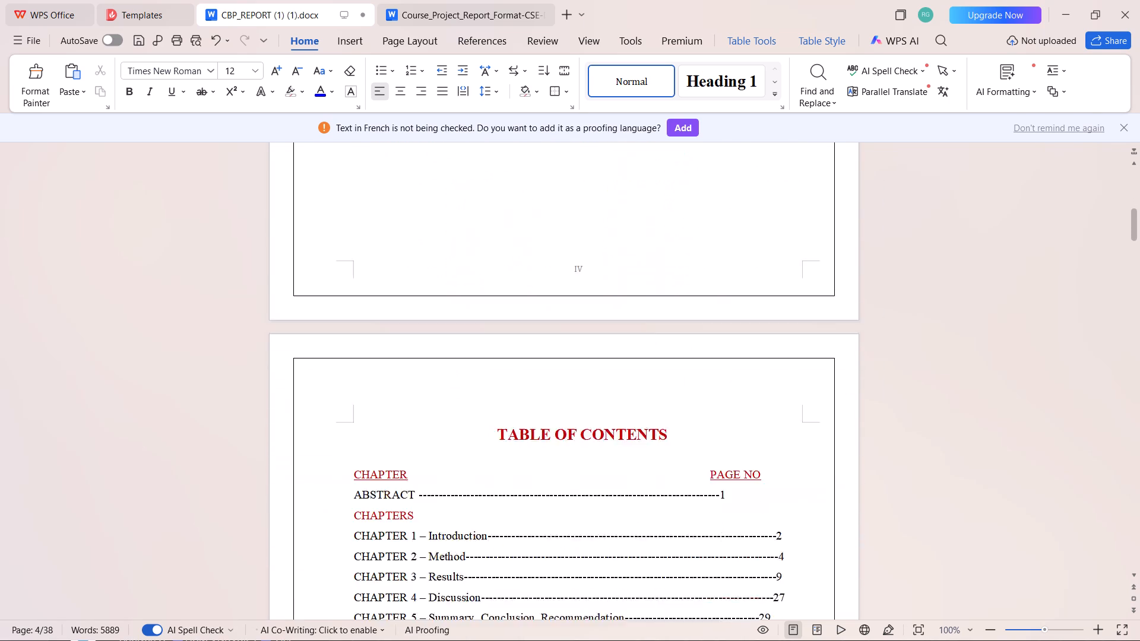
{"action": "scroll", "coordinate": [619, 293], "scroll_direction": "down", "scroll_amount": 3}
{"action": "scroll", "coordinate": [619, 293], "scroll_direction": "up", "scroll_amount": 9}
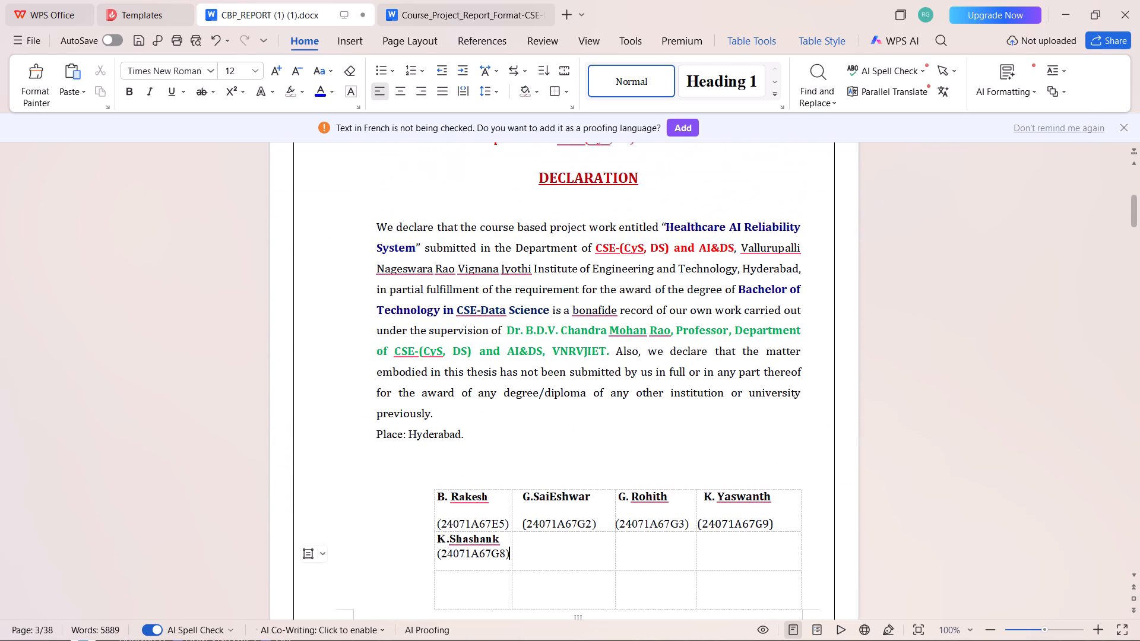
Insert the missing fourth student, with the title Mr. and initial, before the last student in the certificate paragraph.
{"action": "scroll", "coordinate": [619, 293], "scroll_direction": "up", "scroll_amount": 1}
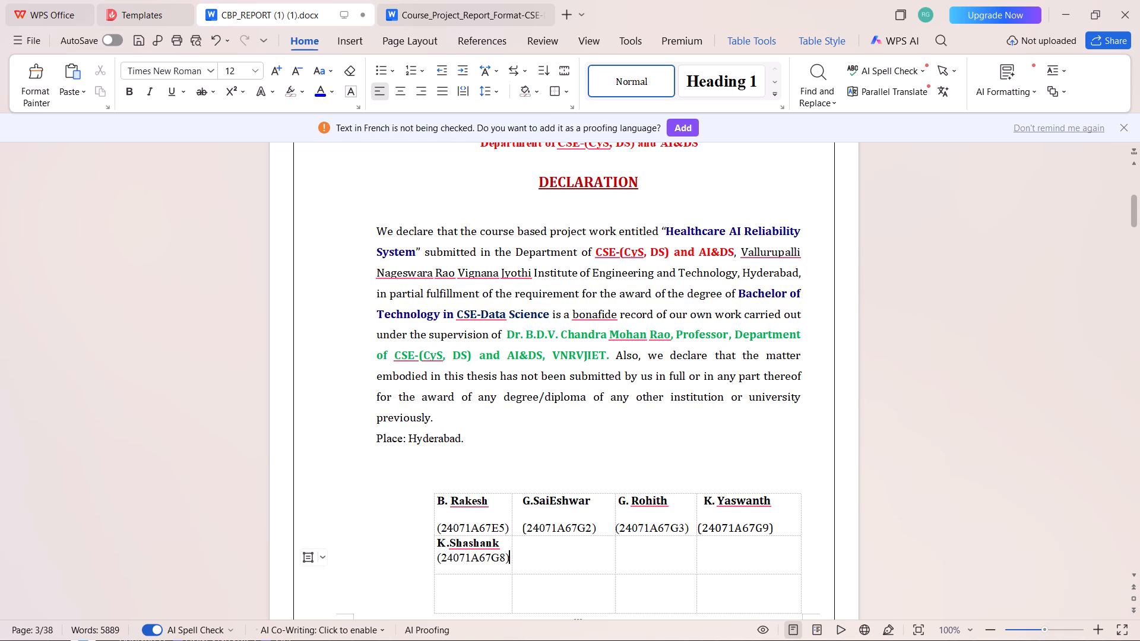
{"action": "scroll", "coordinate": [703, 331], "scroll_direction": "up", "scroll_amount": 8}
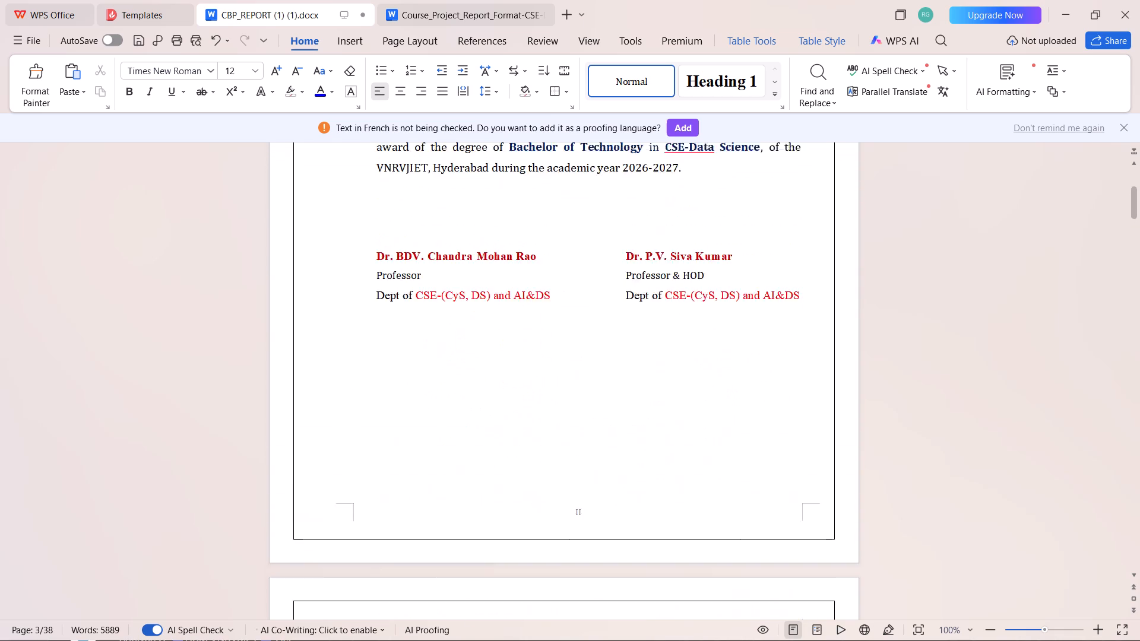
{"action": "scroll", "coordinate": [703, 331], "scroll_direction": "up", "scroll_amount": 2}
{"action": "scroll", "coordinate": [703, 331], "scroll_direction": "down", "scroll_amount": 5}
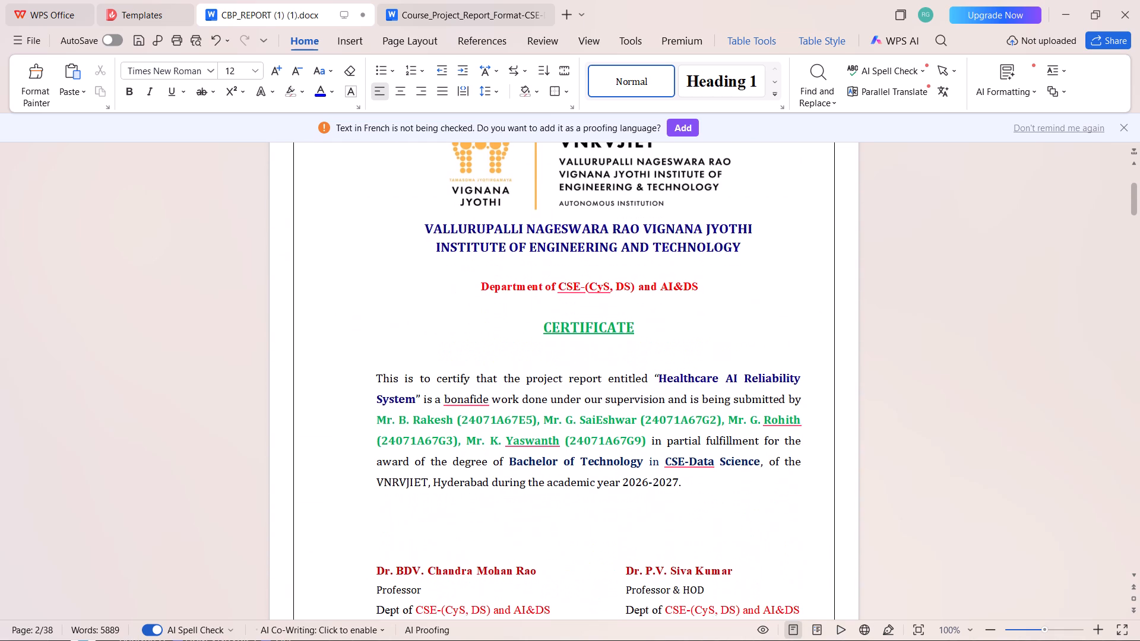
{"action": "left_click", "coordinate": [646, 444]}
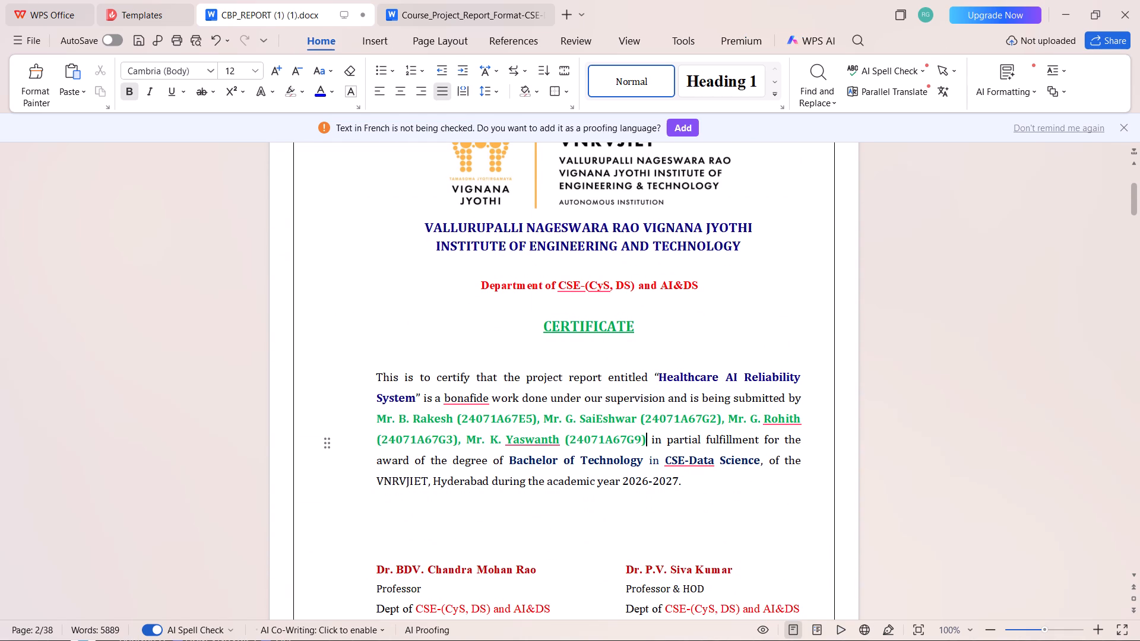
{"action": "left_click", "coordinate": [460, 445]}
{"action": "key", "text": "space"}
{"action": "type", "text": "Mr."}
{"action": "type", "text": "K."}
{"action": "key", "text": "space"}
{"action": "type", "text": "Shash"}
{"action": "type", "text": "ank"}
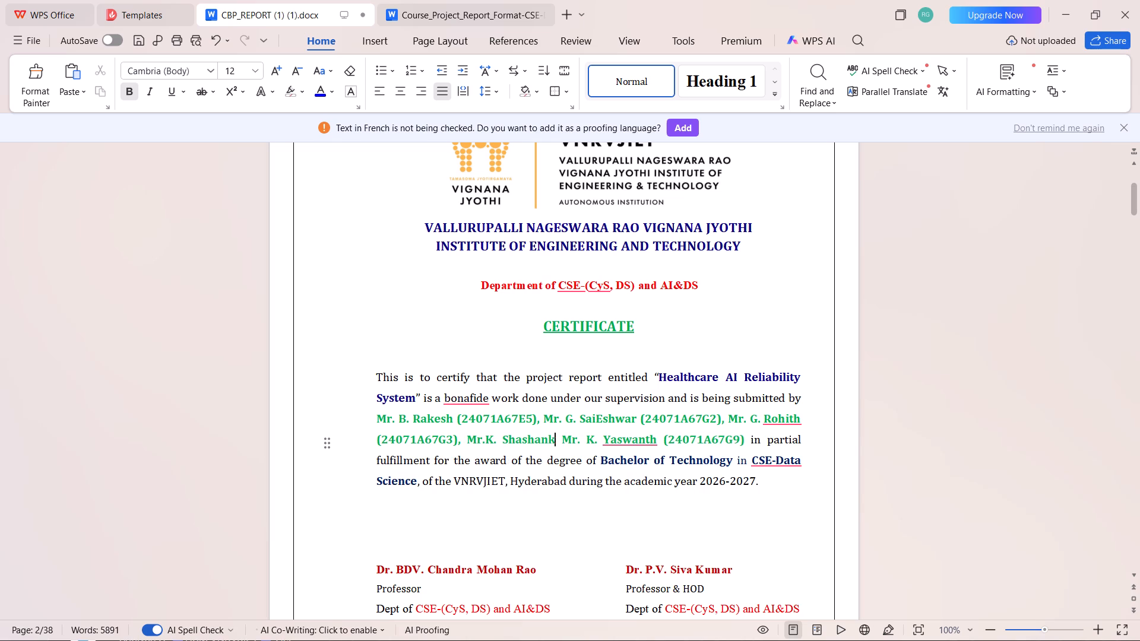
Enter the inserted student's roll number in parentheses after the name in the certificate, followed by a comma.
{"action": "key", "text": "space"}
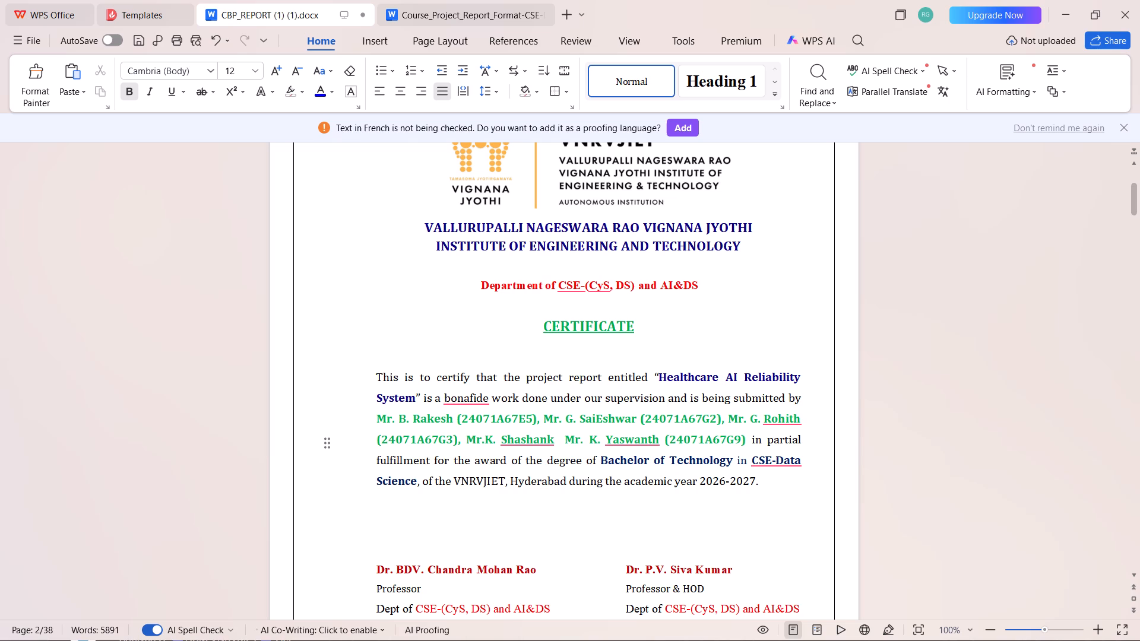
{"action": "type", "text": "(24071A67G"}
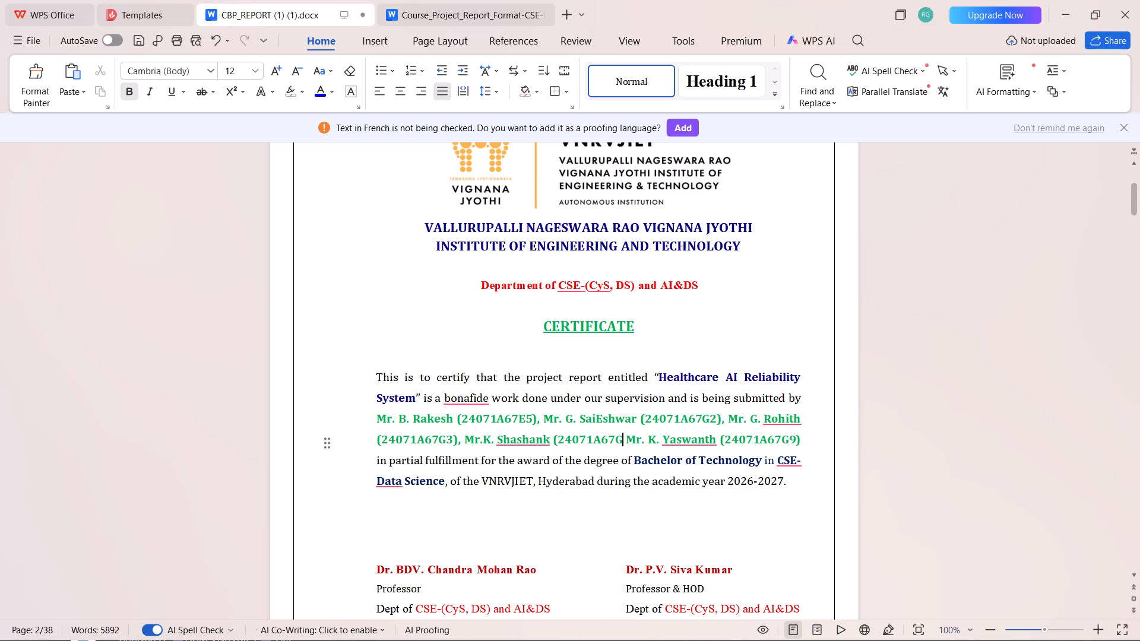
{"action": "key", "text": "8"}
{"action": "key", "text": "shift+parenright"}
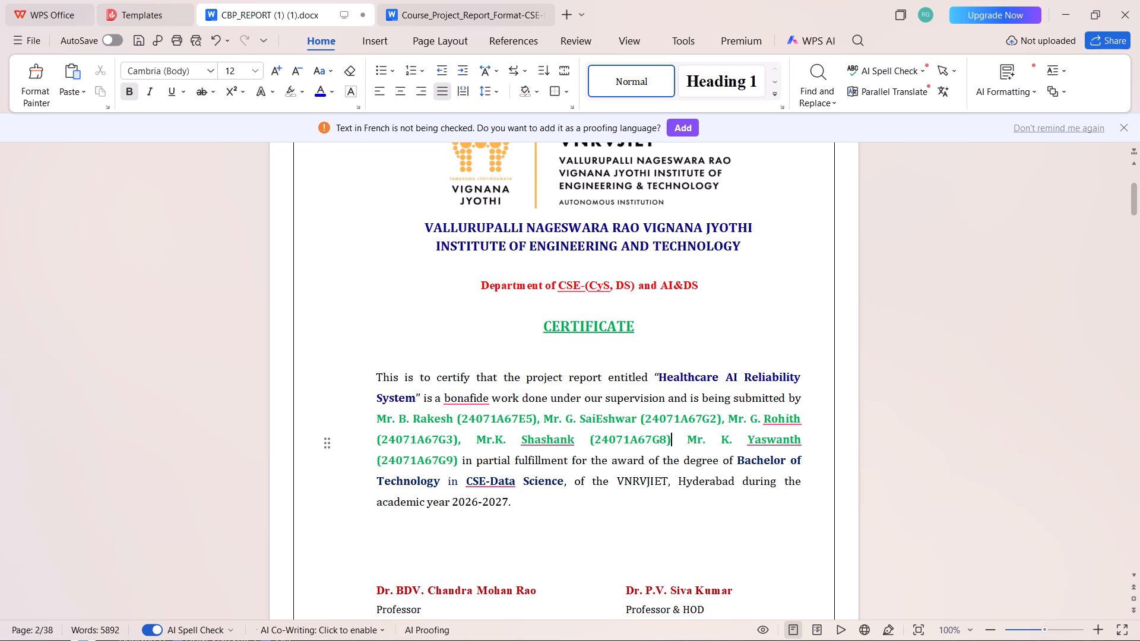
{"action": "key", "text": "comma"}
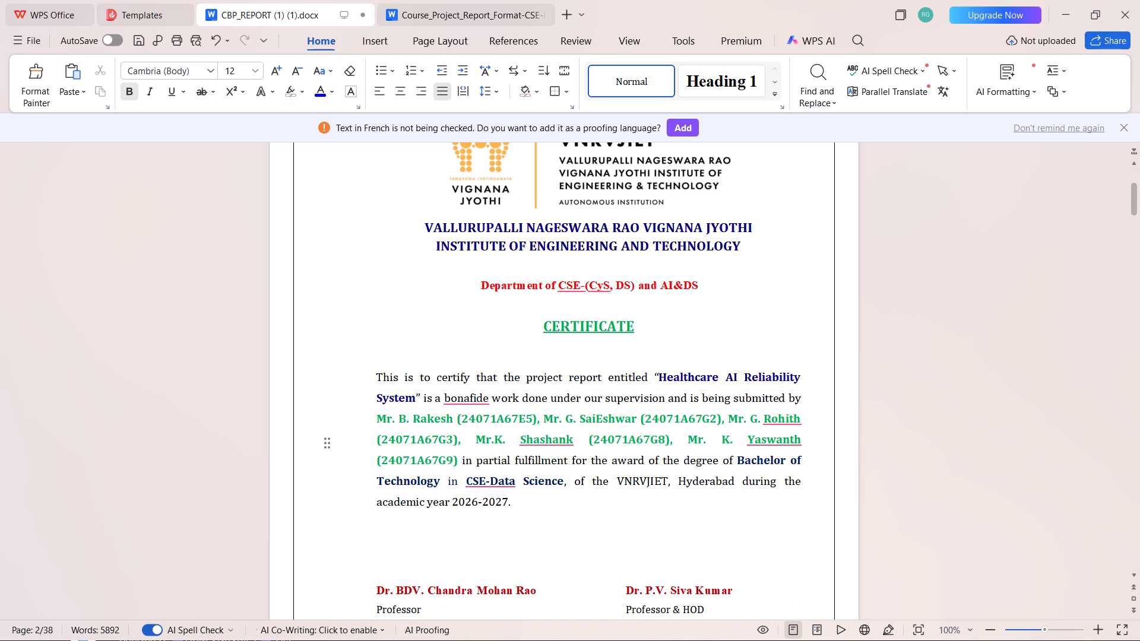
Add a line after the third student in the cover page's Submitted by list and enter the fourth student's initial and name in capitals.
{"action": "scroll", "coordinate": [579, 498], "scroll_direction": "up", "scroll_amount": 20}
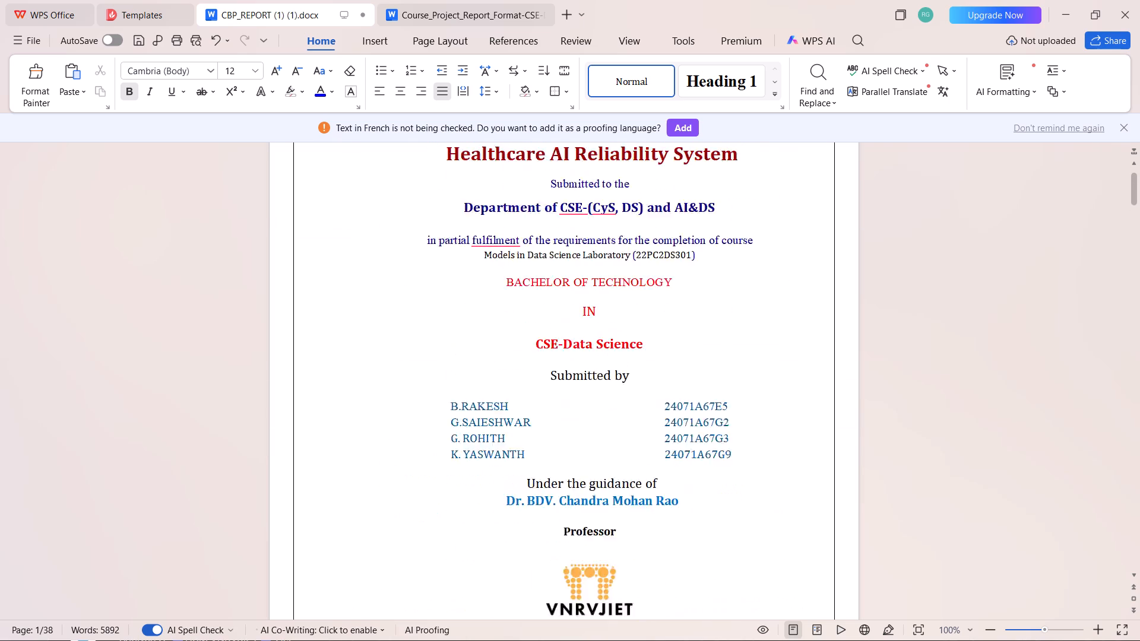
{"action": "scroll", "coordinate": [587, 480], "scroll_direction": "up", "scroll_amount": 2}
{"action": "scroll", "coordinate": [604, 474], "scroll_direction": "down", "scroll_amount": 4}
{"action": "scroll", "coordinate": [644, 463], "scroll_direction": "up", "scroll_amount": 3}
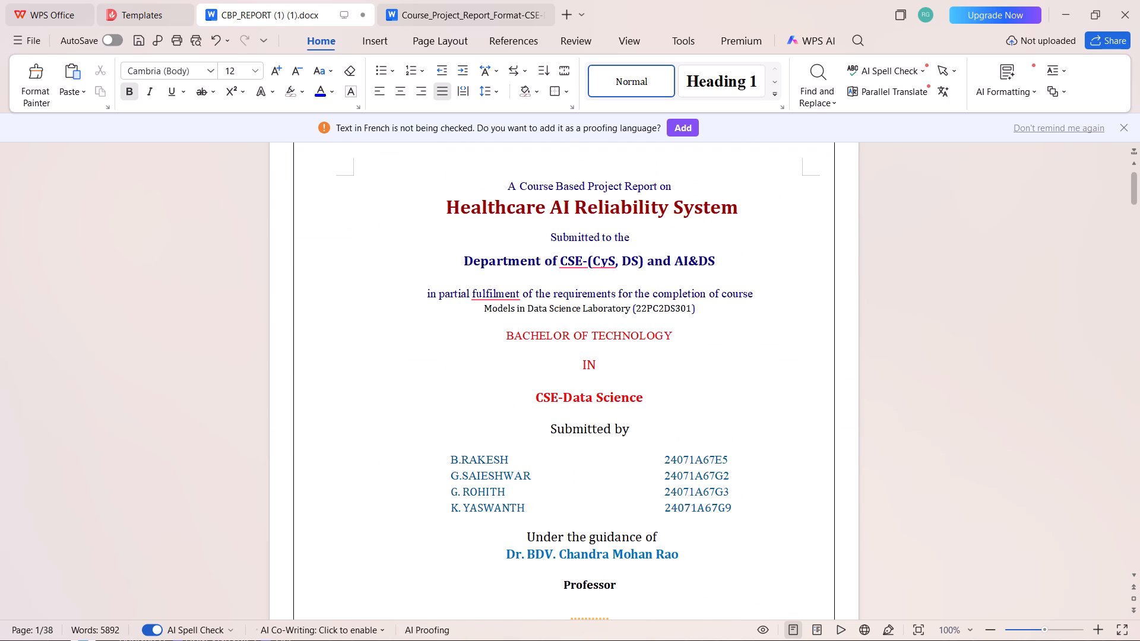
{"action": "left_click", "coordinate": [755, 506]}
{"action": "left_click", "coordinate": [746, 491]}
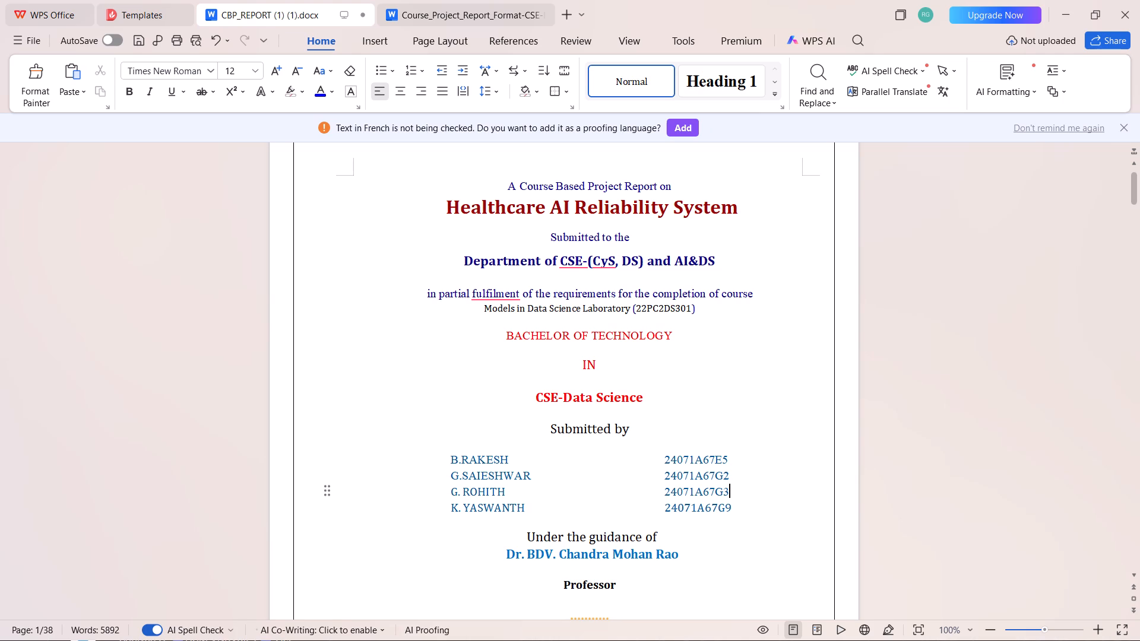
{"action": "key", "text": "Return"}
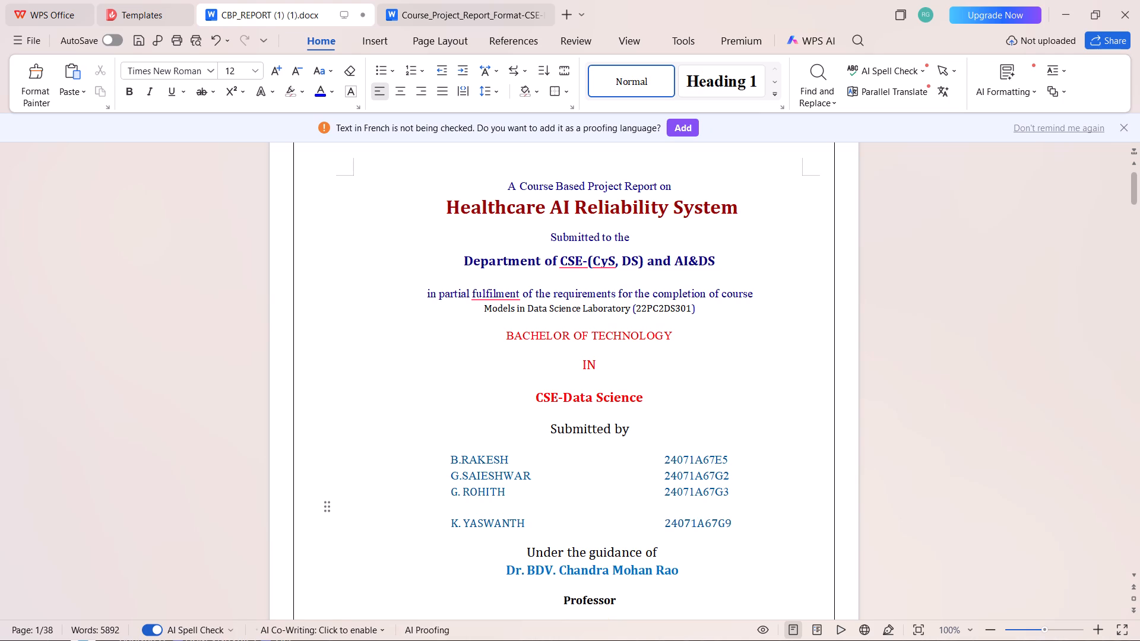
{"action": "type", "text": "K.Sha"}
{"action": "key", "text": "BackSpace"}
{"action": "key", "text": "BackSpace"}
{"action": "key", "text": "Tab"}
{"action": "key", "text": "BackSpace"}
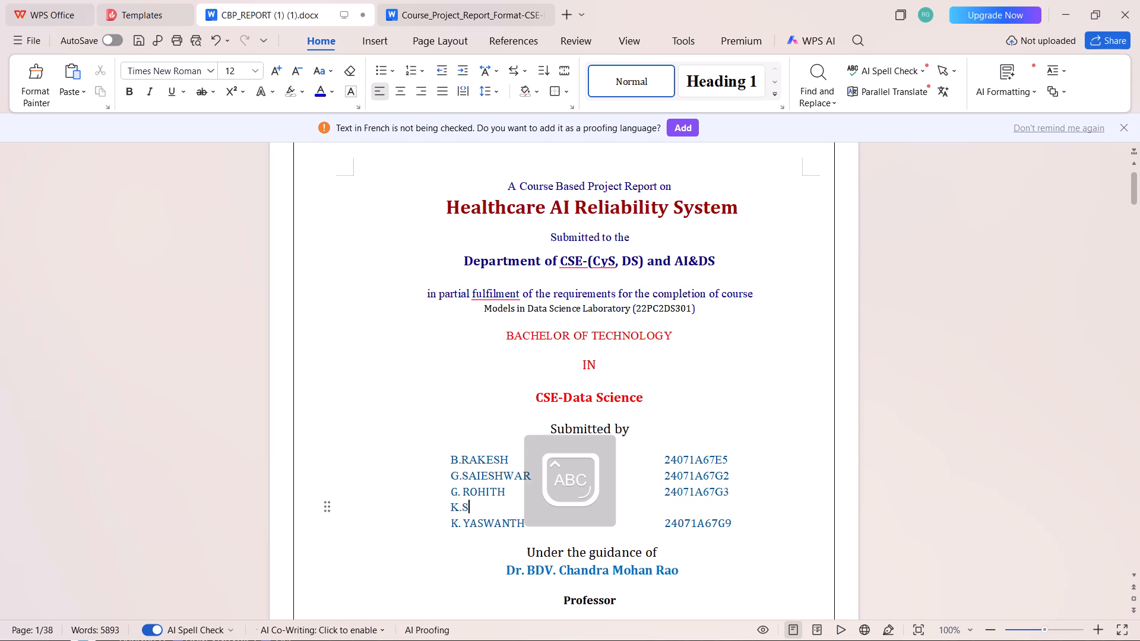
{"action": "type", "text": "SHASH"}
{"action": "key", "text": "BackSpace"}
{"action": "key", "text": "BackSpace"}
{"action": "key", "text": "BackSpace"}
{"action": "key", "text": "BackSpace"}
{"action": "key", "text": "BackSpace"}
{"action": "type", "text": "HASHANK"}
Enter the added student's roll number on the cover page, aligned with the roll numbers of the other students.
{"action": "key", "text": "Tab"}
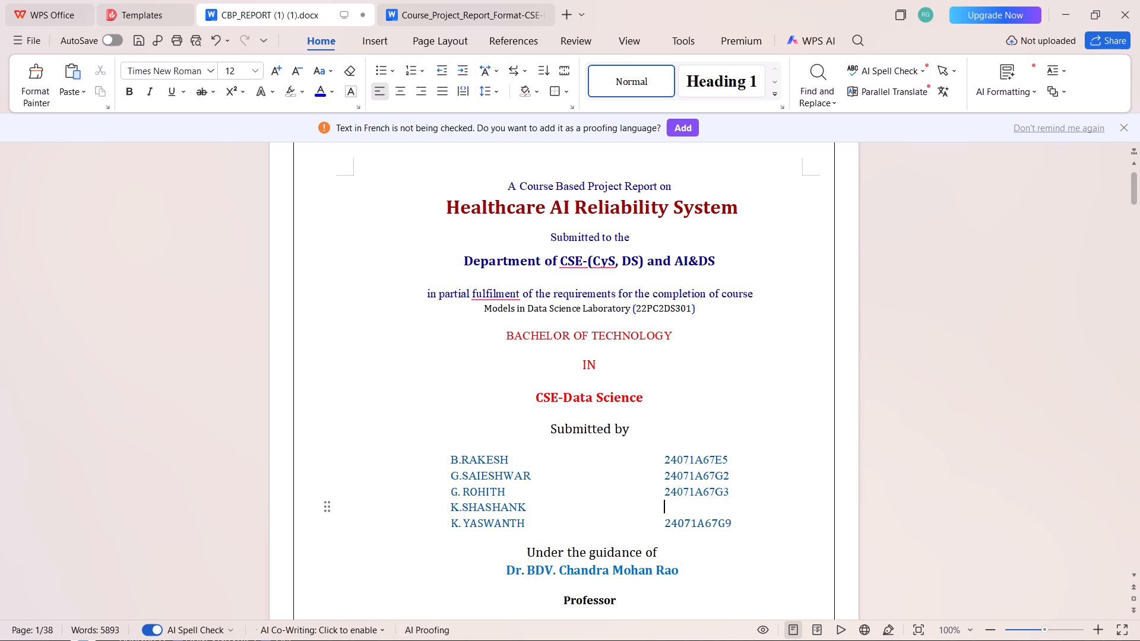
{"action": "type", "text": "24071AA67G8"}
{"action": "left_click", "coordinate": [701, 508]}
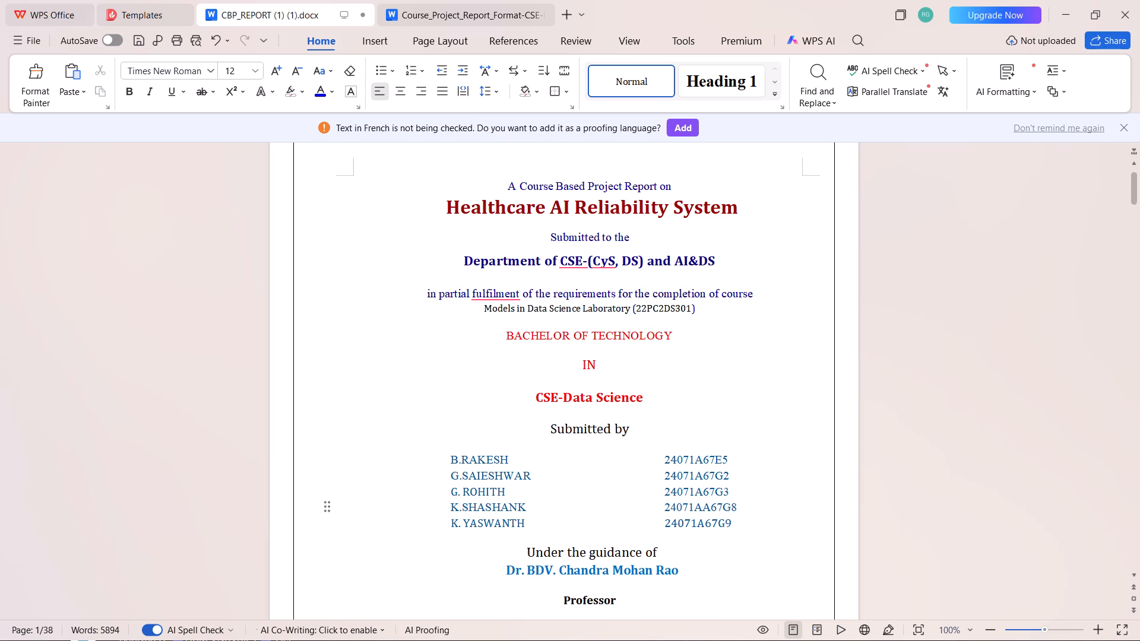
{"action": "key", "text": "BackSpace"}
Look over the certificate, declaration and acknowledgement pages to check the student lists, and return to the declaration table.
{"action": "scroll", "coordinate": [645, 395], "scroll_direction": "down", "scroll_amount": 3}
{"action": "scroll", "coordinate": [650, 311], "scroll_direction": "down", "scroll_amount": 10}
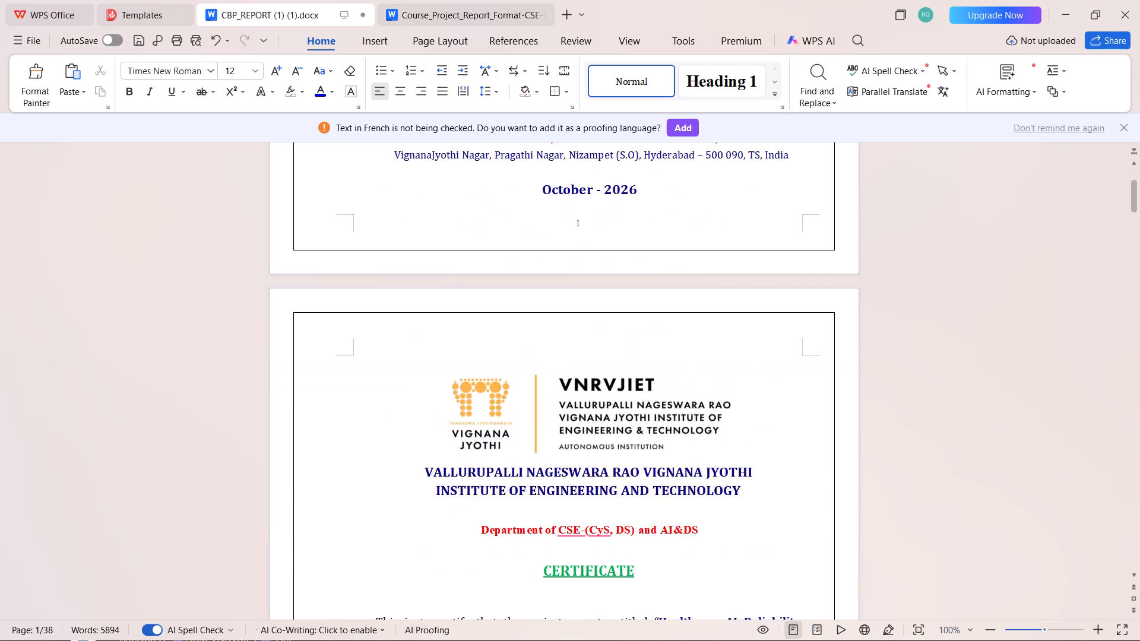
{"action": "scroll", "coordinate": [616, 285], "scroll_direction": "down", "scroll_amount": 12}
{"action": "scroll", "coordinate": [631, 271], "scroll_direction": "down", "scroll_amount": 13}
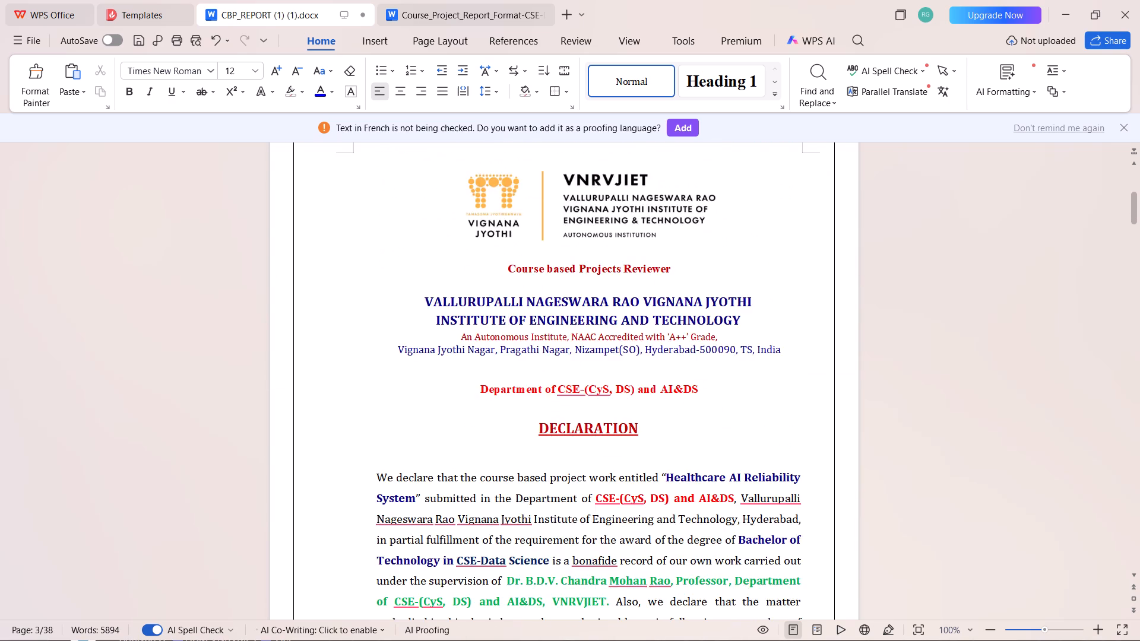
{"action": "scroll", "coordinate": [643, 271], "scroll_direction": "down", "scroll_amount": 10}
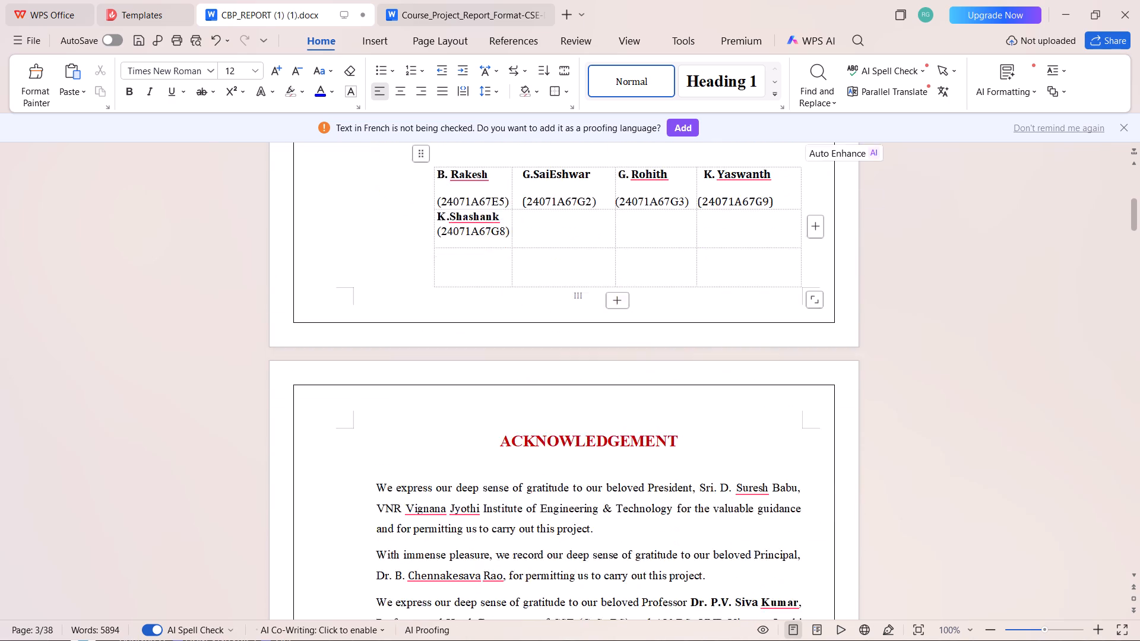
{"action": "scroll", "coordinate": [601, 284], "scroll_direction": "down", "scroll_amount": 9}
{"action": "scroll", "coordinate": [545, 300], "scroll_direction": "down", "scroll_amount": 4}
{"action": "scroll", "coordinate": [570, 306], "scroll_direction": "up", "scroll_amount": 3}
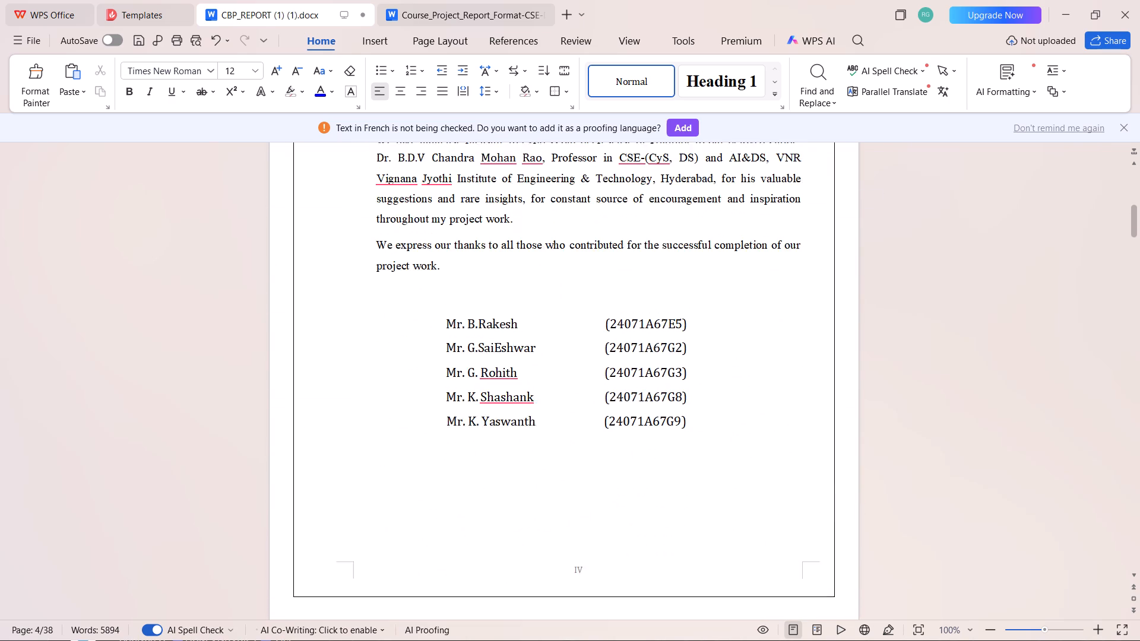
{"action": "scroll", "coordinate": [558, 296], "scroll_direction": "up", "scroll_amount": 8}
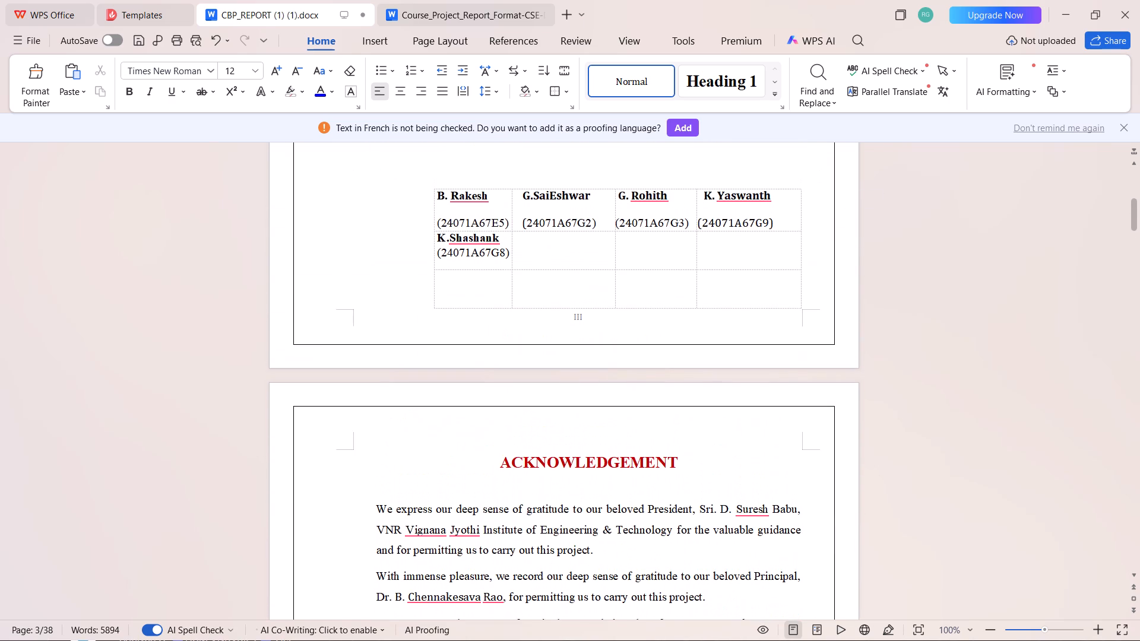
{"action": "scroll", "coordinate": [558, 296], "scroll_direction": "up", "scroll_amount": 1}
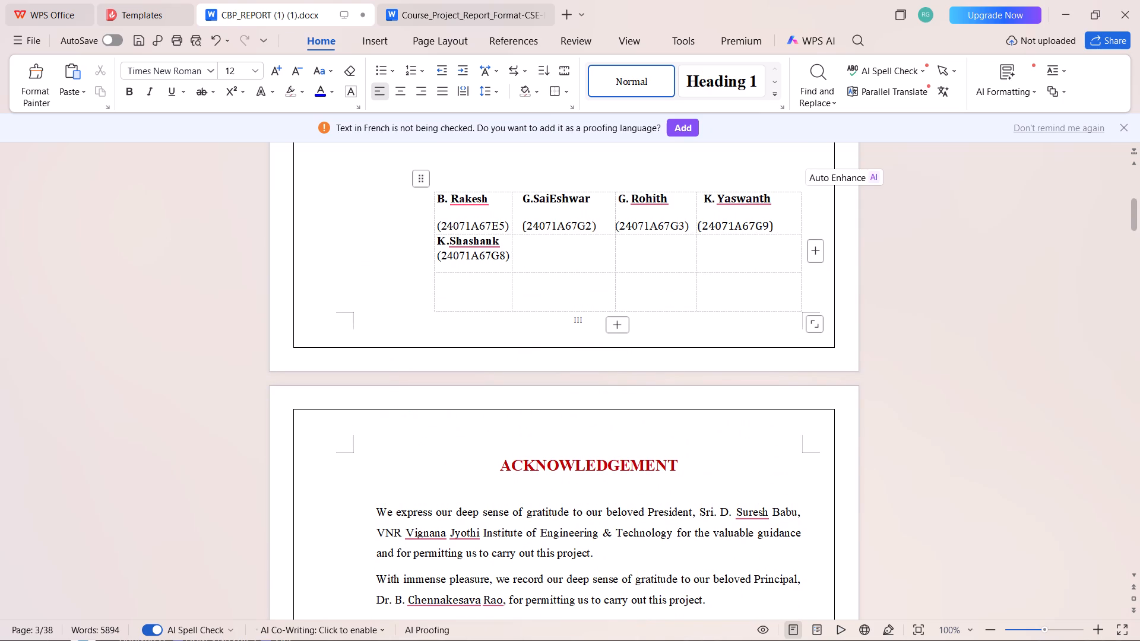
Insert an unnumbered blank line between the added student's name and roll number in the declaration table.
{"action": "left_click", "coordinate": [498, 245]}
{"action": "key", "text": "Return"}
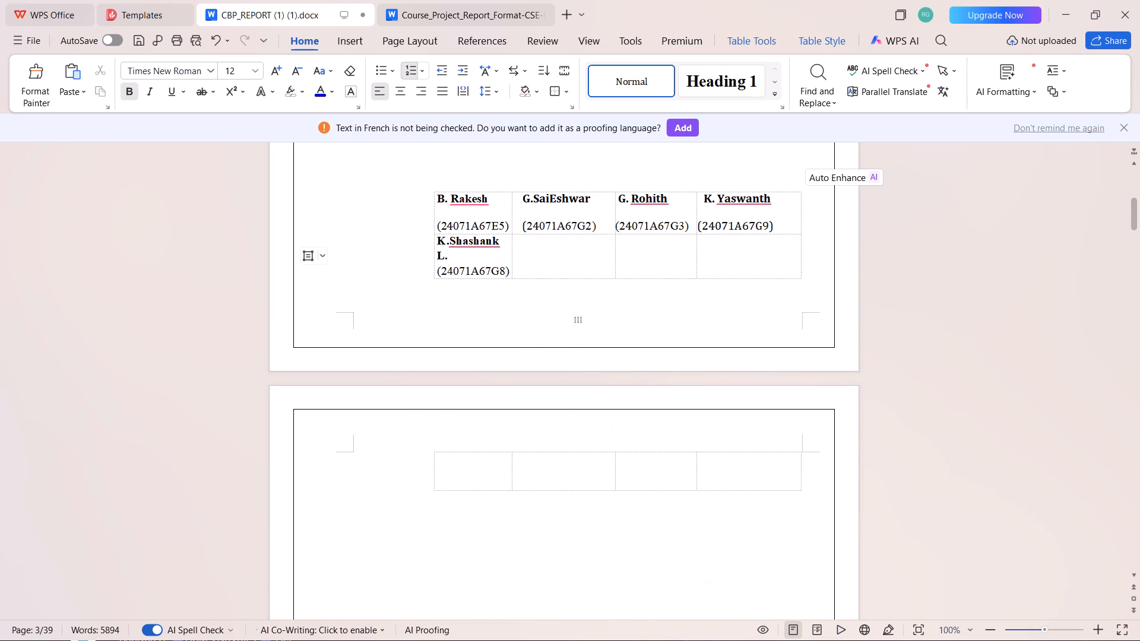
{"action": "key", "text": "BackSpace"}
{"action": "key", "text": "BackSpace"}
Delete the declaration table's empty last row on the following page together with the blank line after it.
{"action": "scroll", "coordinate": [536, 501], "scroll_direction": "down", "scroll_amount": 1}
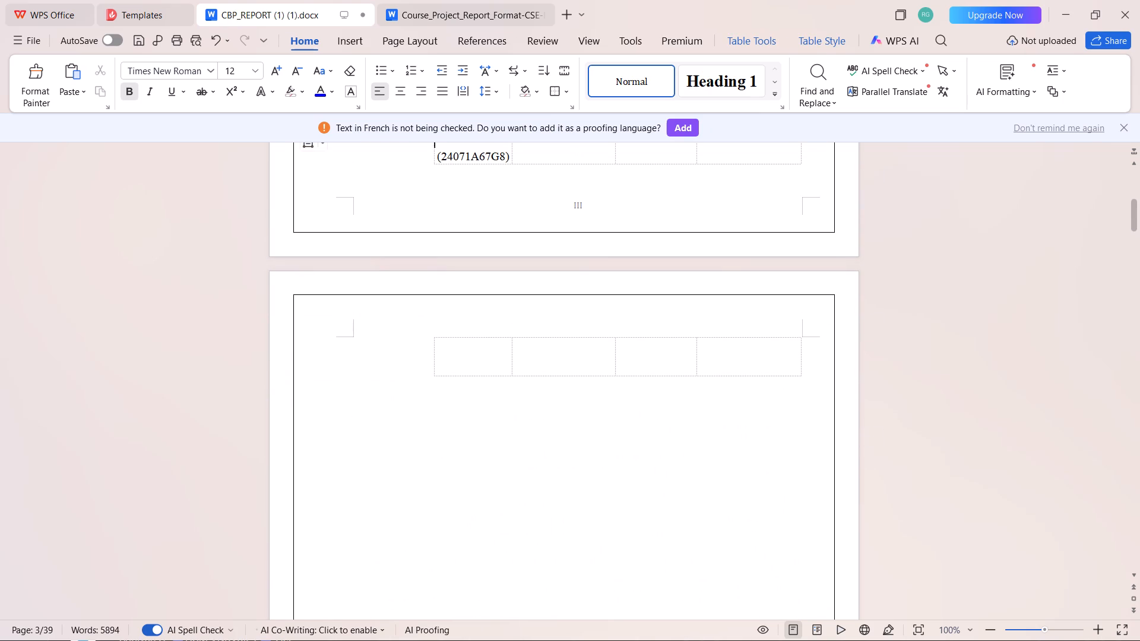
{"action": "scroll", "coordinate": [452, 604], "scroll_direction": "down", "scroll_amount": 5}
{"action": "scroll", "coordinate": [452, 604], "scroll_direction": "up", "scroll_amount": 1}
{"action": "scroll", "coordinate": [624, 393], "scroll_direction": "up", "scroll_amount": 2}
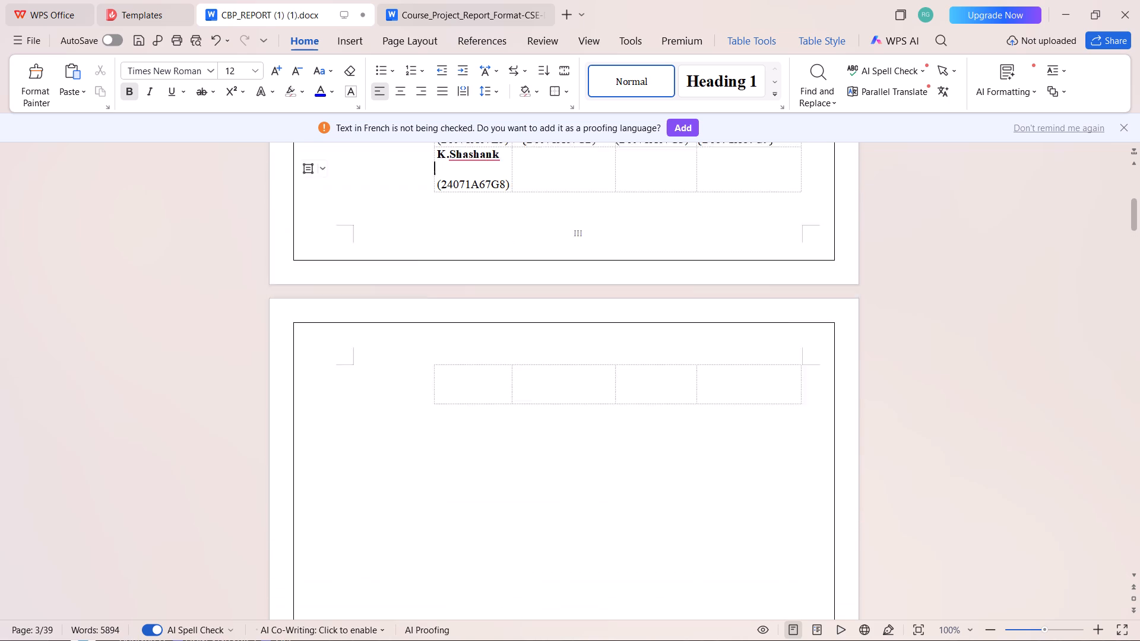
{"action": "scroll", "coordinate": [624, 395], "scroll_direction": "up", "scroll_amount": 1}
{"action": "left_click", "coordinate": [494, 443]}
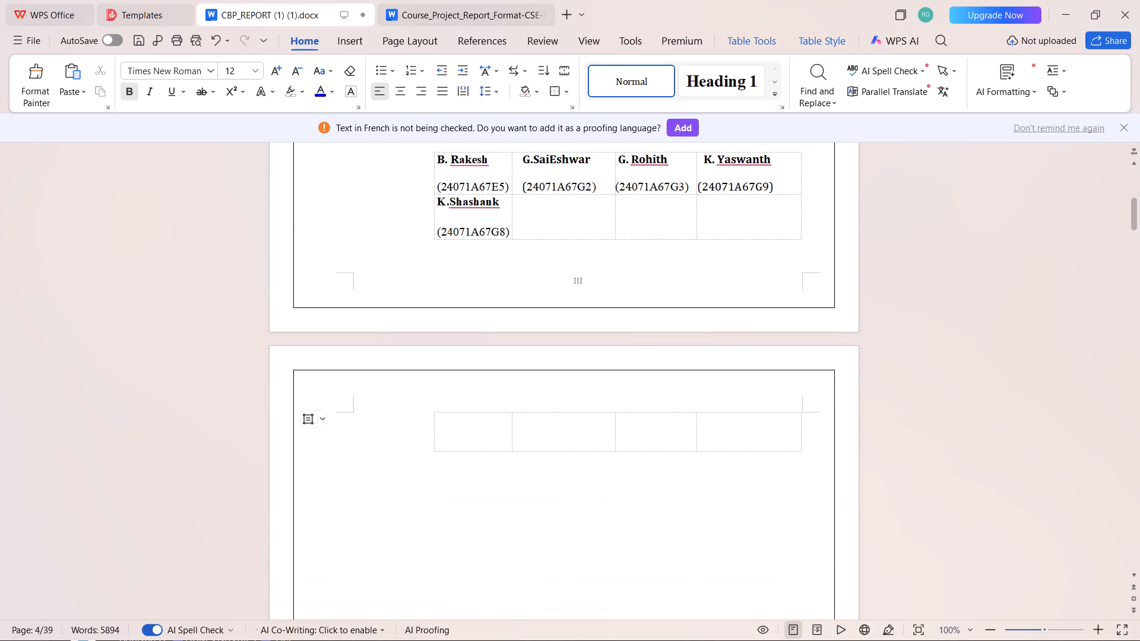
{"action": "key", "text": "BackSpace"}
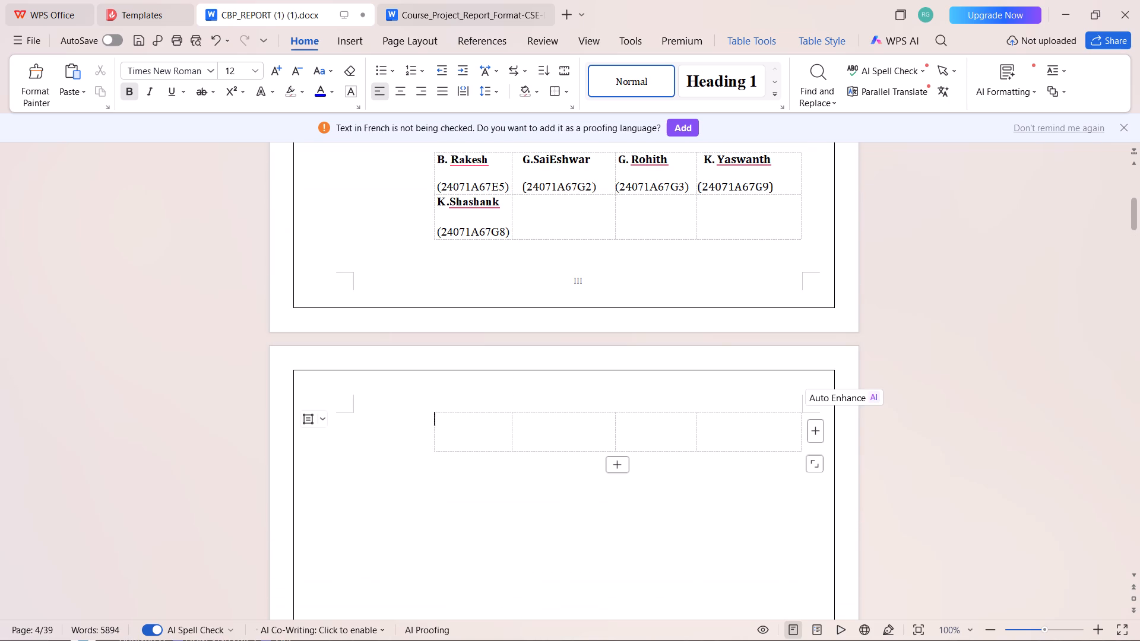
{"action": "left_click_drag", "start_coordinate": [777, 401], "coordinate": [794, 494]}
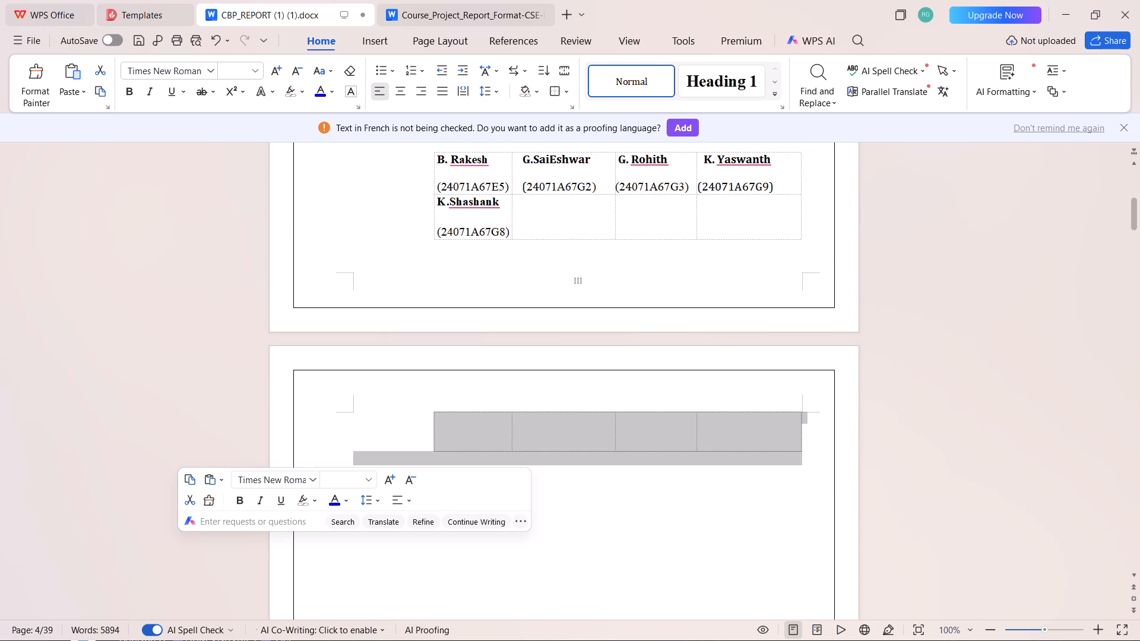
{"action": "key", "text": "Delete"}
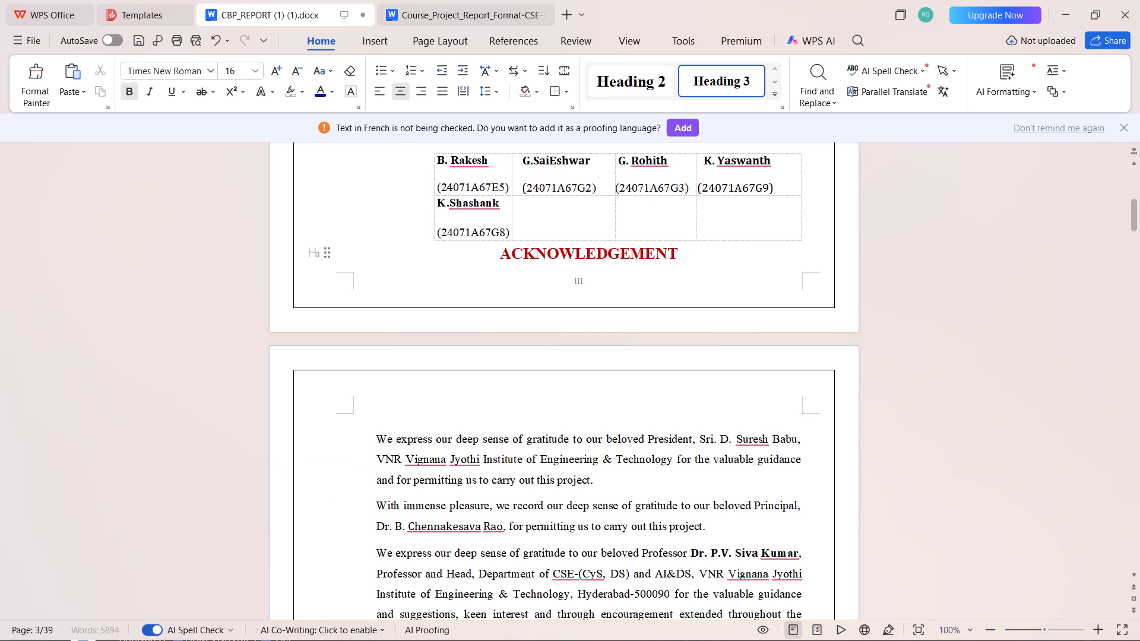
Insert a blank line above the ACKNOWLEDGEMENT heading to push it from the declaration page to the next page.
{"action": "key", "text": "Return"}
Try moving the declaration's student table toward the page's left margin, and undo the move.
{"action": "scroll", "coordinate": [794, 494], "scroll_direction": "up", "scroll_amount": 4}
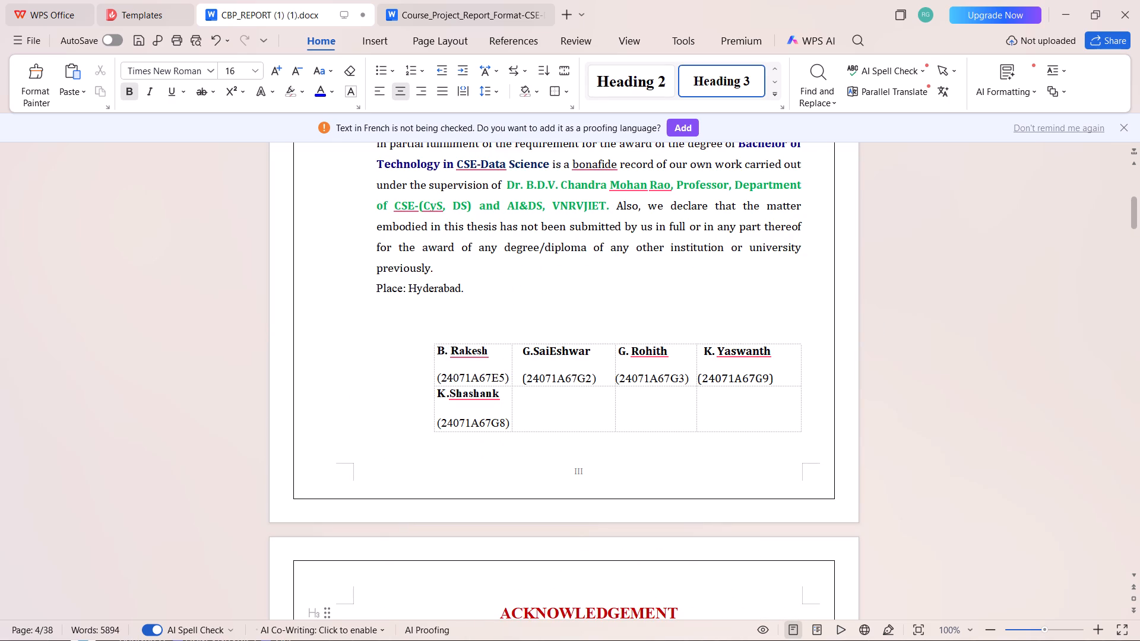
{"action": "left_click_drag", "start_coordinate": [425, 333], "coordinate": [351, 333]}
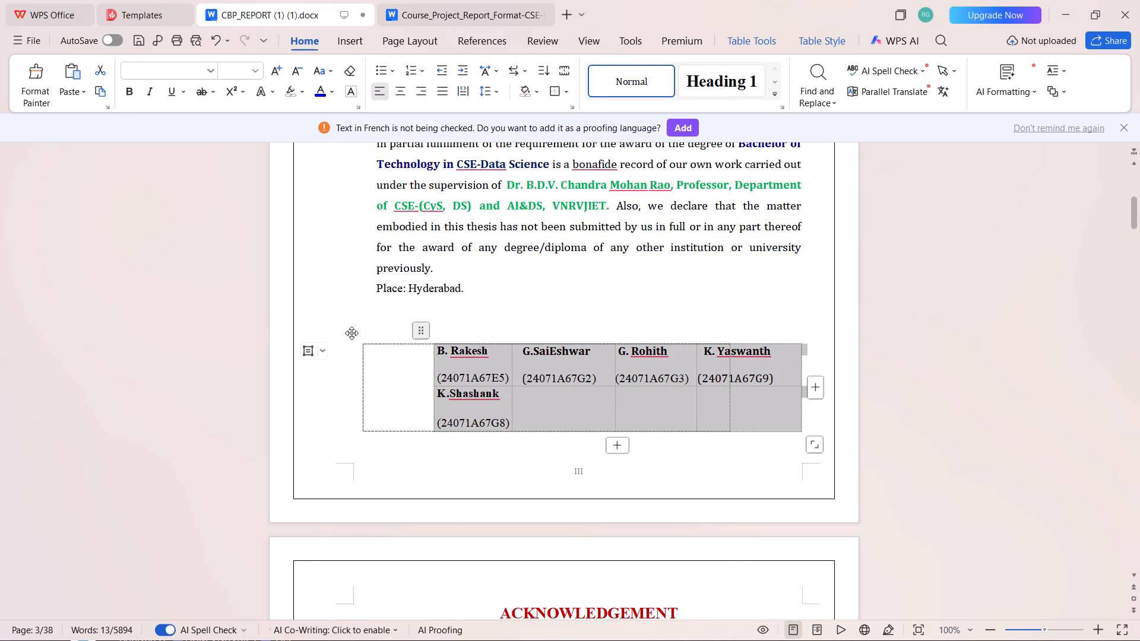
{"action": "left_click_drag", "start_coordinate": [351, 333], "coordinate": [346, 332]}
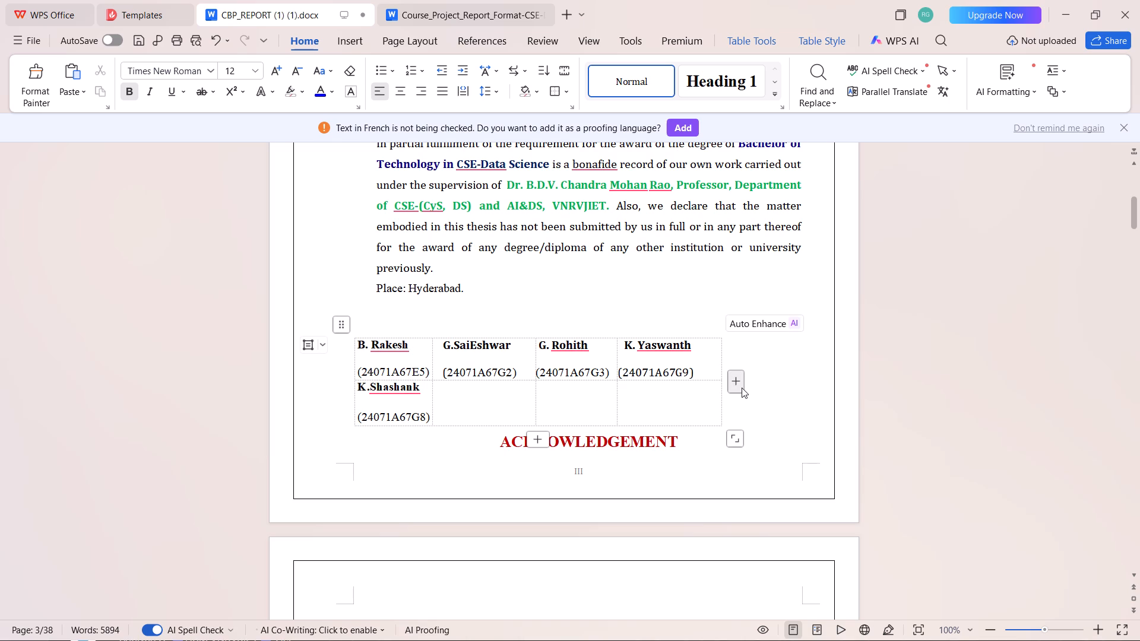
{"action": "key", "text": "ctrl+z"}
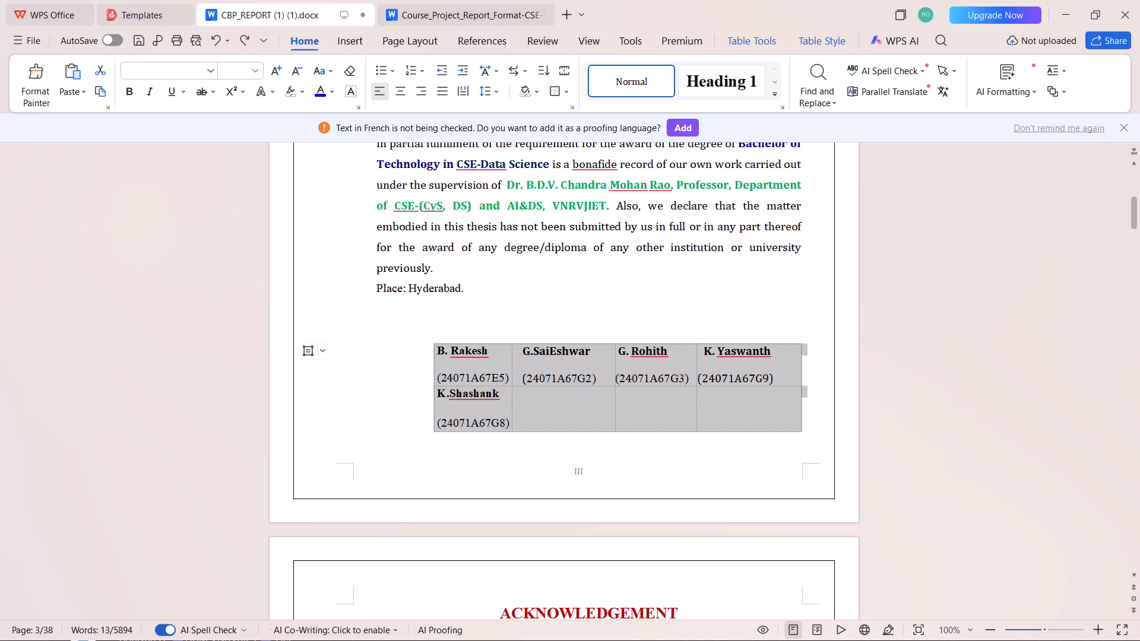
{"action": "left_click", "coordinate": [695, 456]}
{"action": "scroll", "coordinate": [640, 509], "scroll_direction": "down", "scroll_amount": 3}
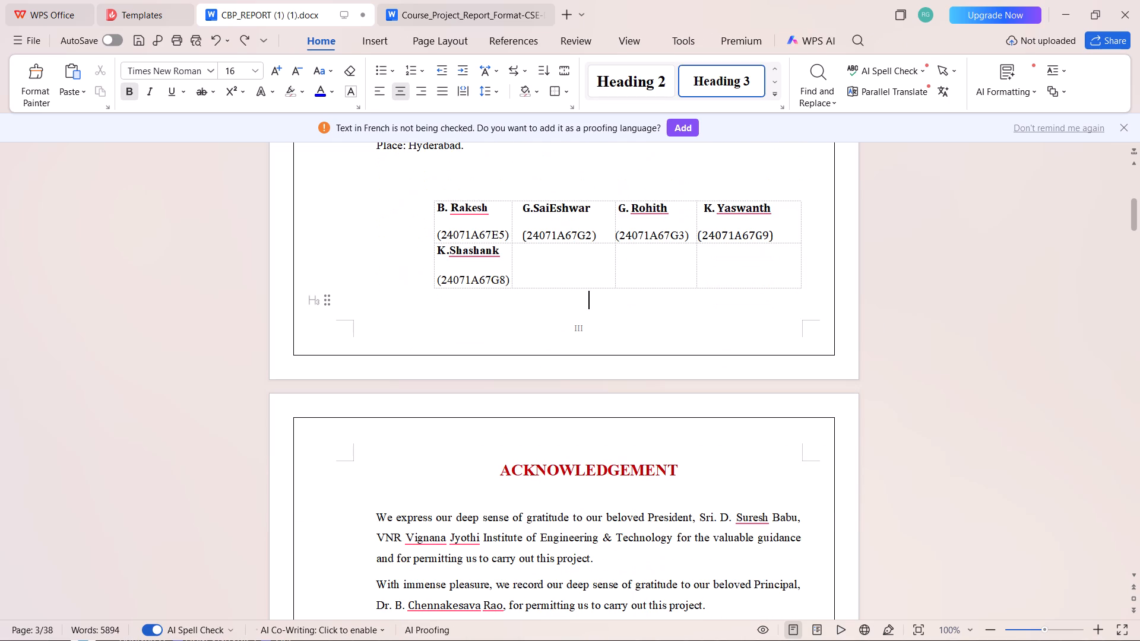
Move the declaration's student table toward the page's left margin and add a fifth column at its right end.
{"action": "scroll", "coordinate": [470, 429], "scroll_direction": "up", "scroll_amount": 3}
{"action": "left_click_drag", "start_coordinate": [419, 325], "coordinate": [337, 328]}
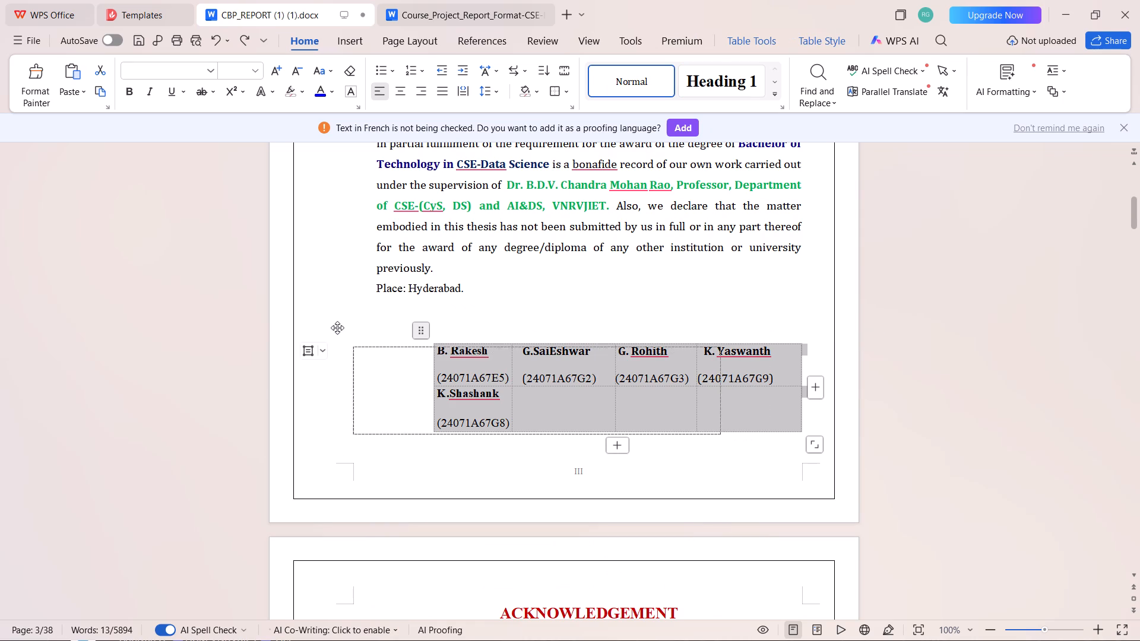
{"action": "left_click_drag", "start_coordinate": [337, 328], "coordinate": [331, 325]}
{"action": "left_click", "coordinate": [731, 381]}
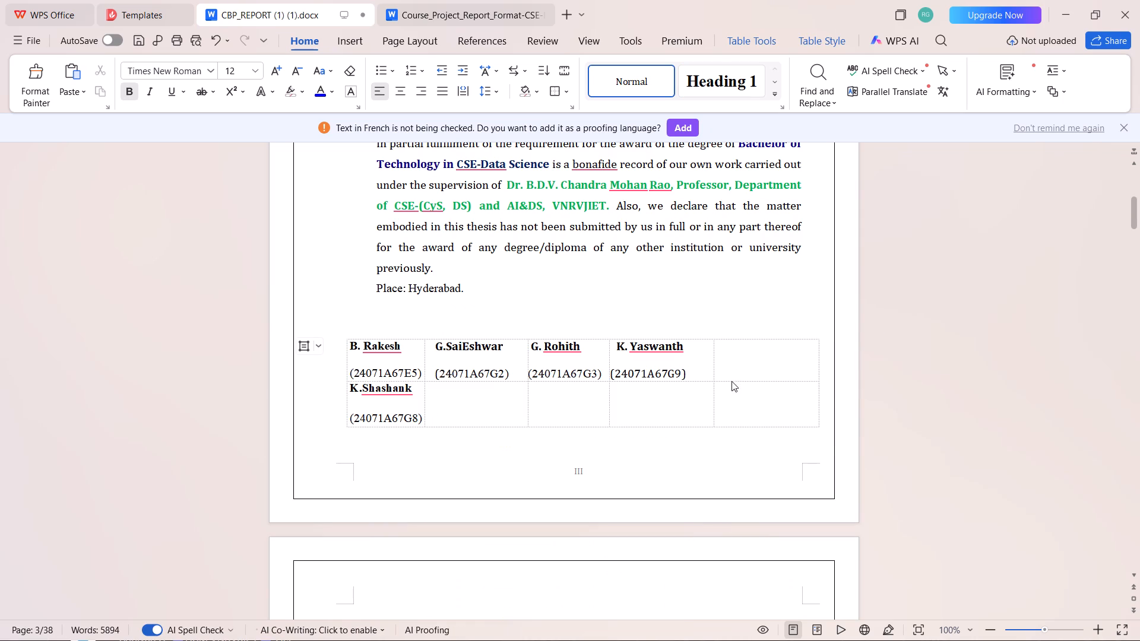
Copy the added student's name and roll number from the table's second row into the first row's empty fifth cell.
{"action": "left_click", "coordinate": [356, 390]}
{"action": "left_click", "coordinate": [355, 391]}
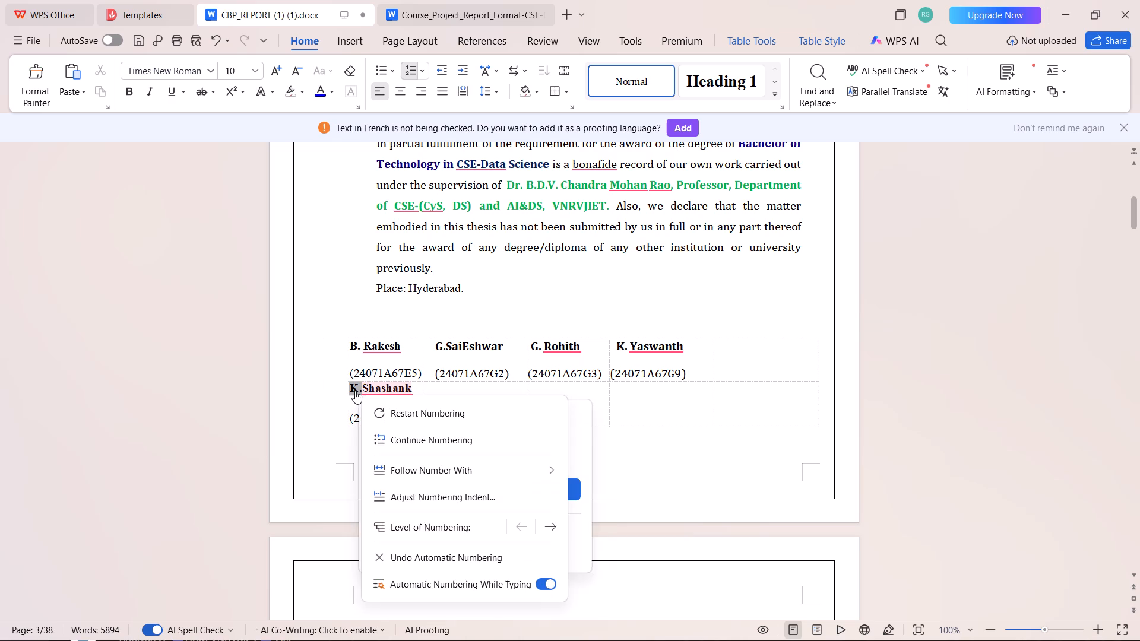
{"action": "left_click", "coordinate": [426, 382]}
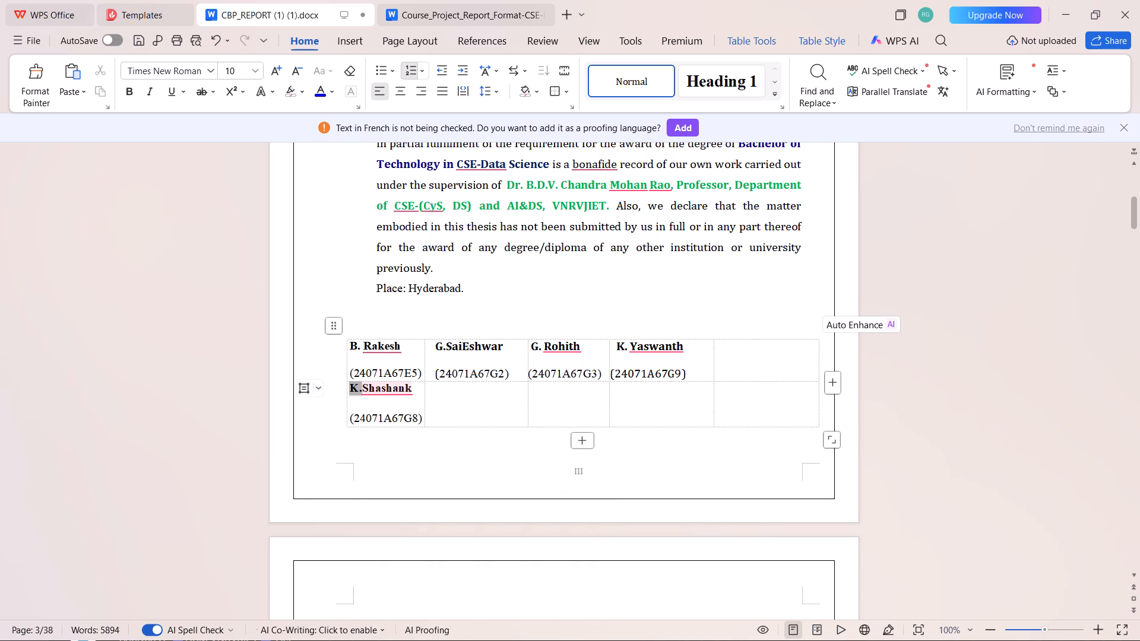
{"action": "left_click_drag", "start_coordinate": [419, 418], "coordinate": [401, 412]}
{"action": "left_click", "coordinate": [418, 420]}
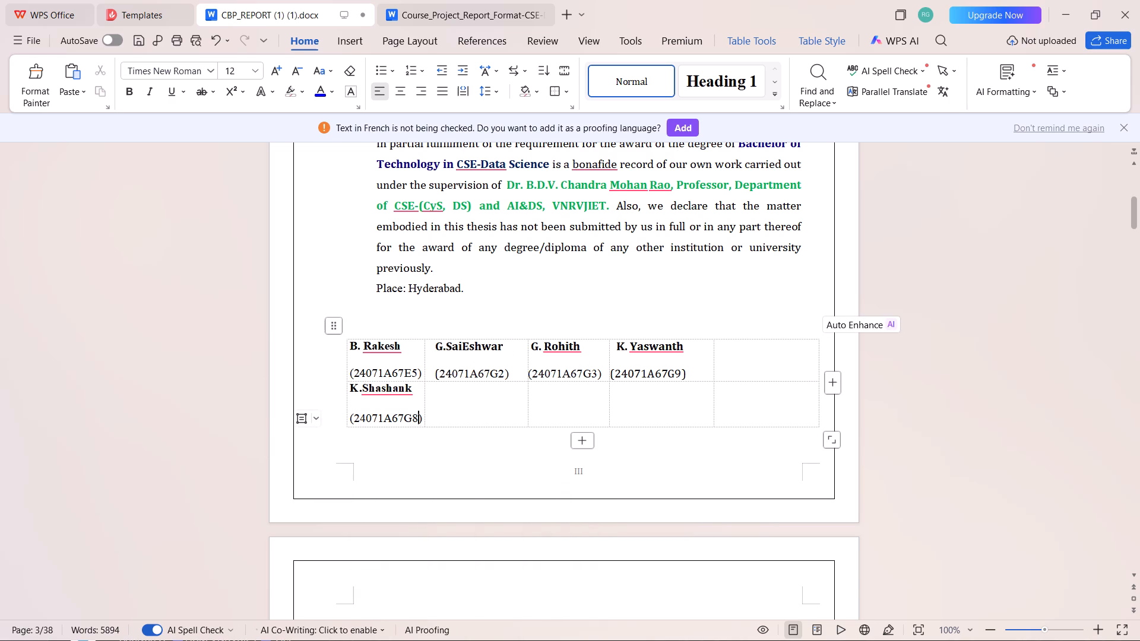
{"action": "left_click_drag", "start_coordinate": [422, 420], "coordinate": [365, 394]}
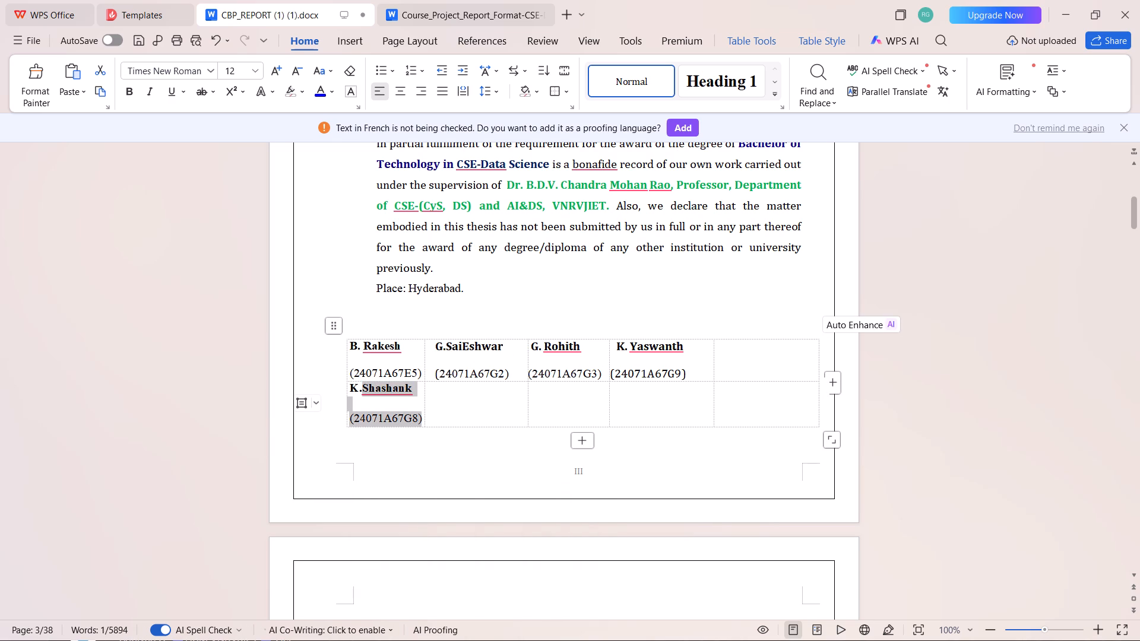
{"action": "left_click_drag", "start_coordinate": [365, 394], "coordinate": [347, 394]}
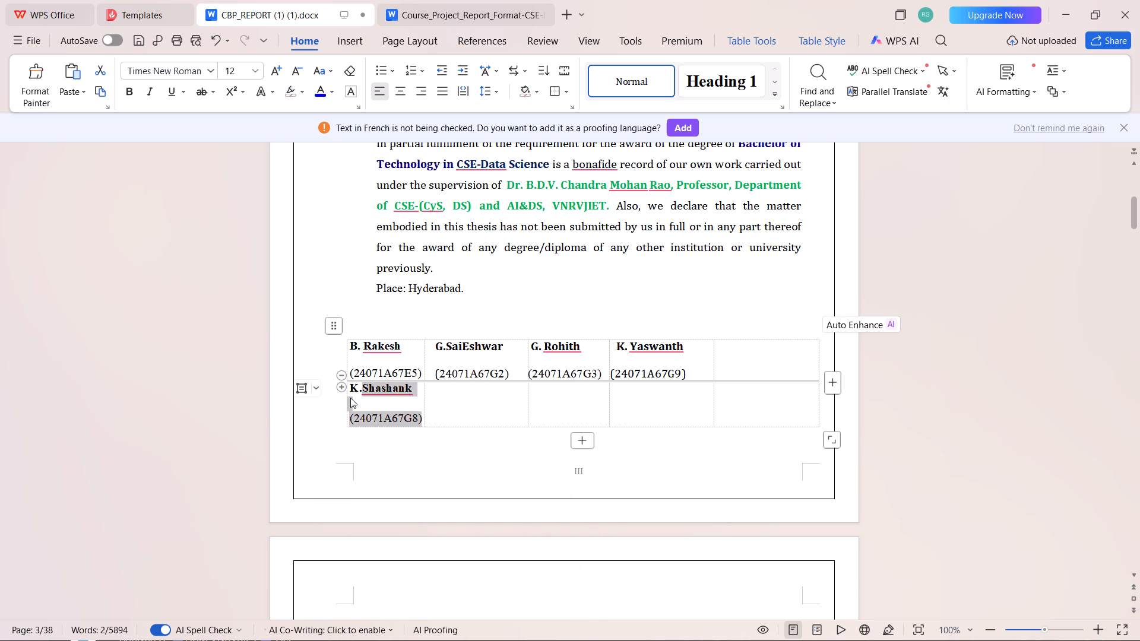
{"action": "key", "text": "ctrl+c"}
{"action": "left_click", "coordinate": [744, 358]}
{"action": "key", "text": "ctrl+v"}
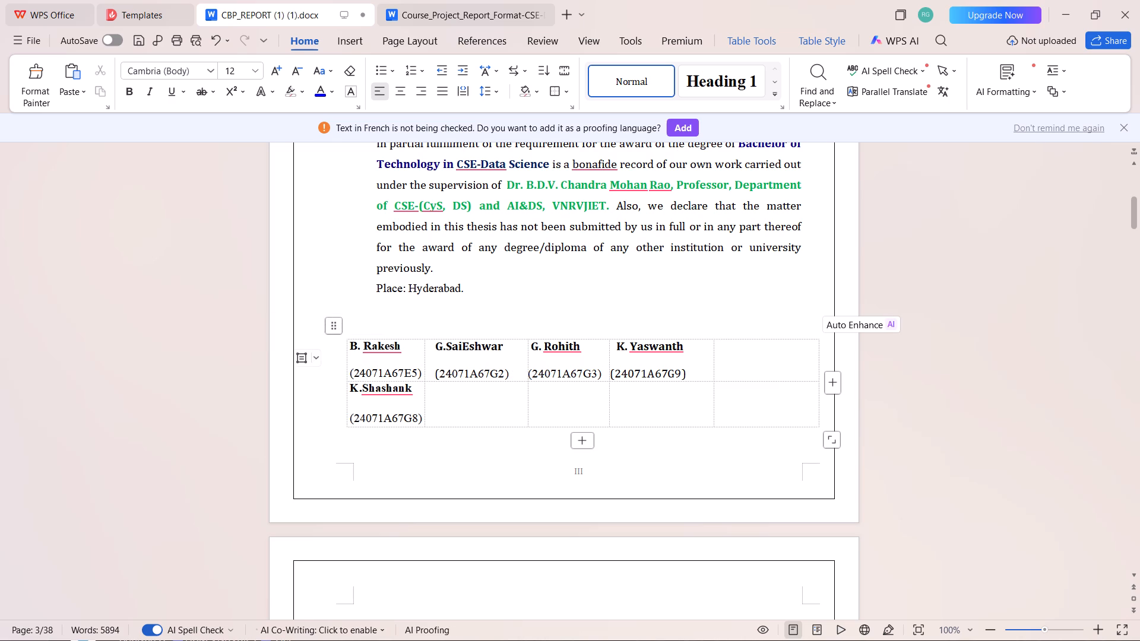
Remove the extra line between the copied name and roll number so the roll number lines up with the others.
{"action": "left_click", "coordinate": [744, 370]}
{"action": "left_click", "coordinate": [737, 364]}
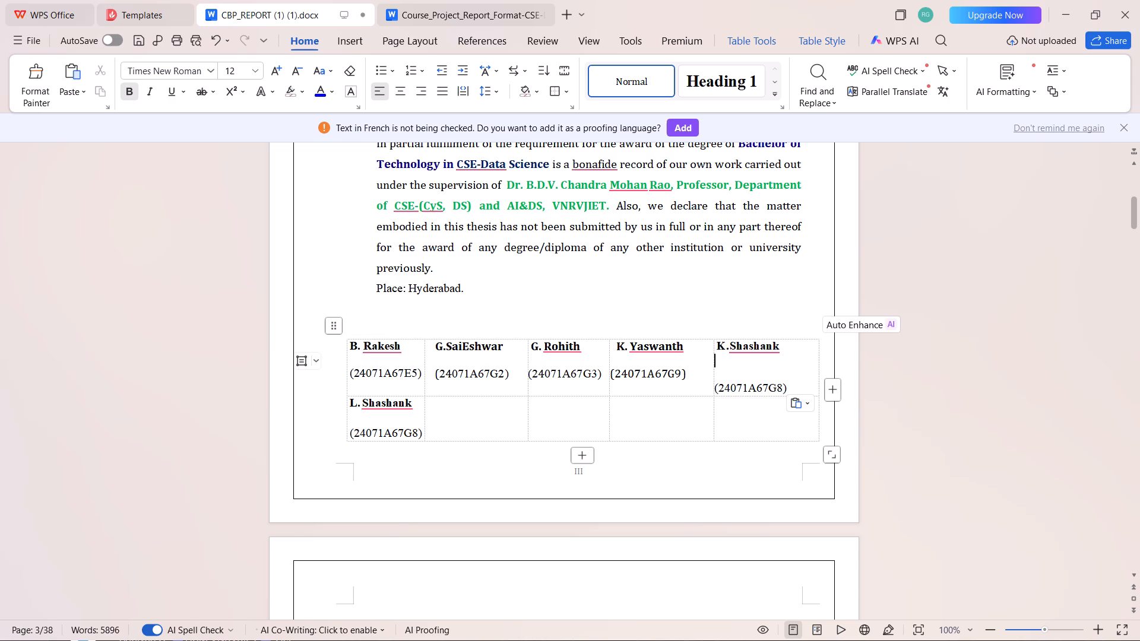
{"action": "key", "text": "Down"}
{"action": "key", "text": "equal"}
{"action": "key", "text": "BackSpace"}
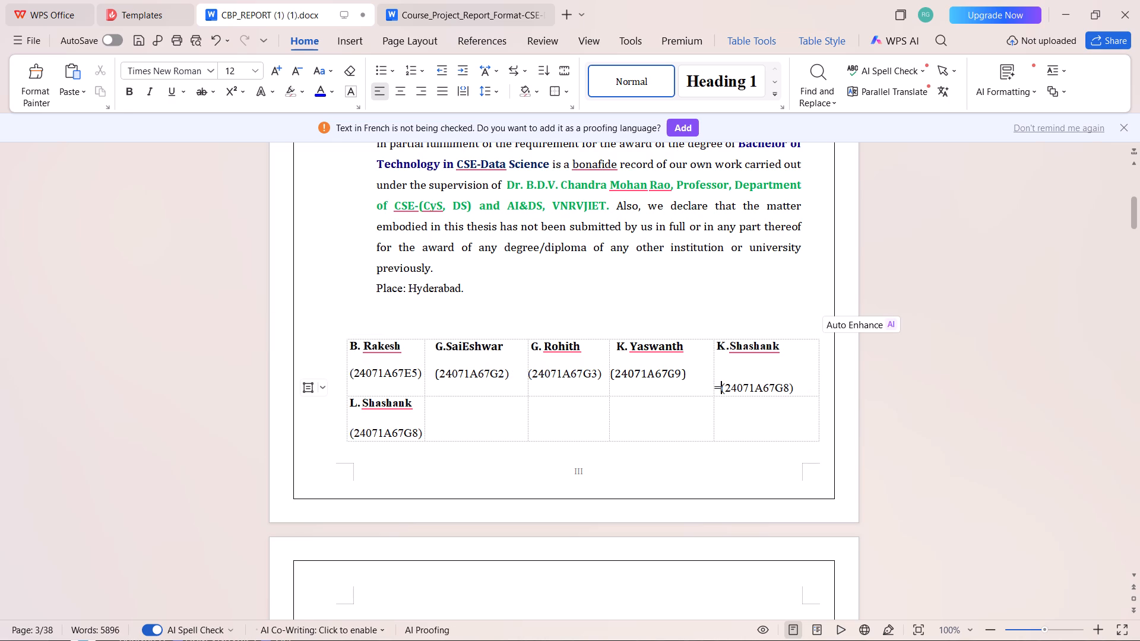
{"action": "key", "text": "BackSpace"}
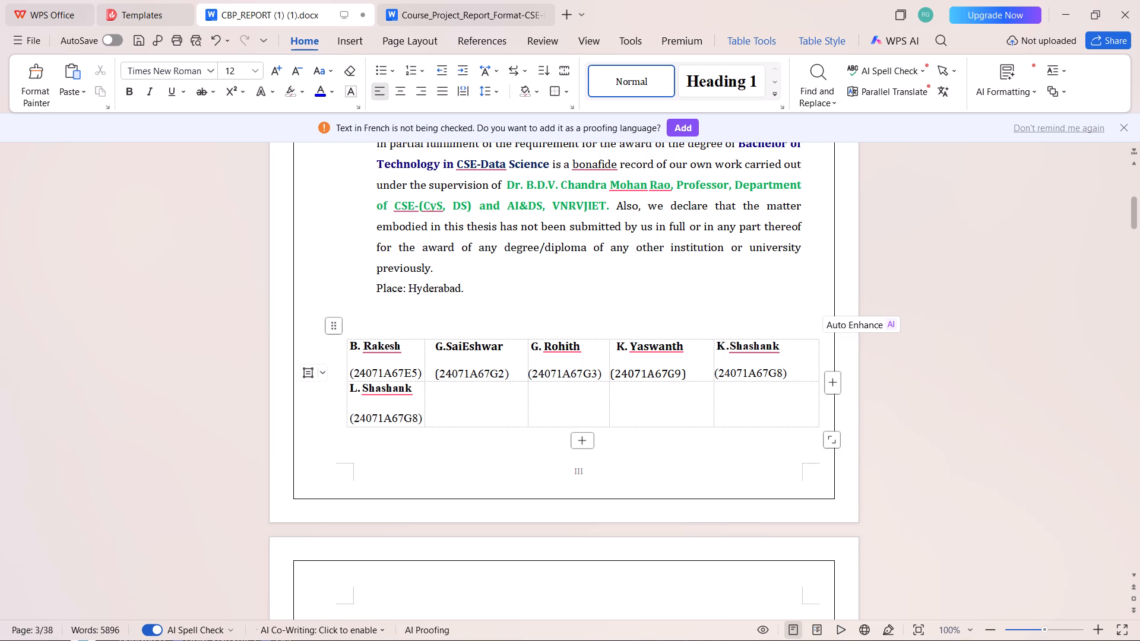
Delete the declaration table's second row, which holds the duplicate student entry.
{"action": "left_click_drag", "start_coordinate": [828, 422], "coordinate": [723, 416]}
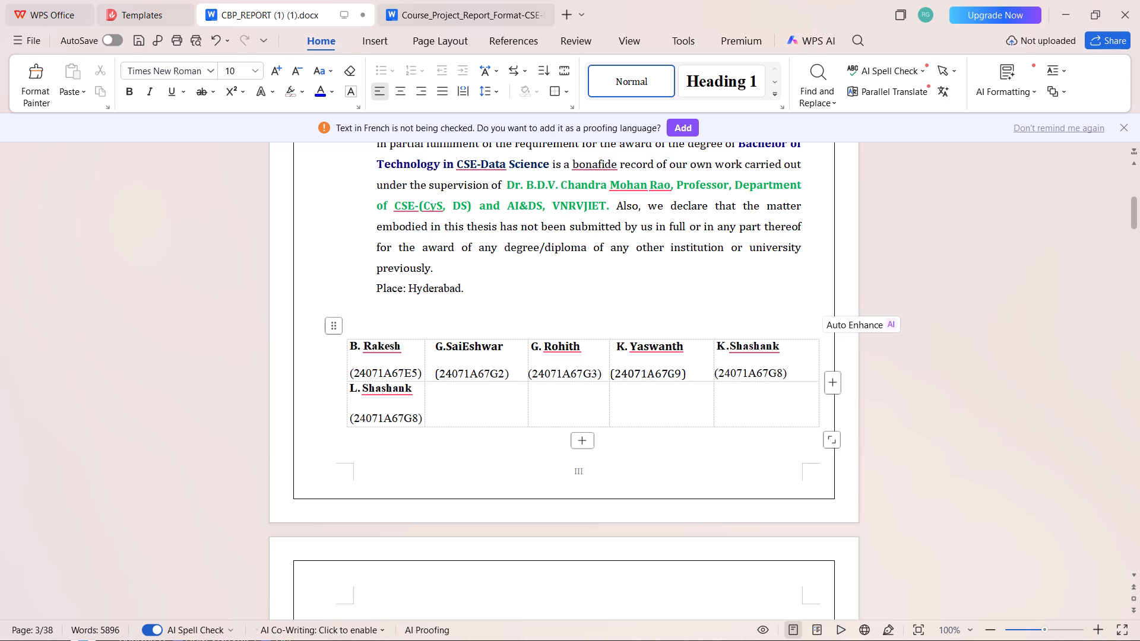
{"action": "left_click_drag", "start_coordinate": [742, 446], "coordinate": [379, 418]}
{"action": "key", "text": "BackSpace"}
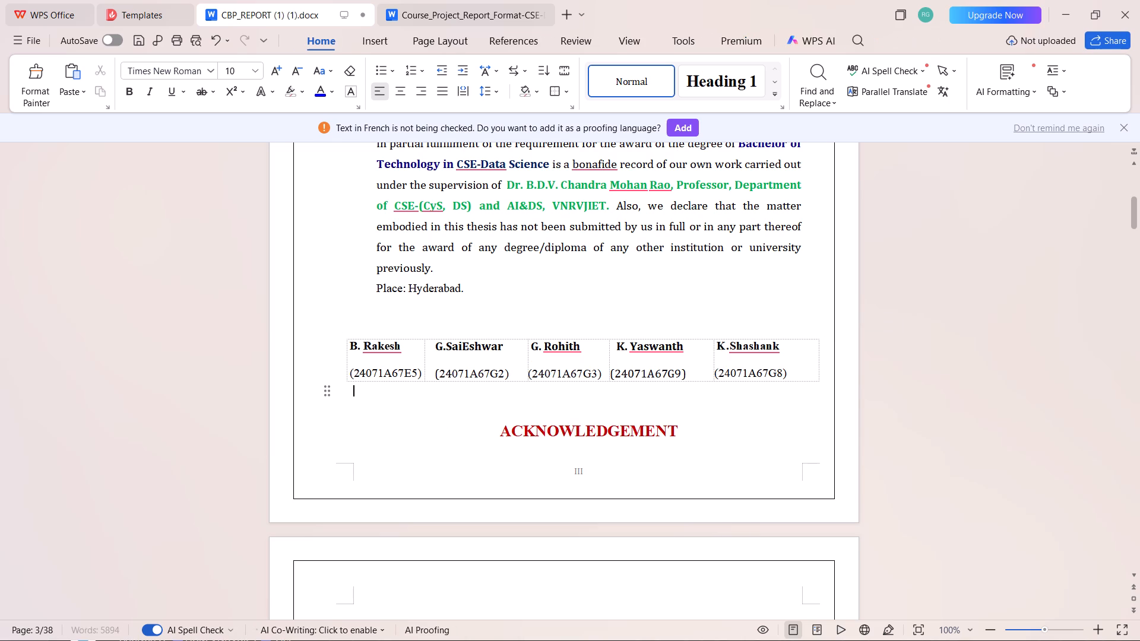
Insert two blank lines above the ACKNOWLEDGEMENT heading to push it onto the next page.
{"action": "left_click", "coordinate": [553, 407]}
{"action": "key", "text": "Return"}
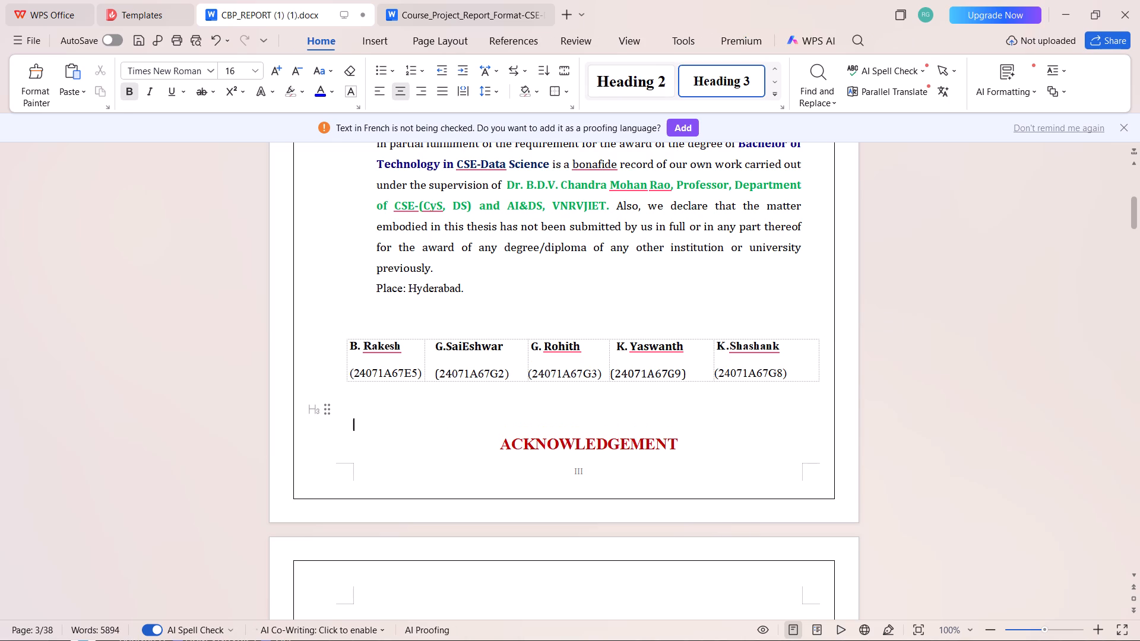
{"action": "key", "text": "Return"}
Look over the acknowledgement's student list, the table of contents, and the Introduction and Method chapters for layout.
{"action": "scroll", "coordinate": [608, 411], "scroll_direction": "down", "scroll_amount": 11}
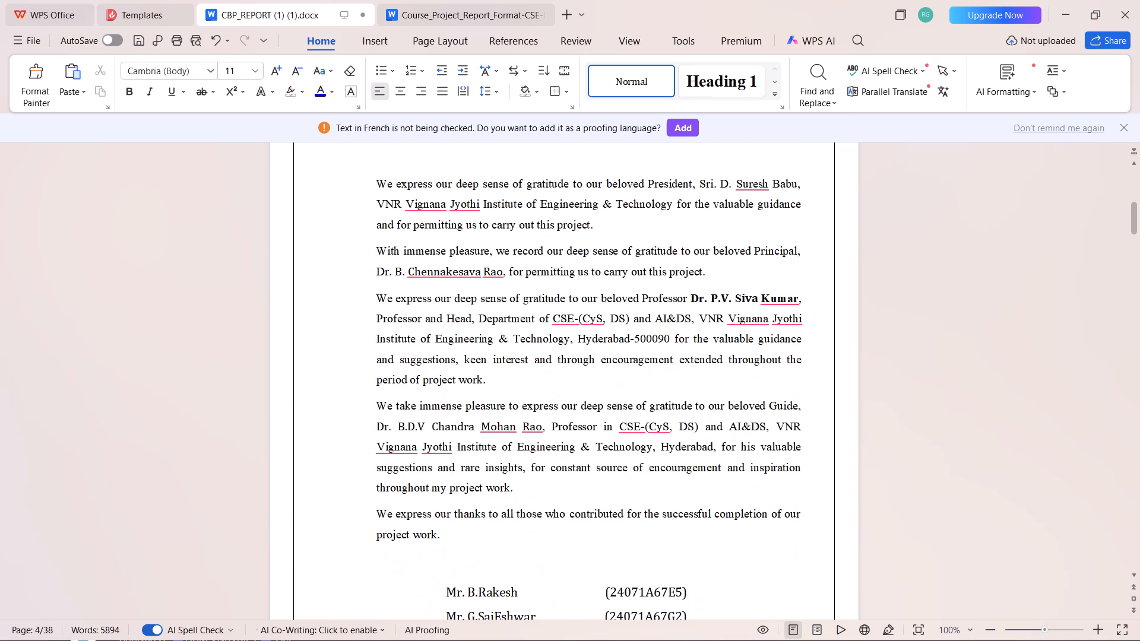
{"action": "scroll", "coordinate": [617, 401], "scroll_direction": "down", "scroll_amount": 4}
{"action": "scroll", "coordinate": [617, 401], "scroll_direction": "up", "scroll_amount": 4}
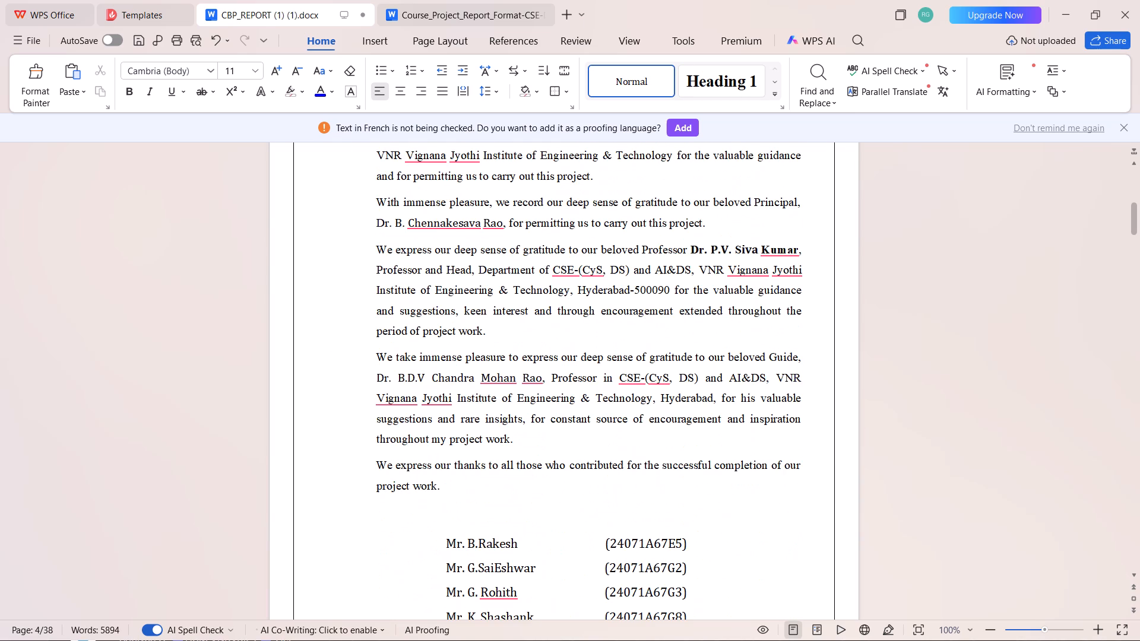
{"action": "scroll", "coordinate": [617, 400], "scroll_direction": "down", "scroll_amount": 4}
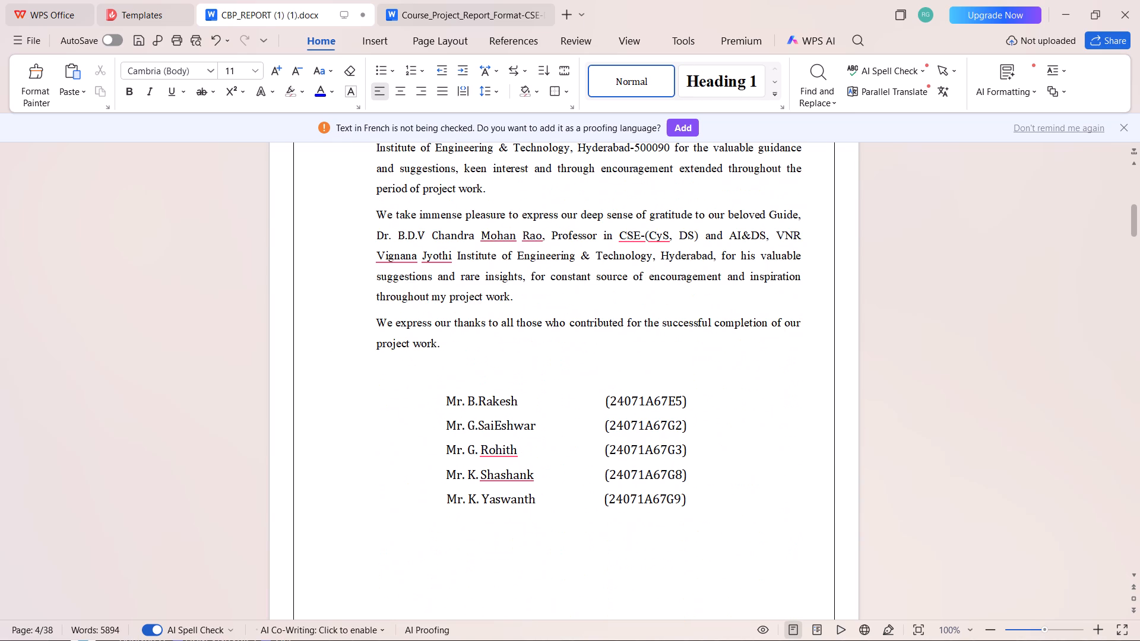
{"action": "scroll", "coordinate": [627, 398], "scroll_direction": "down", "scroll_amount": 9}
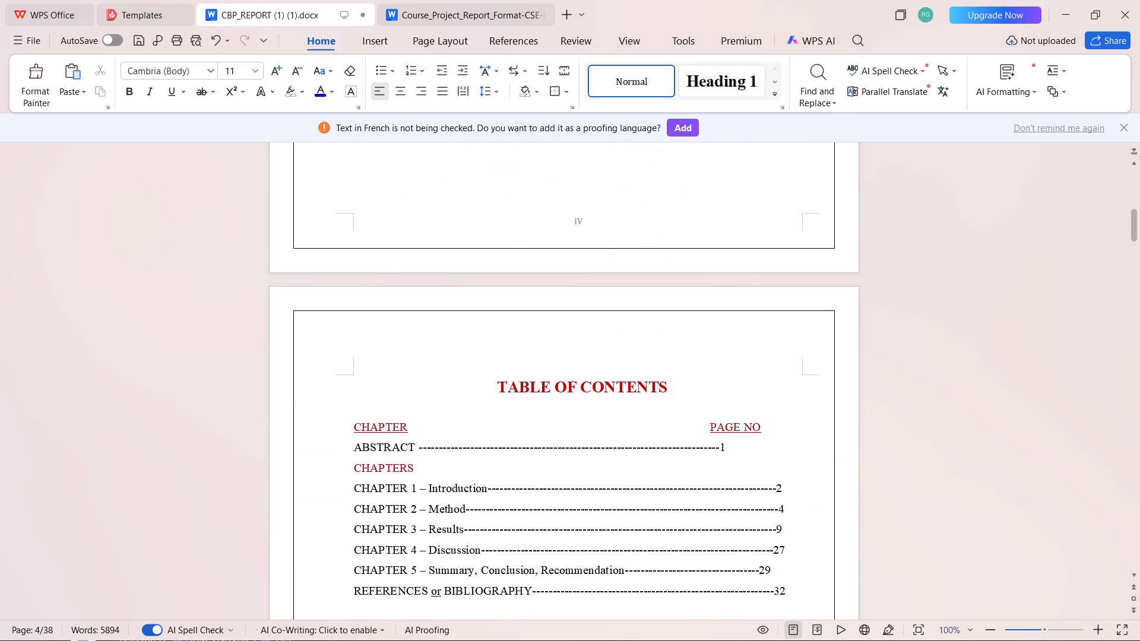
{"action": "scroll", "coordinate": [631, 379], "scroll_direction": "down", "scroll_amount": 1}
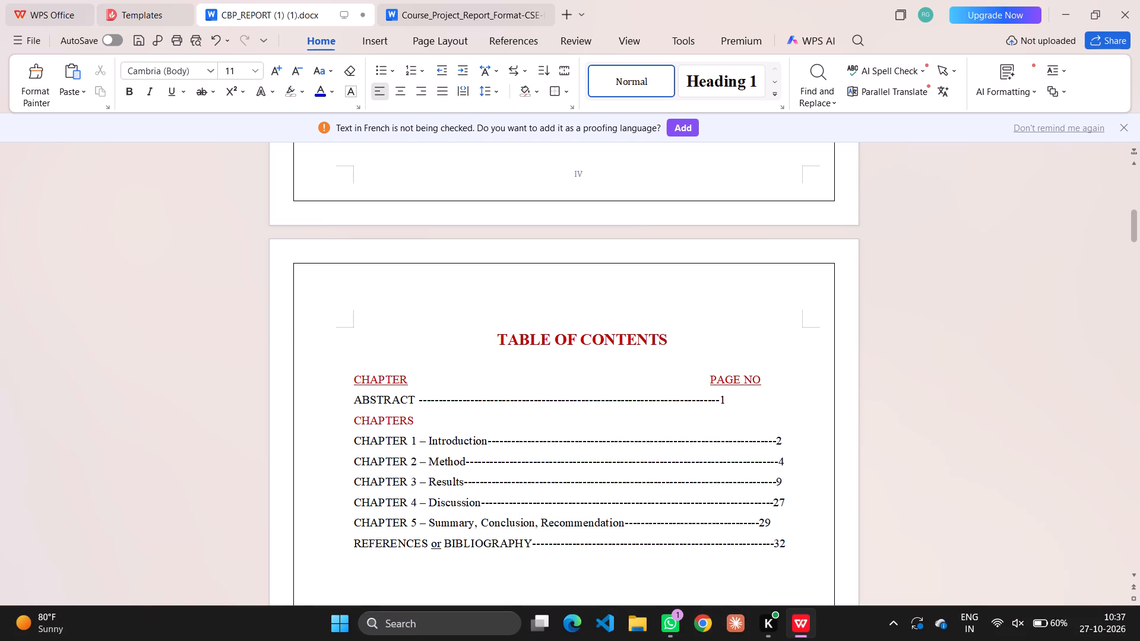
{"action": "scroll", "coordinate": [253, 529], "scroll_direction": "down", "scroll_amount": 20}
{"action": "scroll", "coordinate": [253, 529], "scroll_direction": "down", "scroll_amount": 20}
{"action": "scroll", "coordinate": [253, 529], "scroll_direction": "down", "scroll_amount": 5}
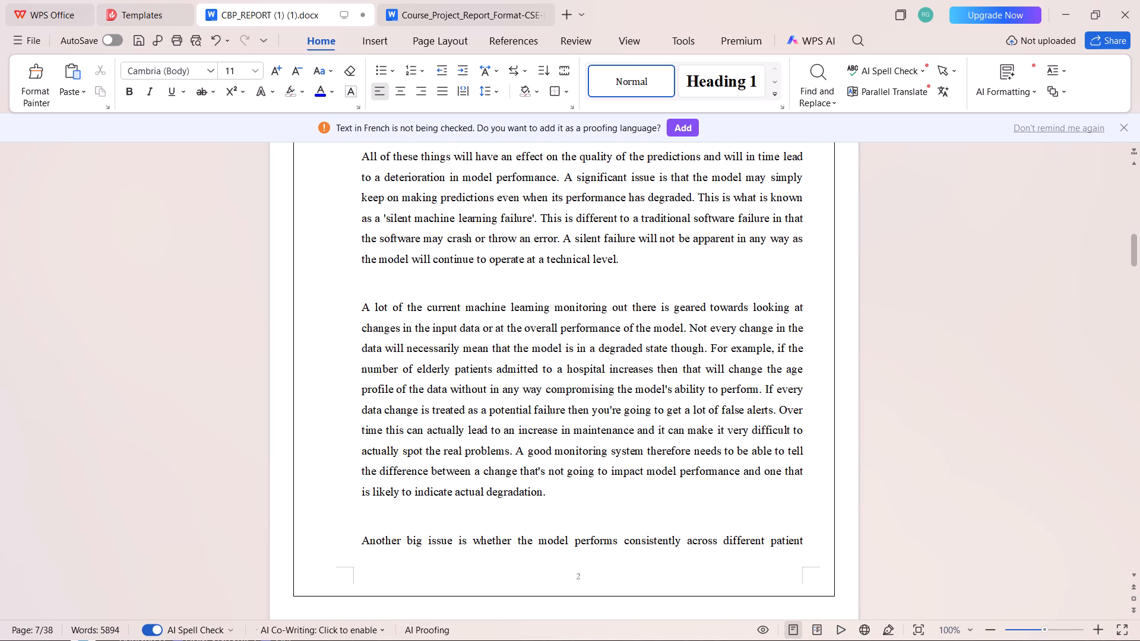
{"action": "scroll", "coordinate": [439, 496], "scroll_direction": "down", "scroll_amount": 9}
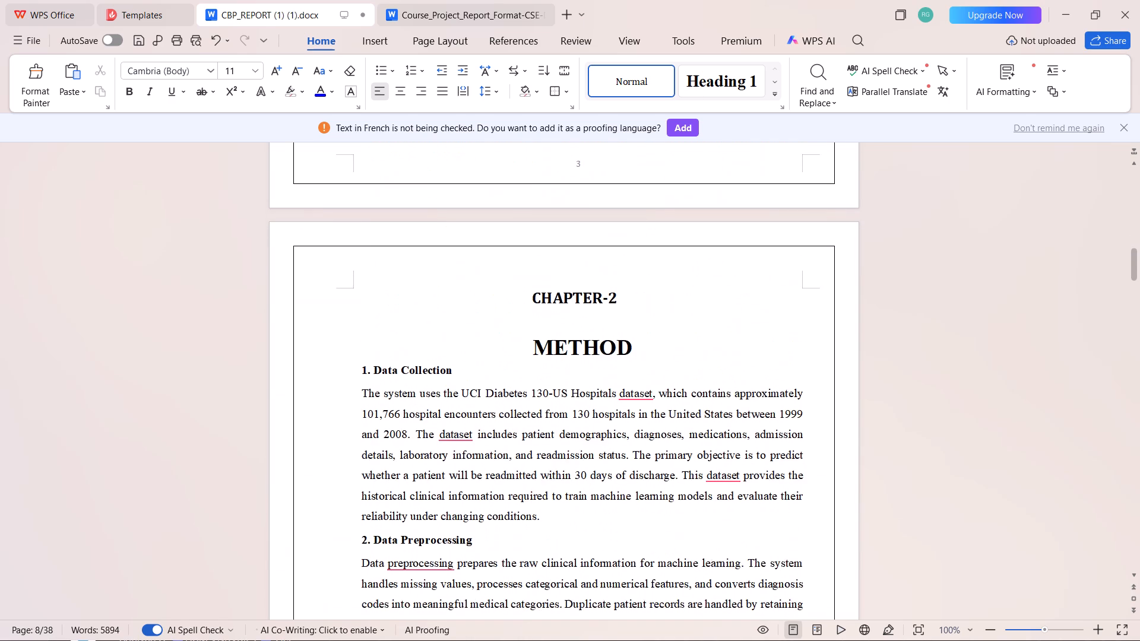
{"action": "scroll", "coordinate": [439, 496], "scroll_direction": "down", "scroll_amount": 6}
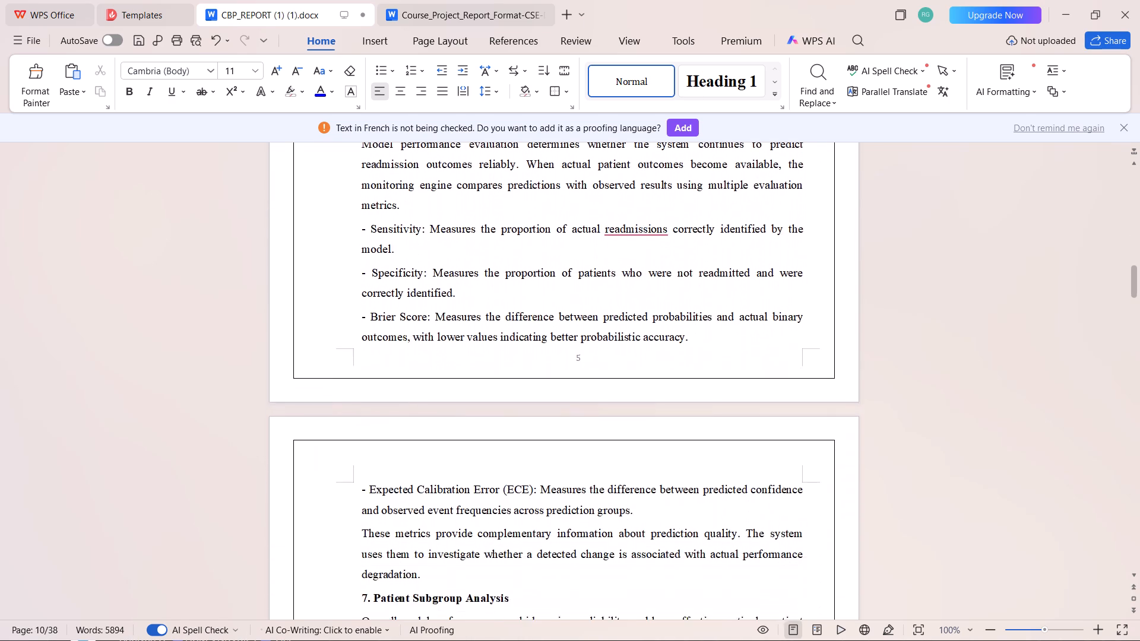
{"action": "scroll", "coordinate": [439, 496], "scroll_direction": "down", "scroll_amount": 13}
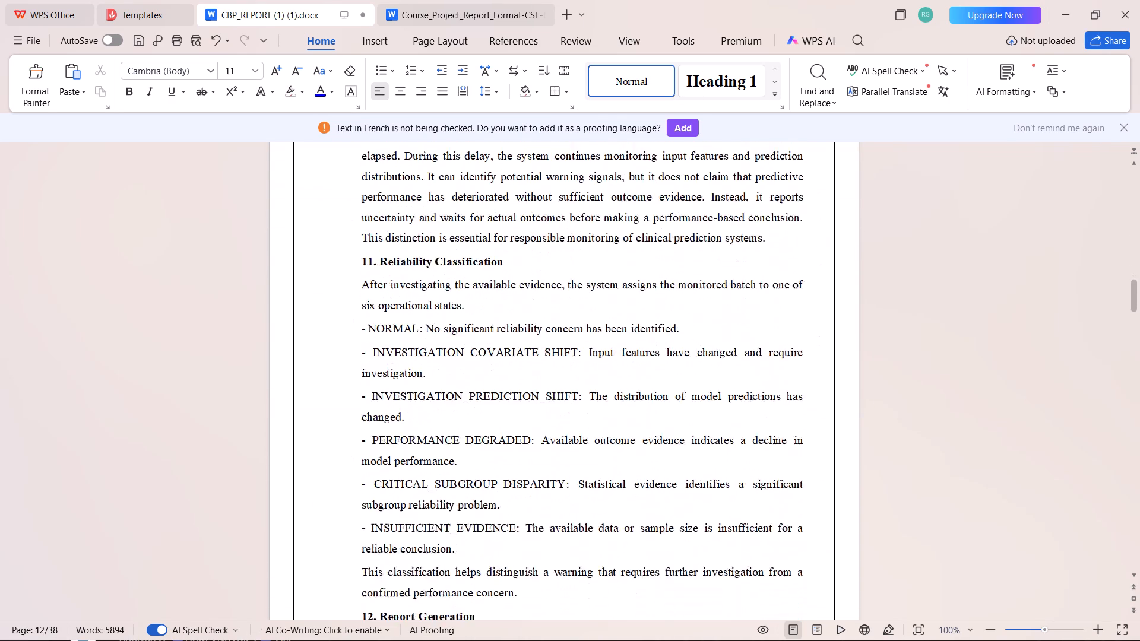
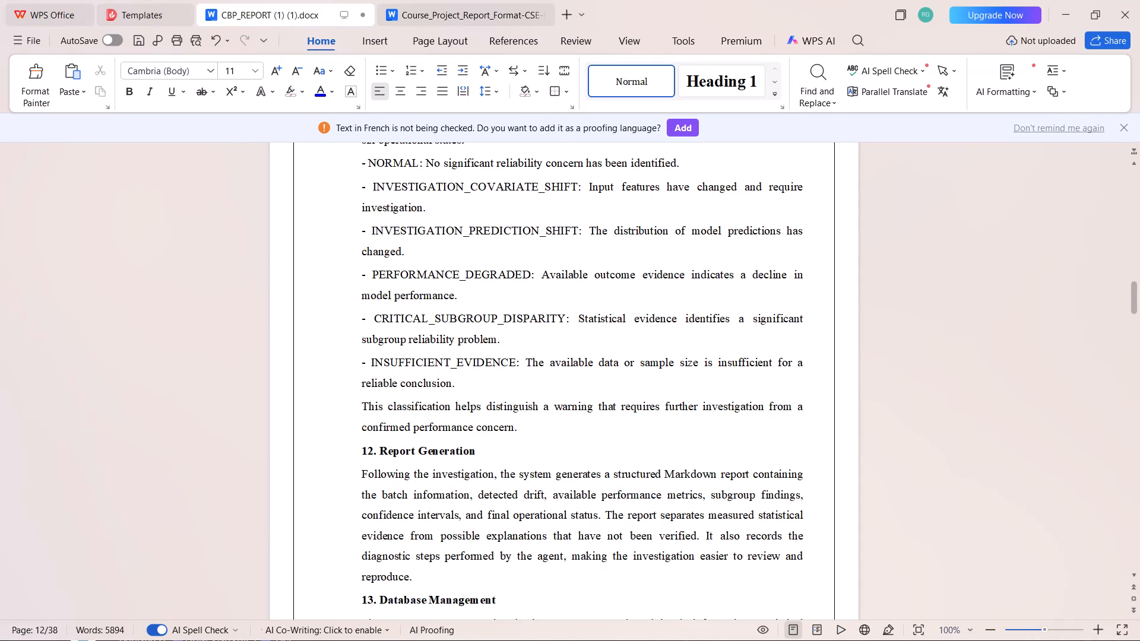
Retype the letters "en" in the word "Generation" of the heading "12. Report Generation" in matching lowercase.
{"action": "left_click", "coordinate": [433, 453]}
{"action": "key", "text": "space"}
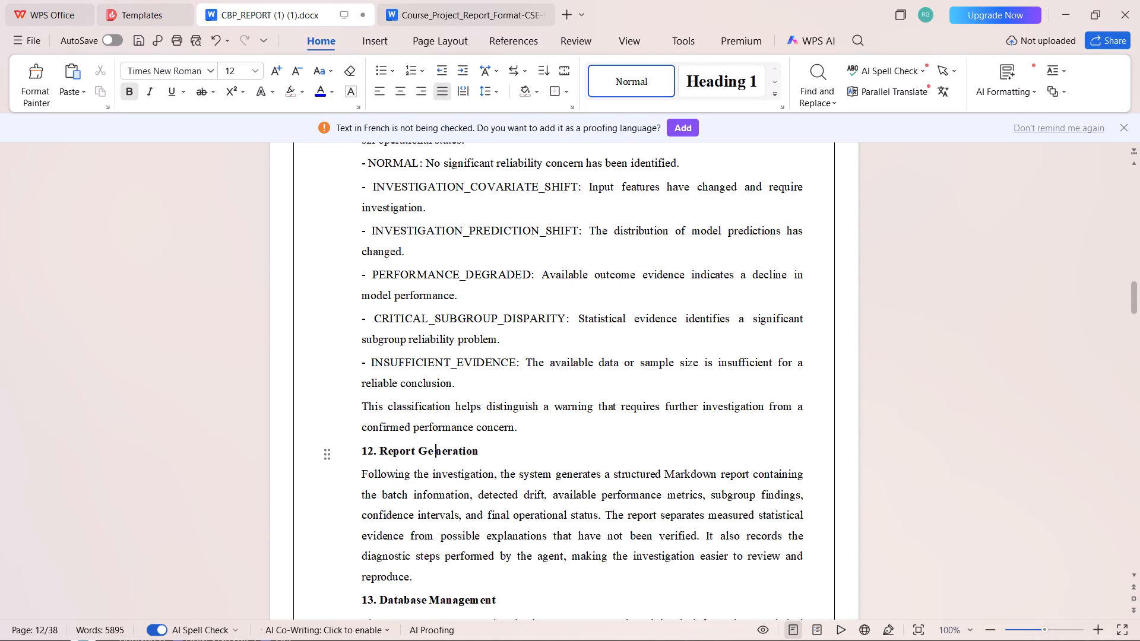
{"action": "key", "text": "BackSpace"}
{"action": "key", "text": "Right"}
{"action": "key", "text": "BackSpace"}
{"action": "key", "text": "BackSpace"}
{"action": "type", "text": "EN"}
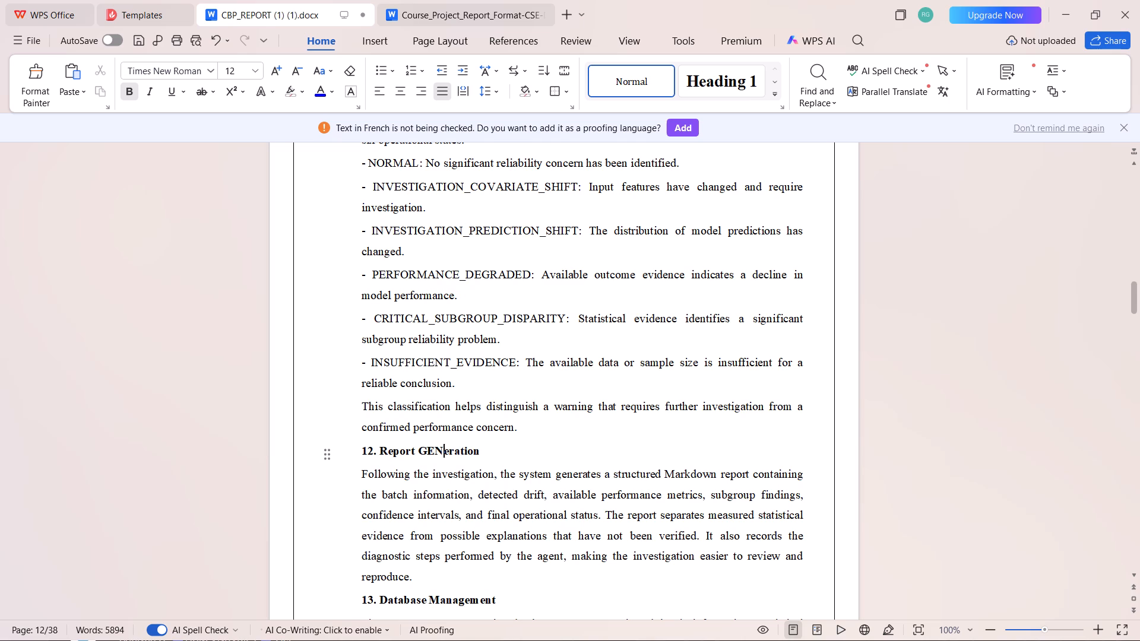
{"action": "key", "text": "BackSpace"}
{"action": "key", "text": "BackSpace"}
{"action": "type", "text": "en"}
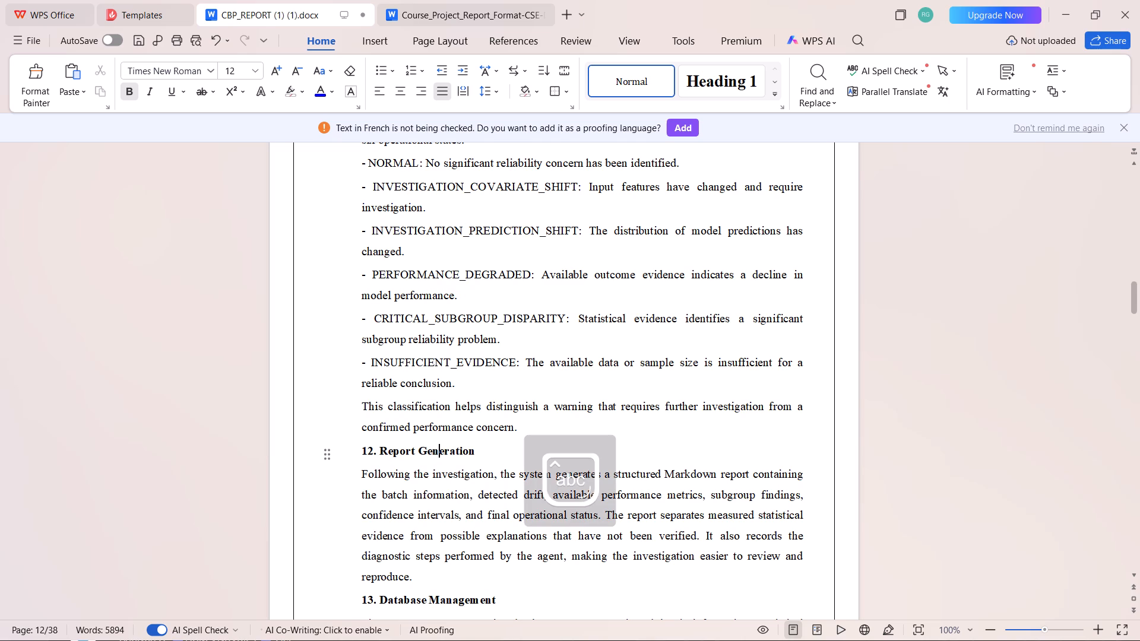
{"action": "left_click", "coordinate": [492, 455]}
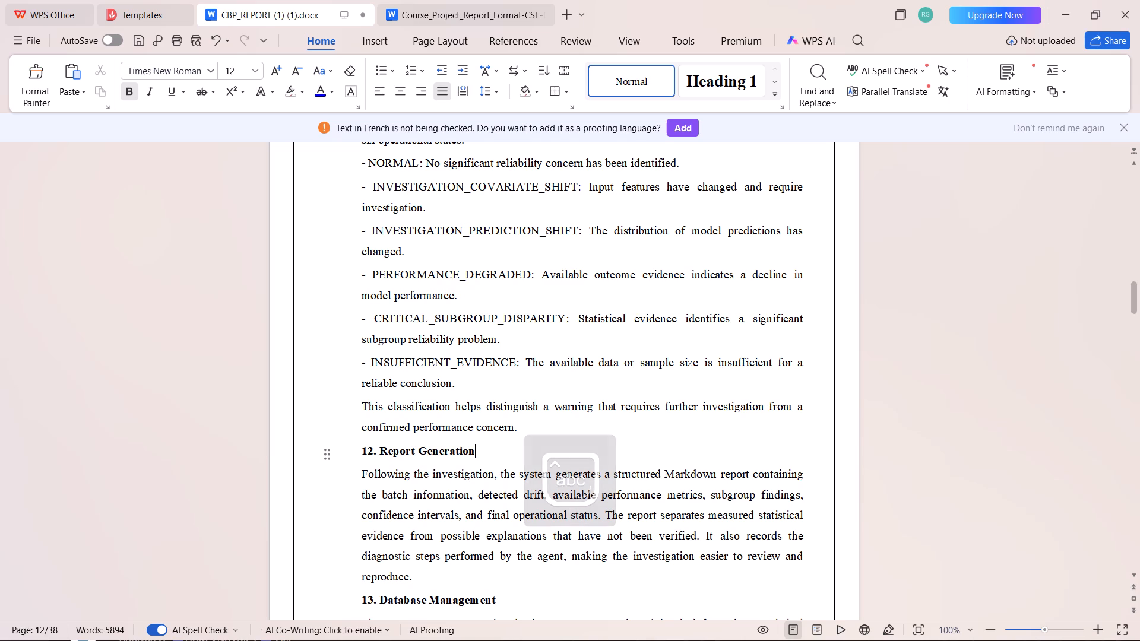